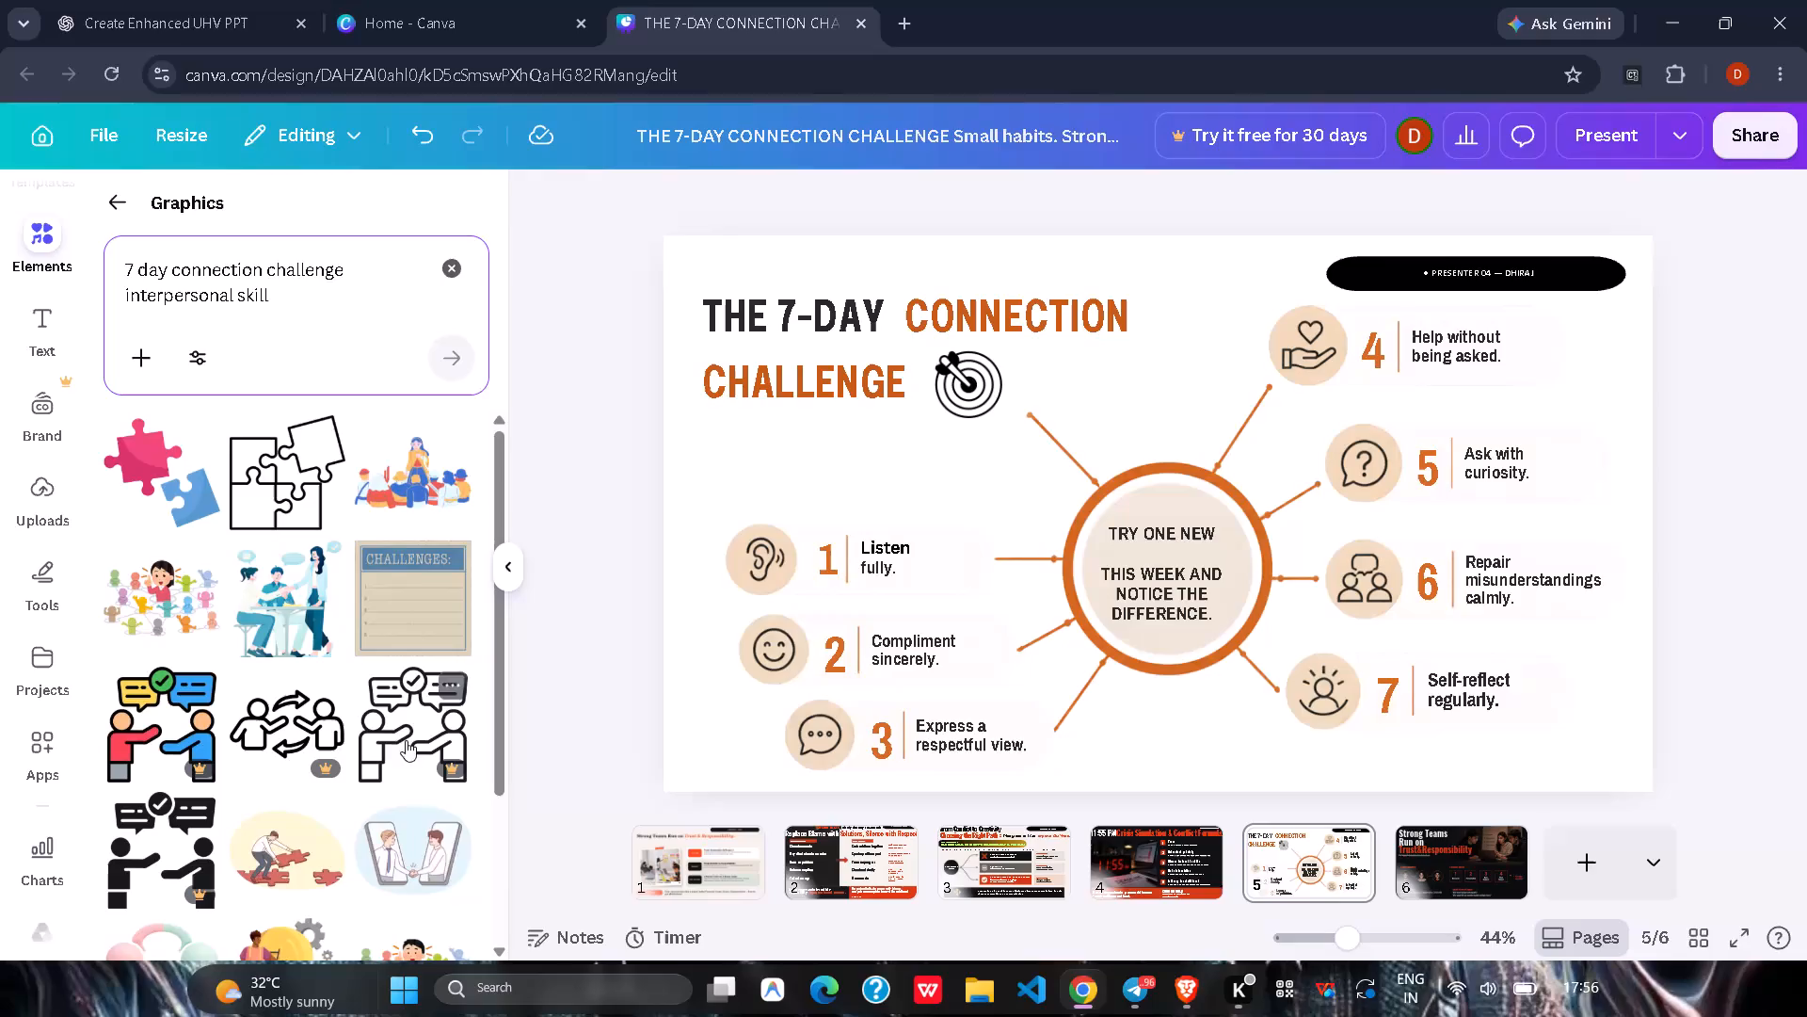
Look over slides 2, 3 and 4, then return to slide 5, the 7-Day Connection Challenge.
click(884, 862)
click(1036, 849)
click(1118, 855)
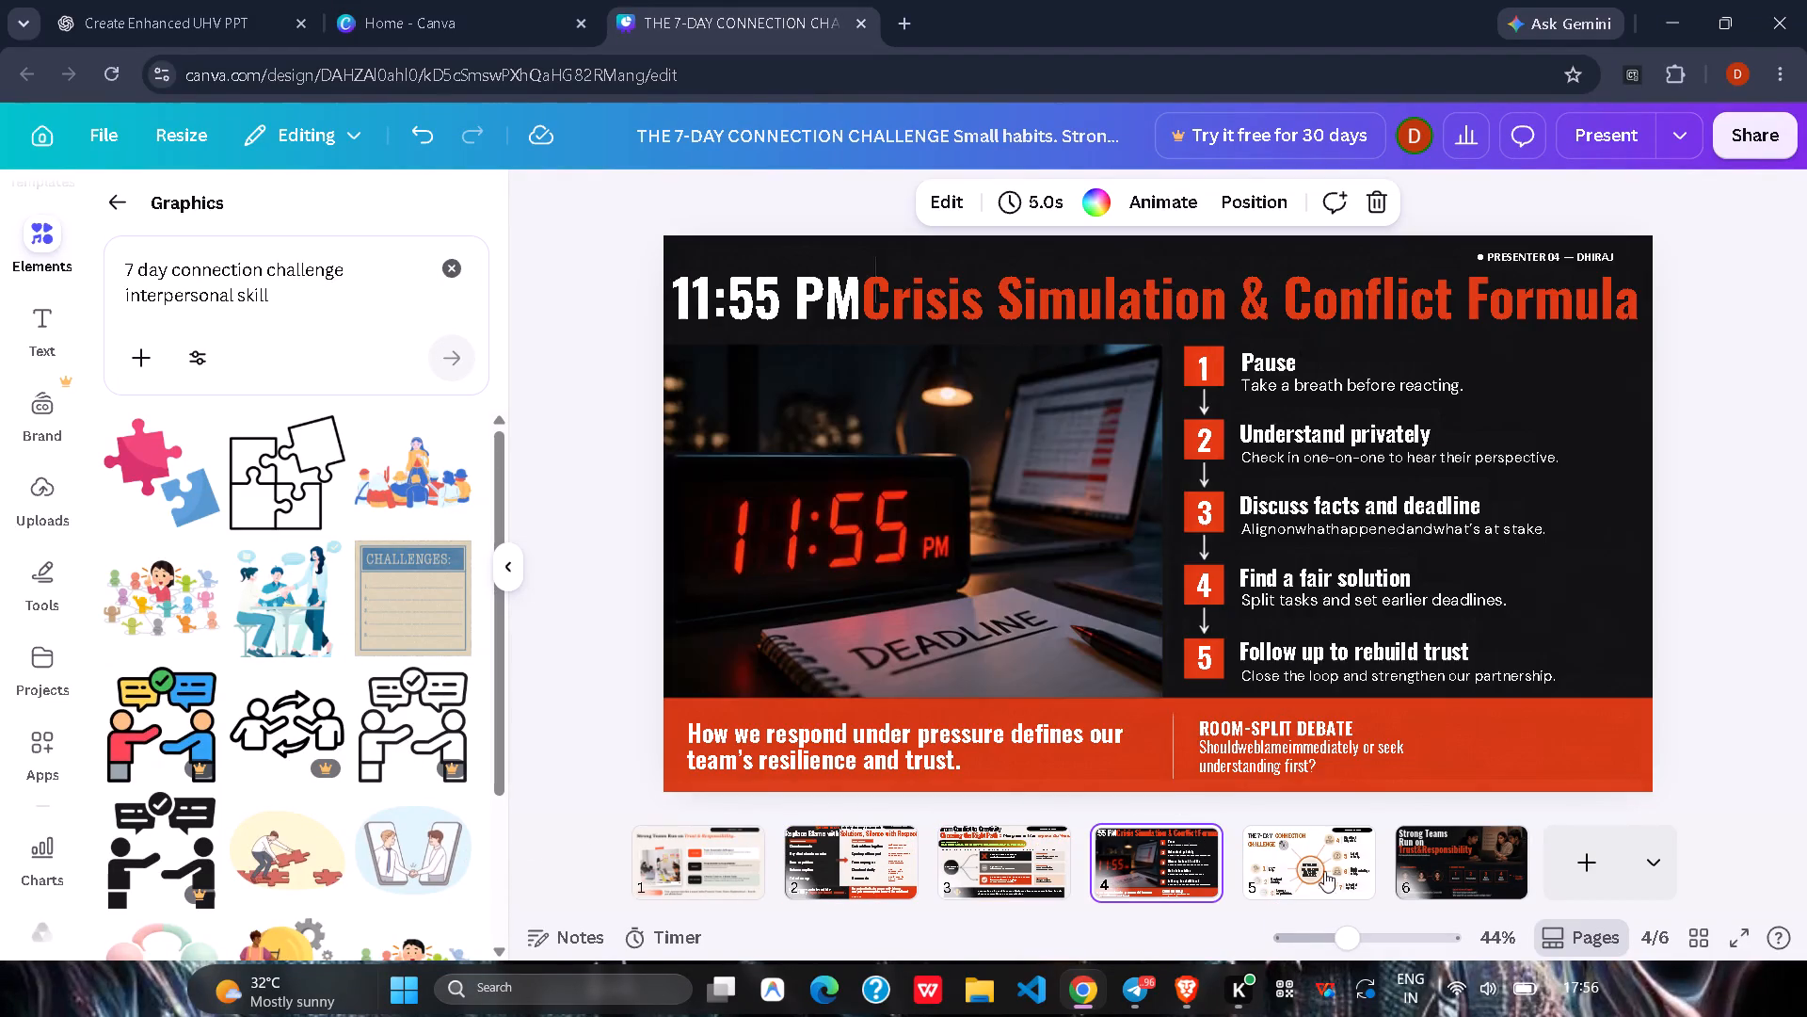
click(1296, 858)
Browse the graphics results for "7 day connection challenge interpersonal skill" for an illustration that suits slide 5.
scroll(284, 674, down, 3)
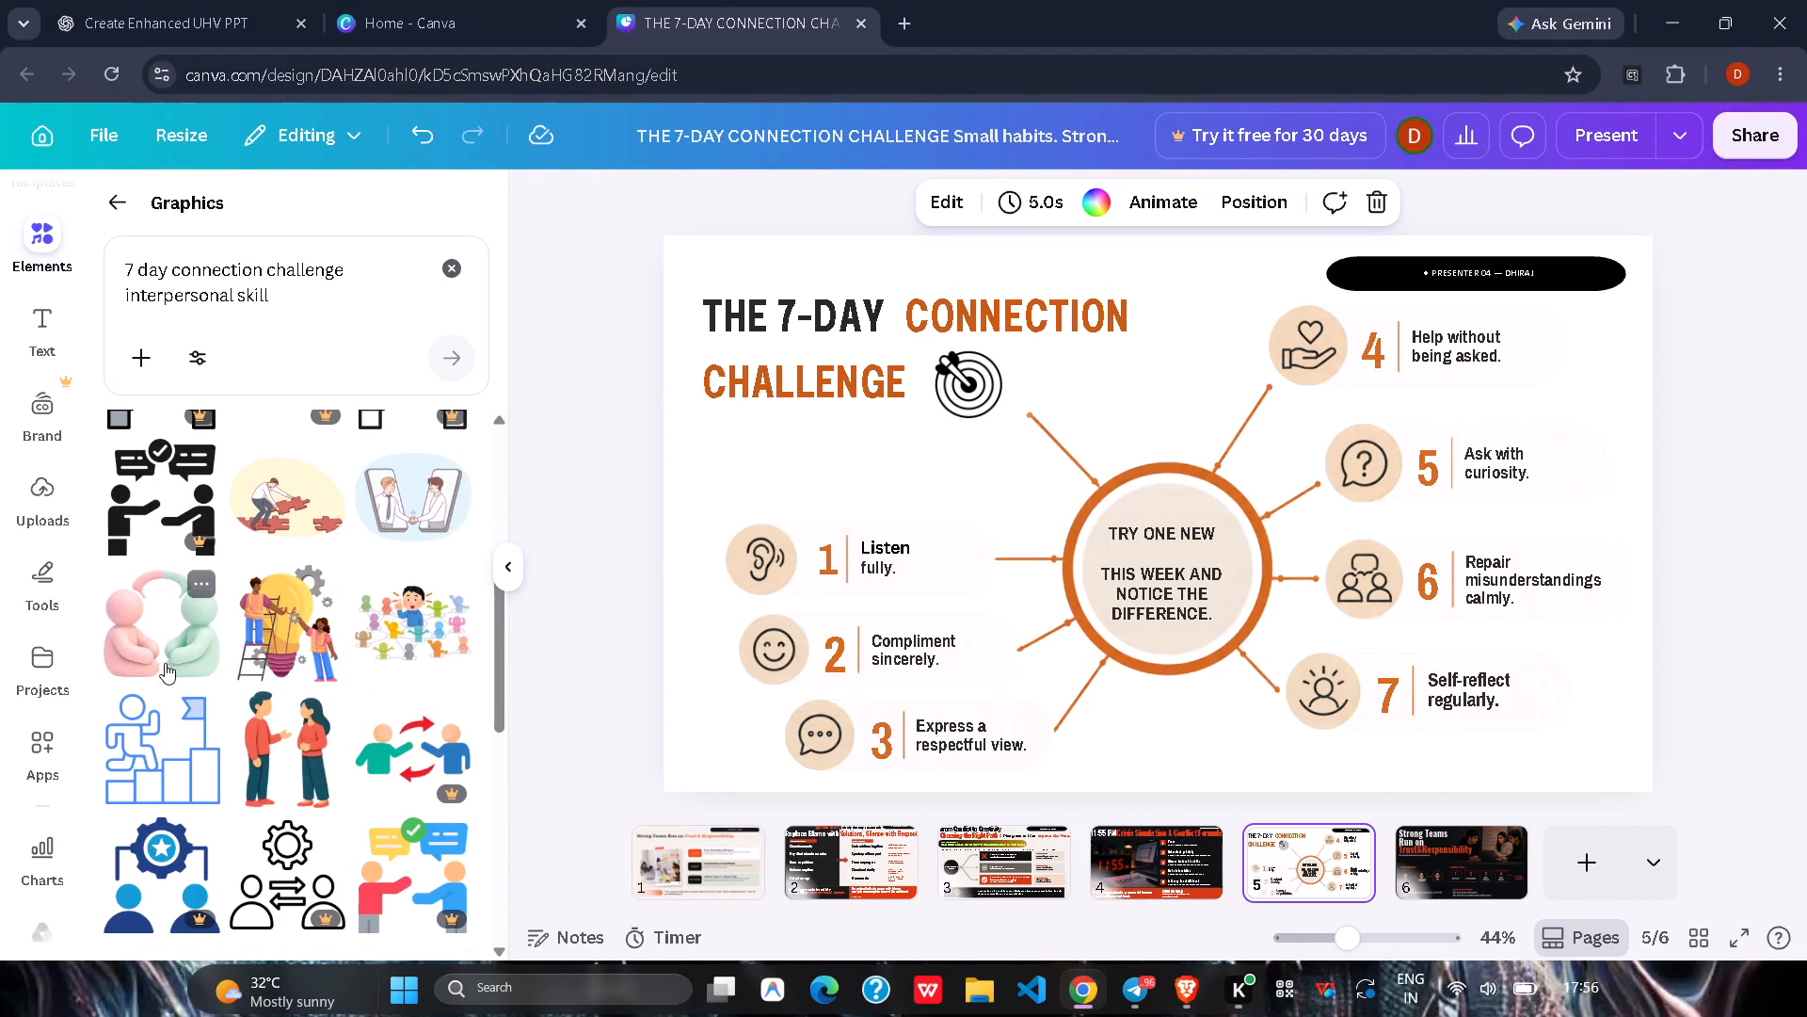
scroll(341, 789, down, 2)
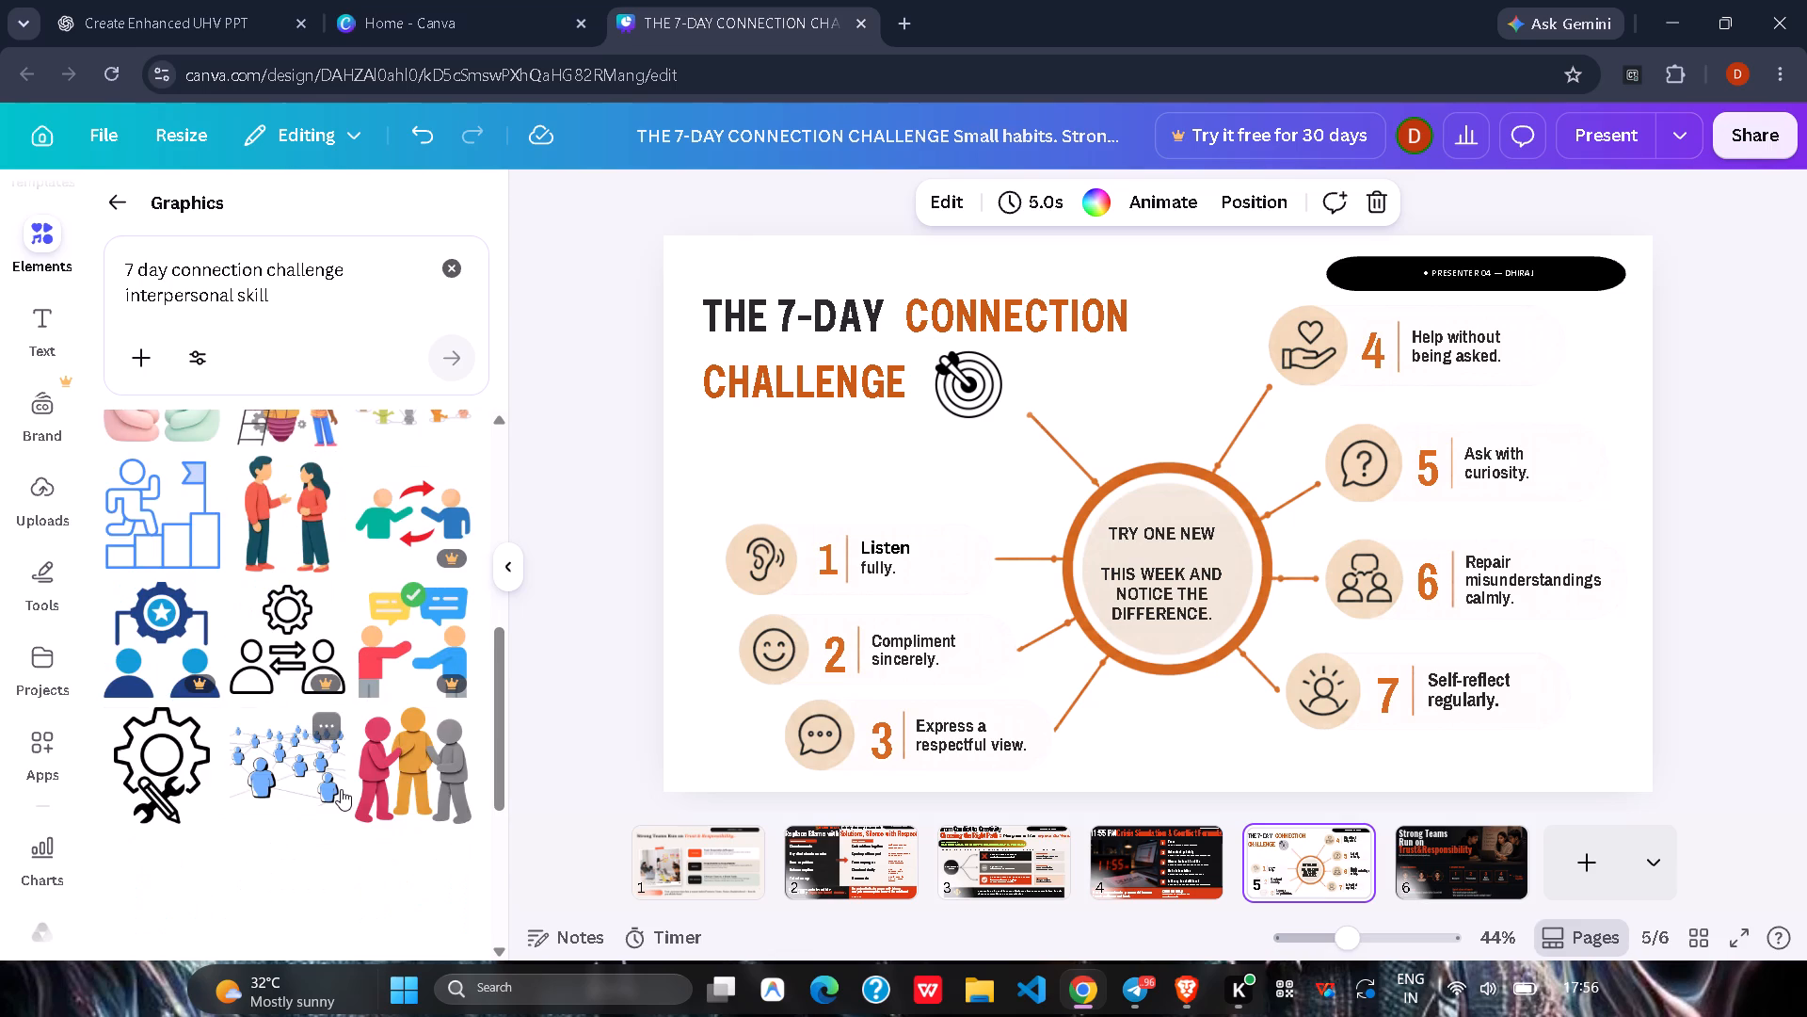
scroll(341, 789, down, 1)
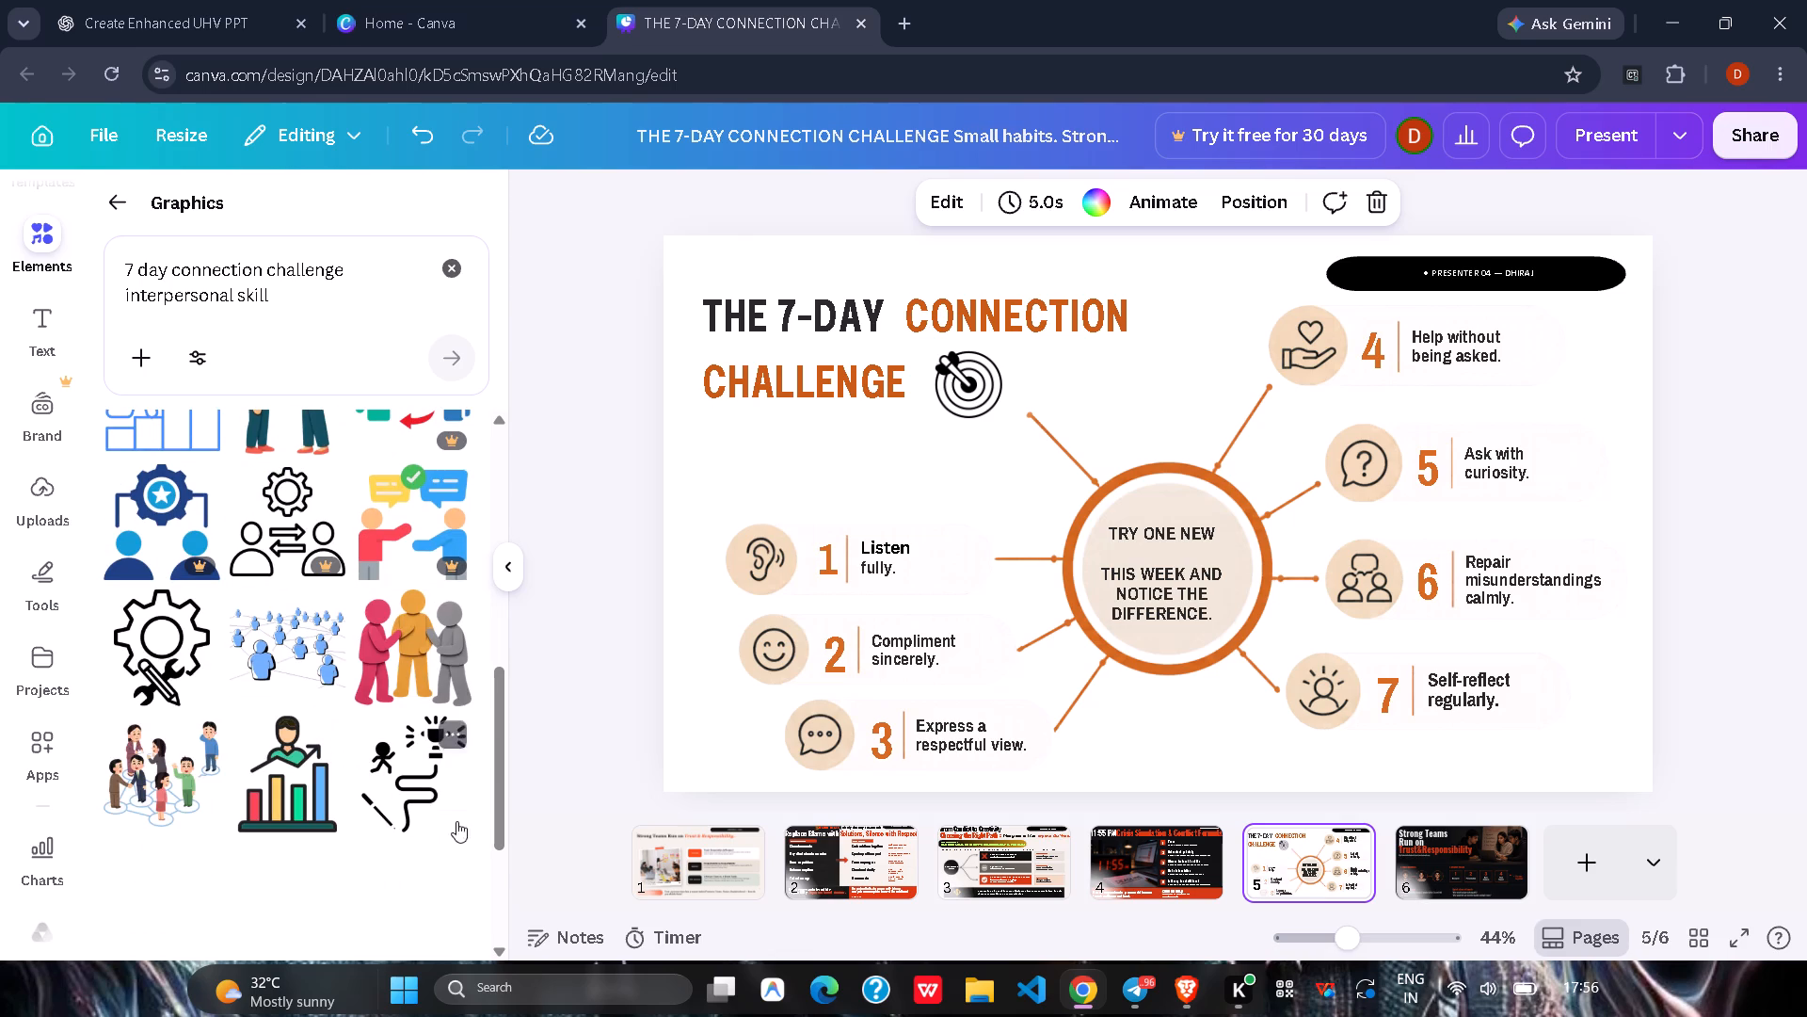
scroll(366, 779, down, 4)
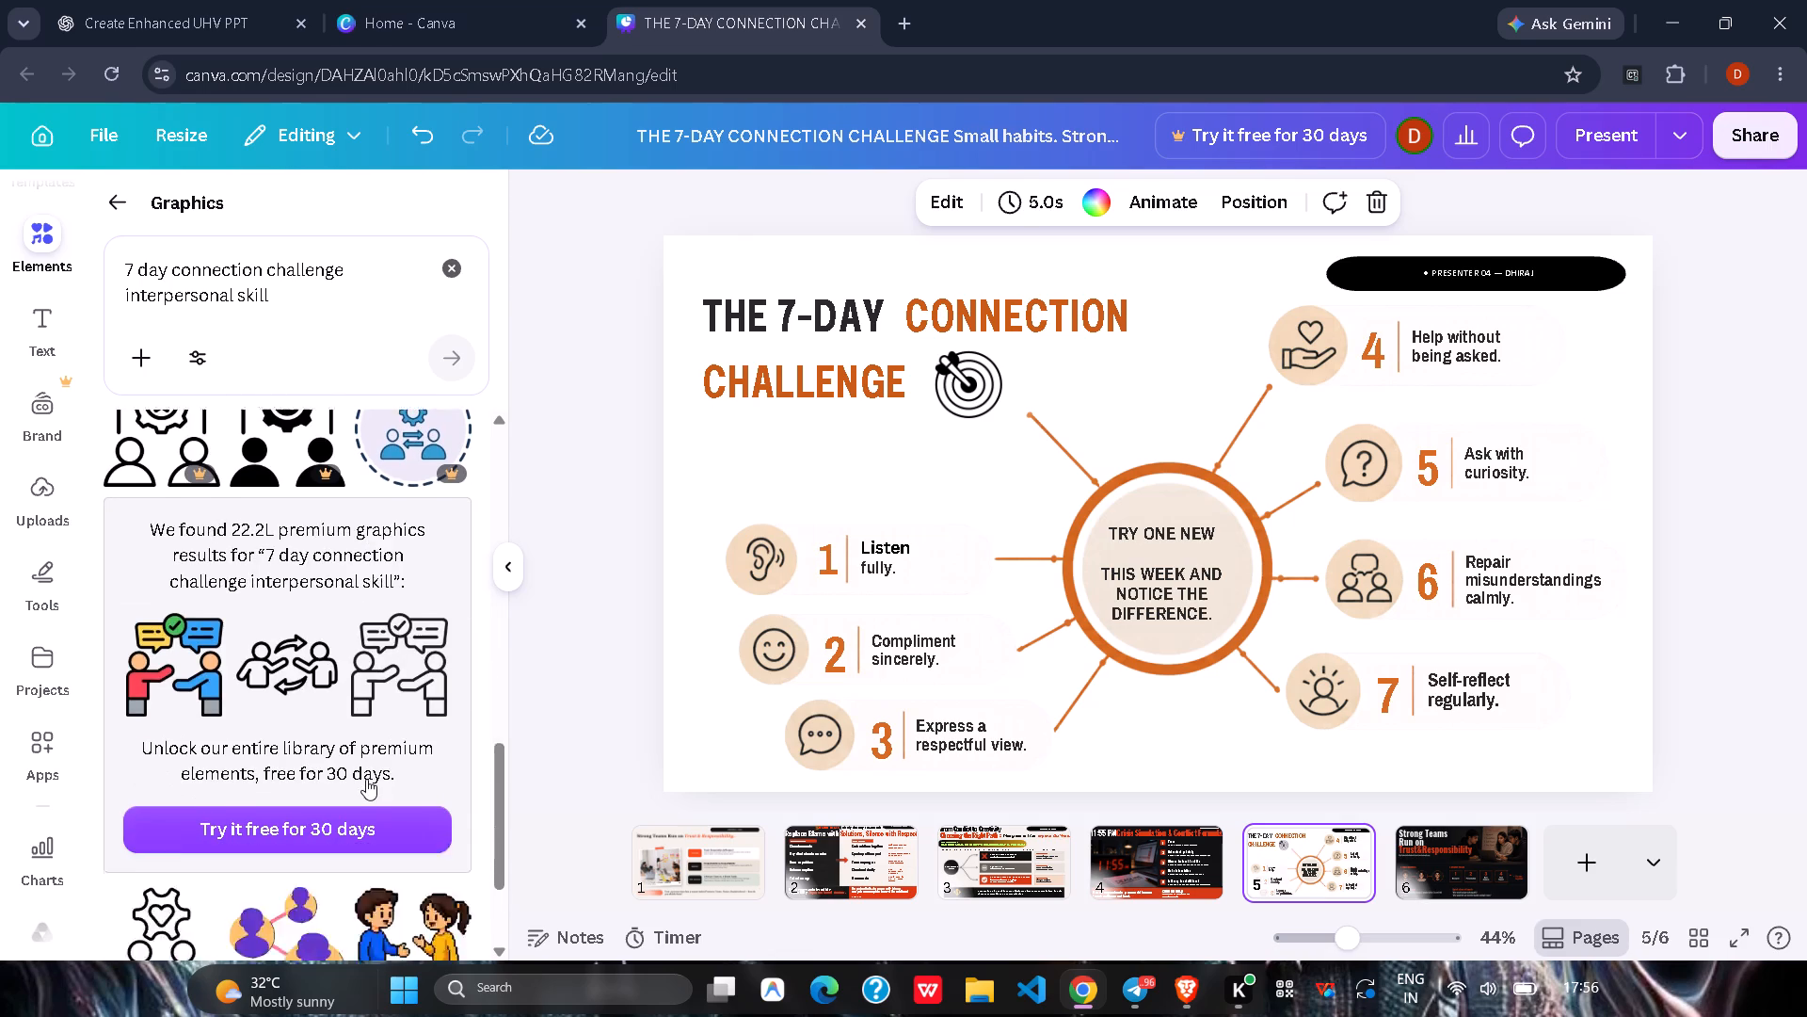
scroll(366, 779, down, 4)
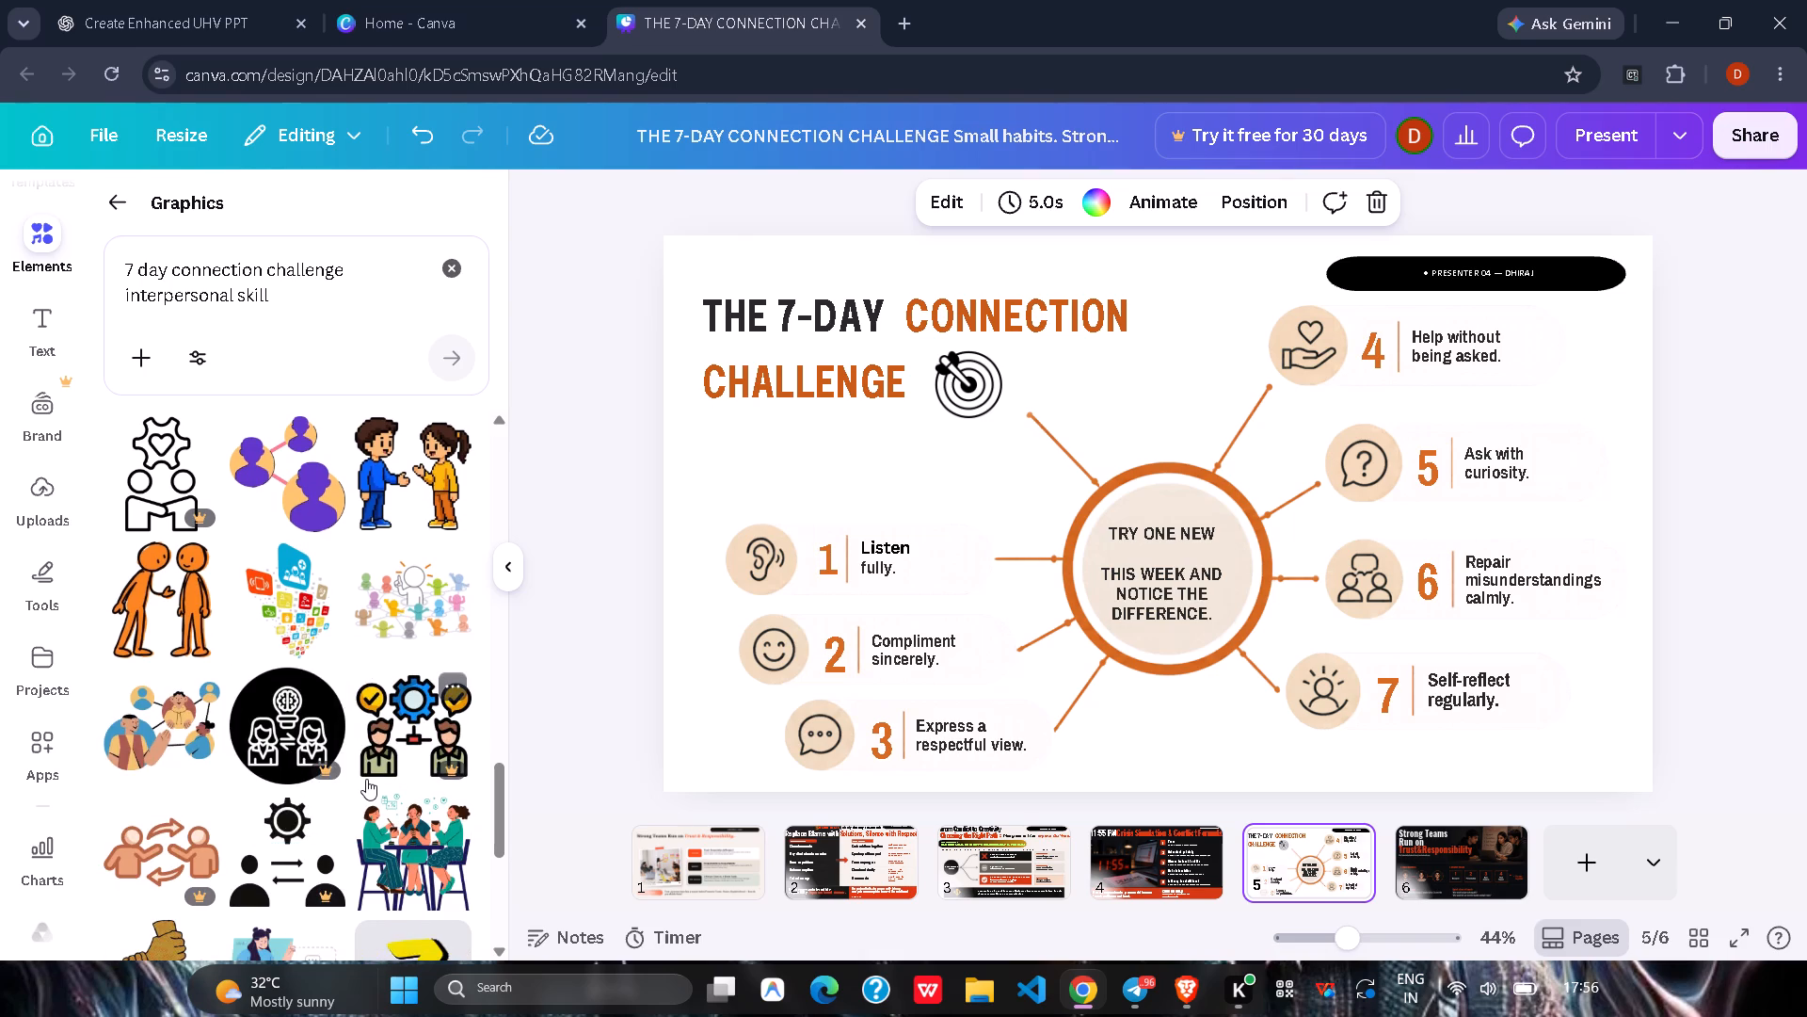
scroll(345, 711, down, 2)
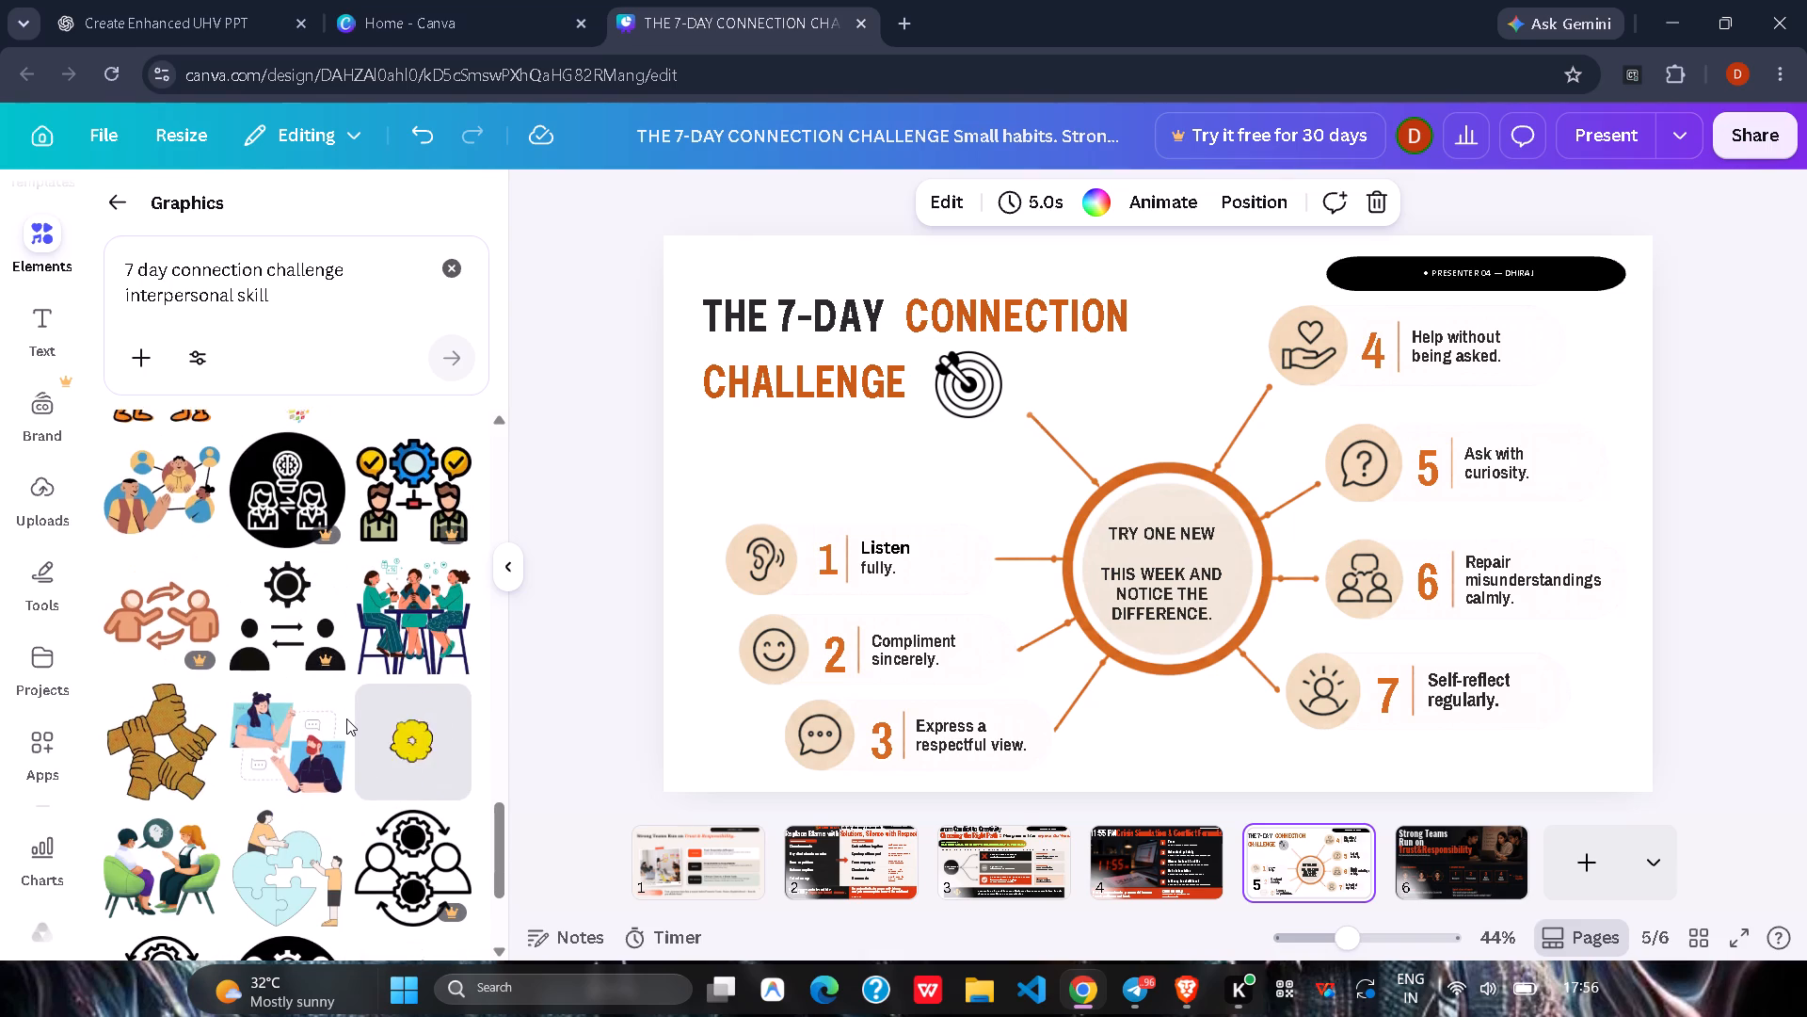
scroll(346, 725, down, 1)
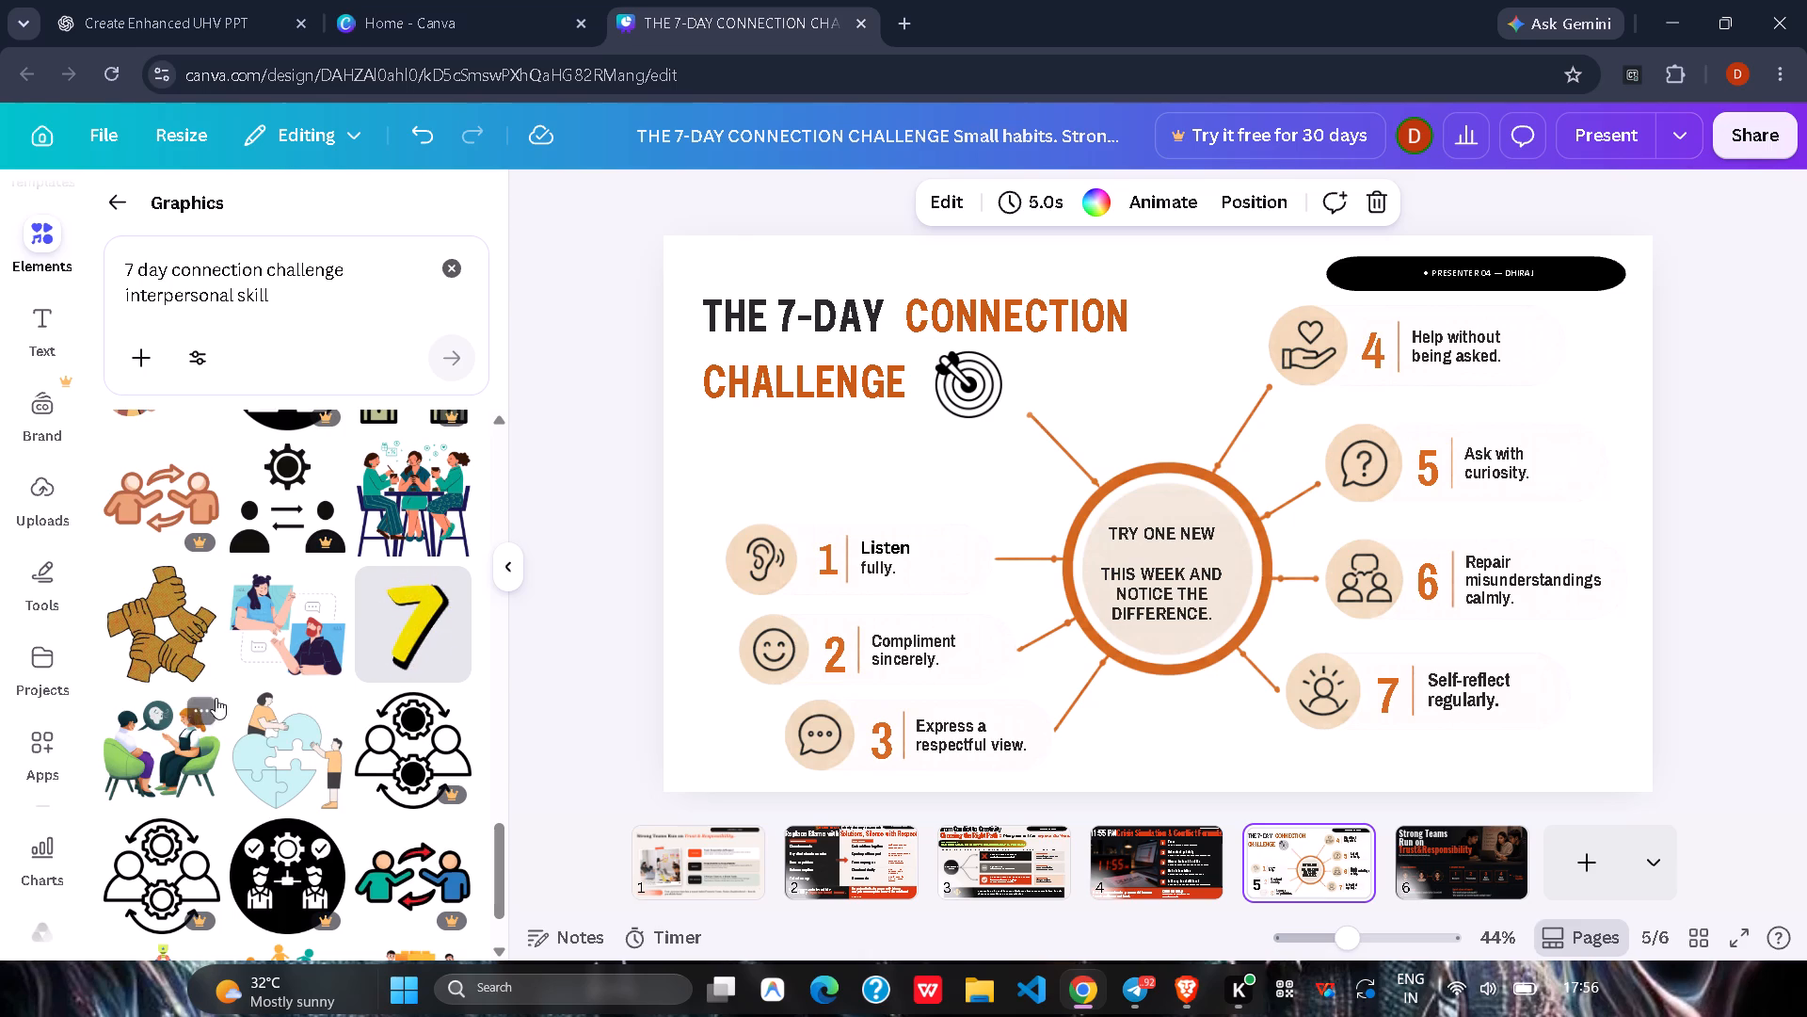
scroll(294, 698, down, 3)
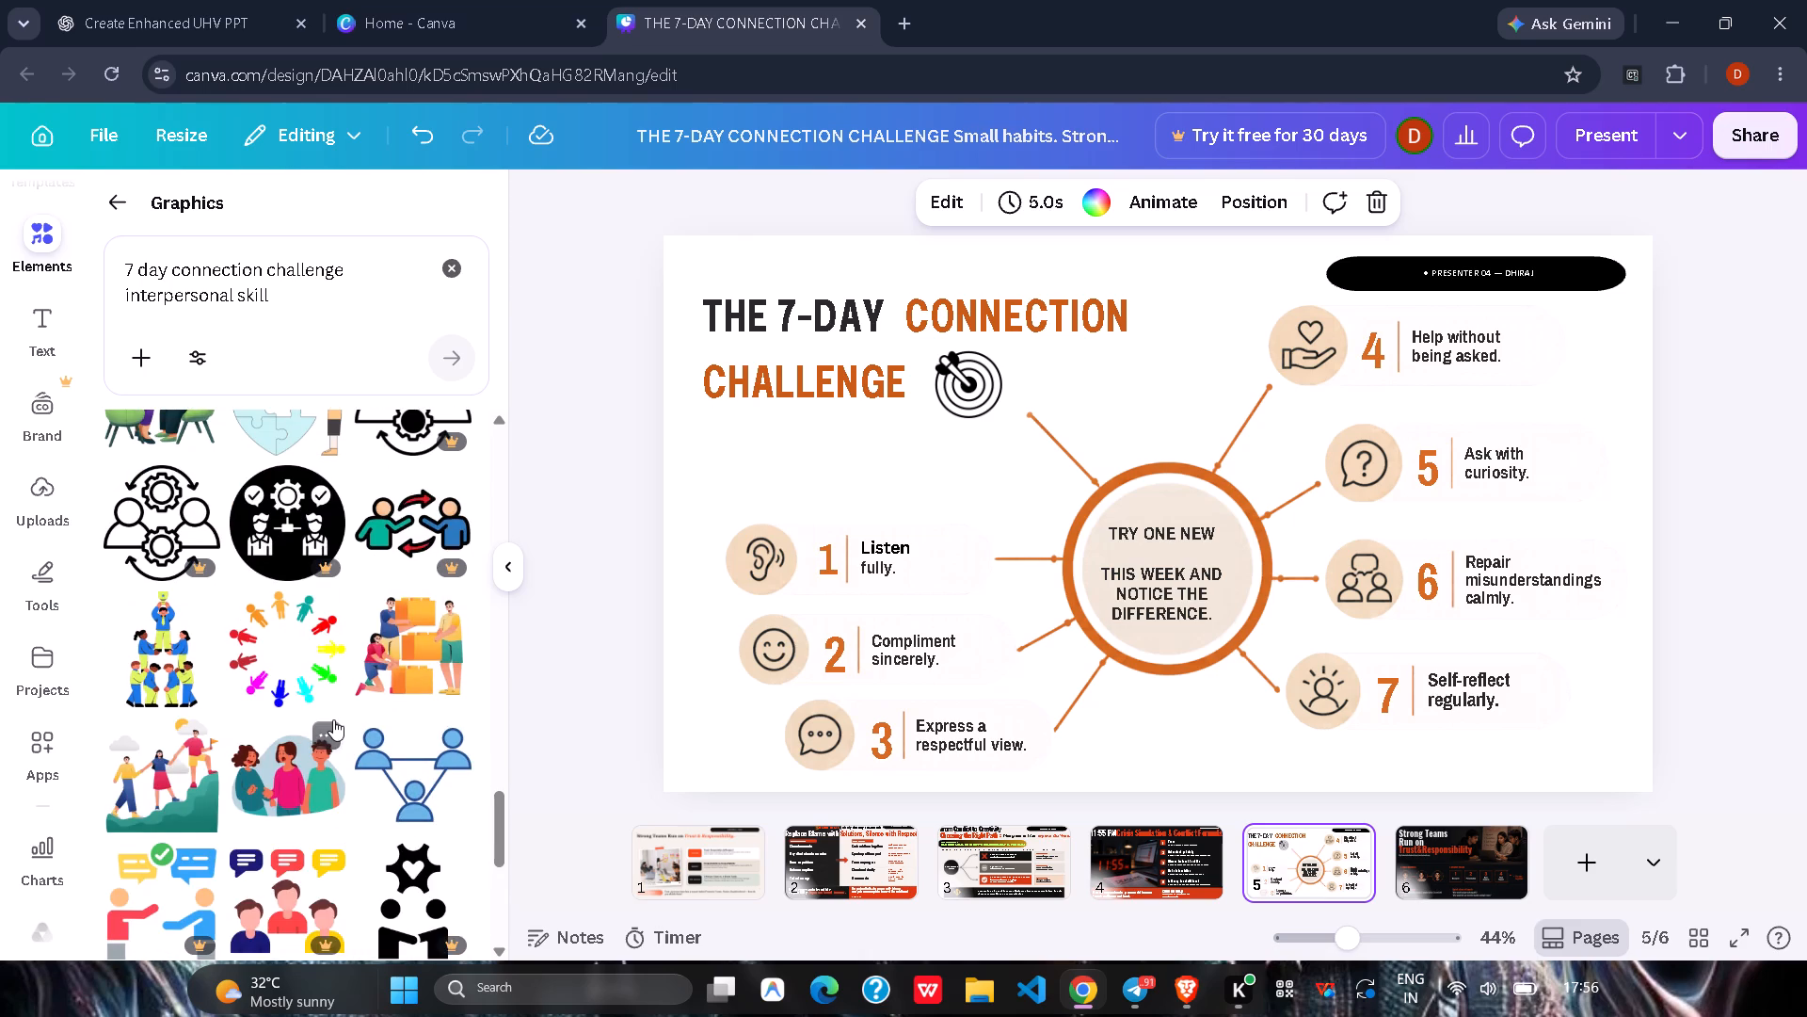
scroll(333, 719, down, 4)
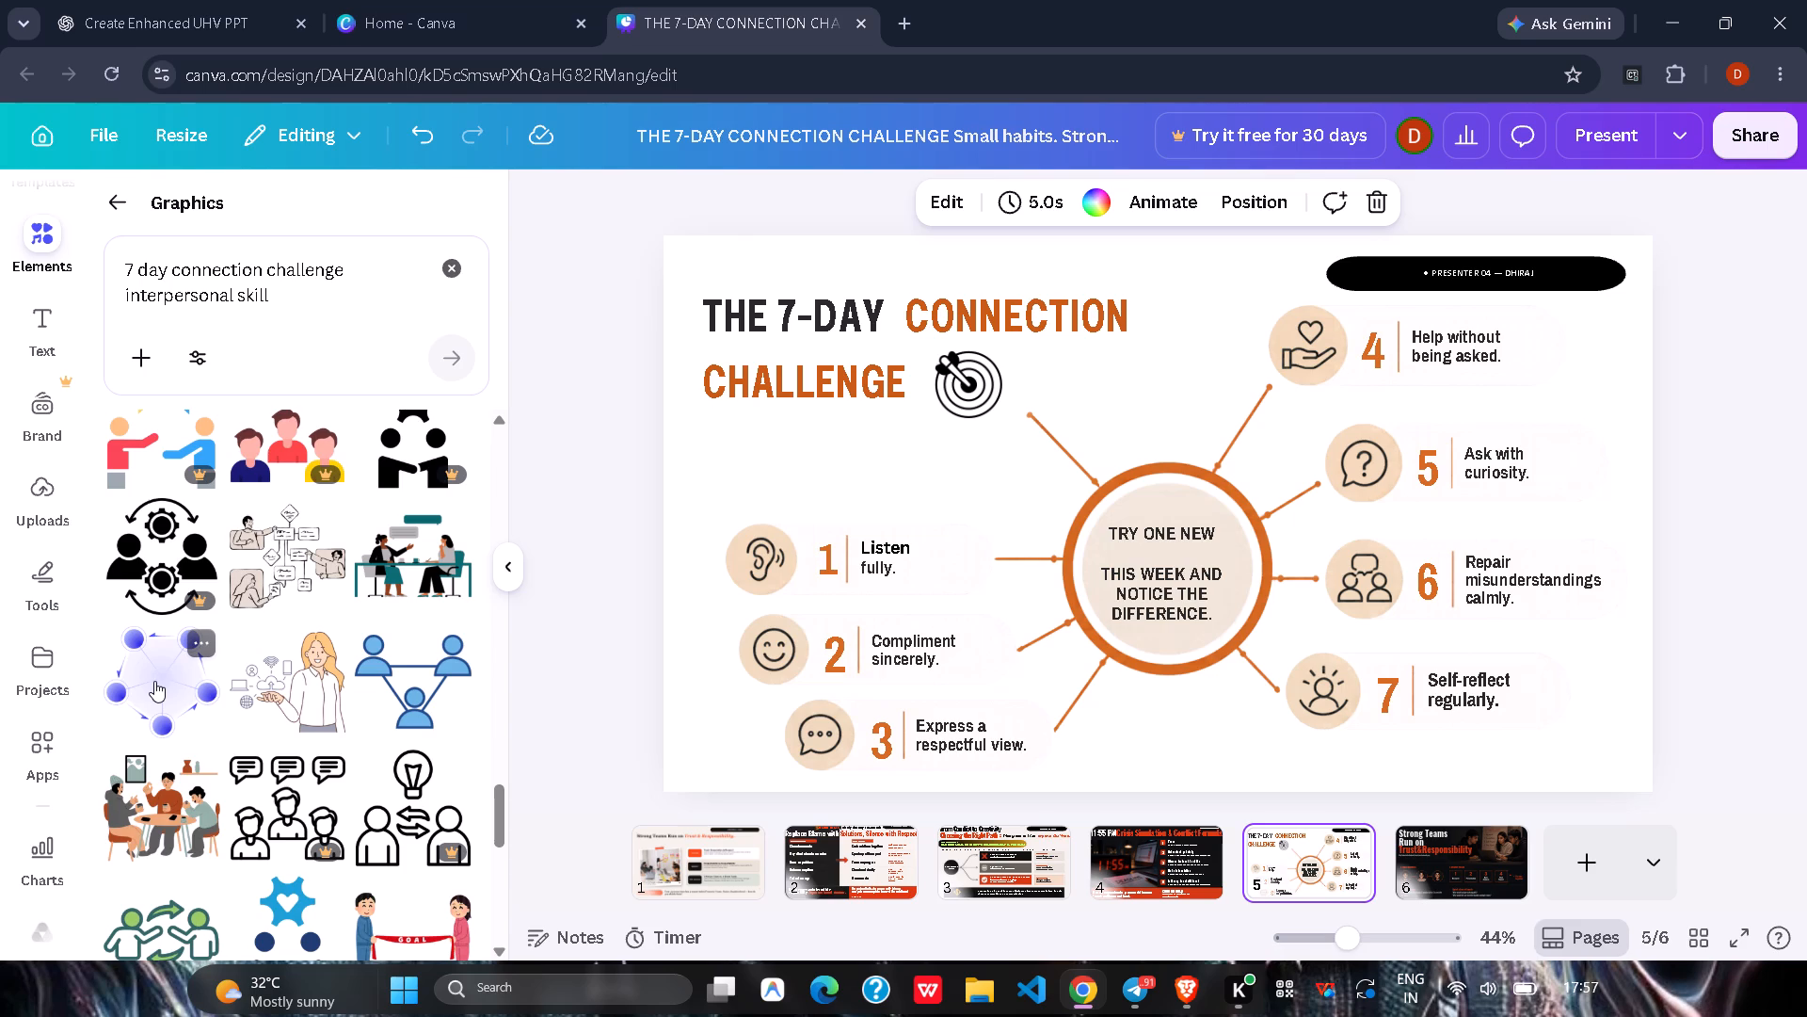
scroll(280, 720, down, 4)
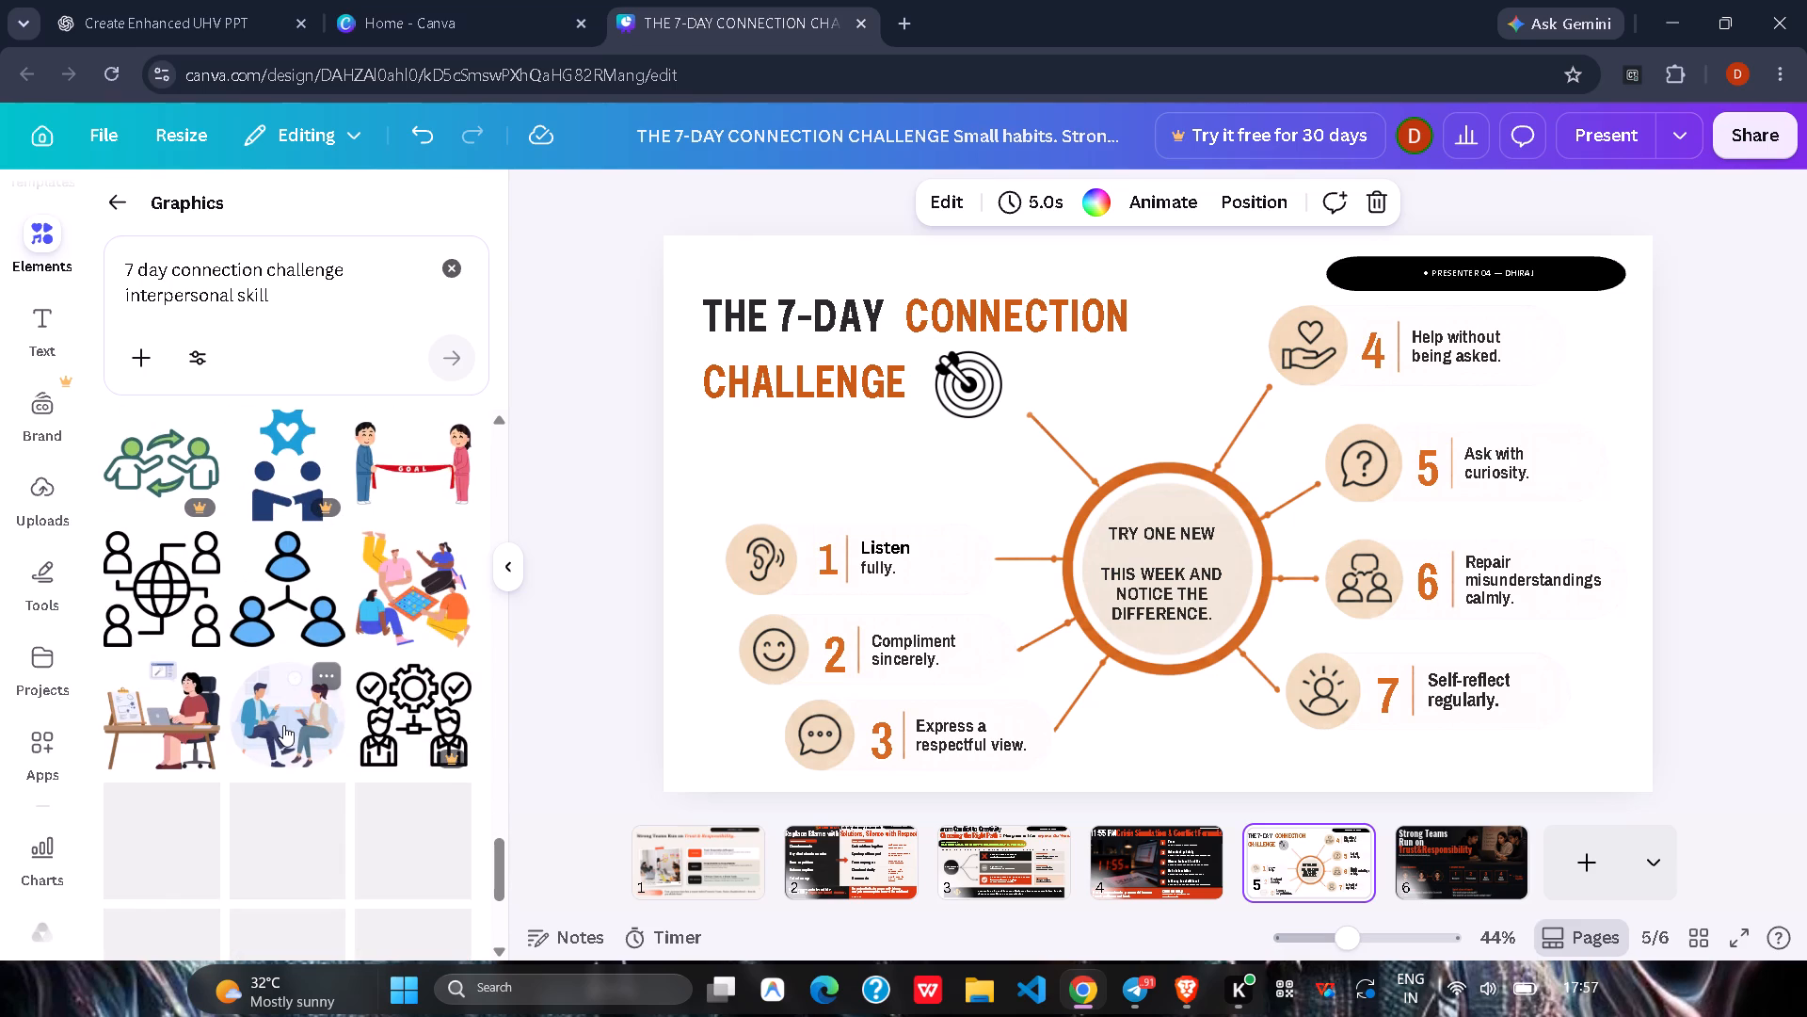
scroll(283, 725, down, 3)
scroll(301, 739, up, 1)
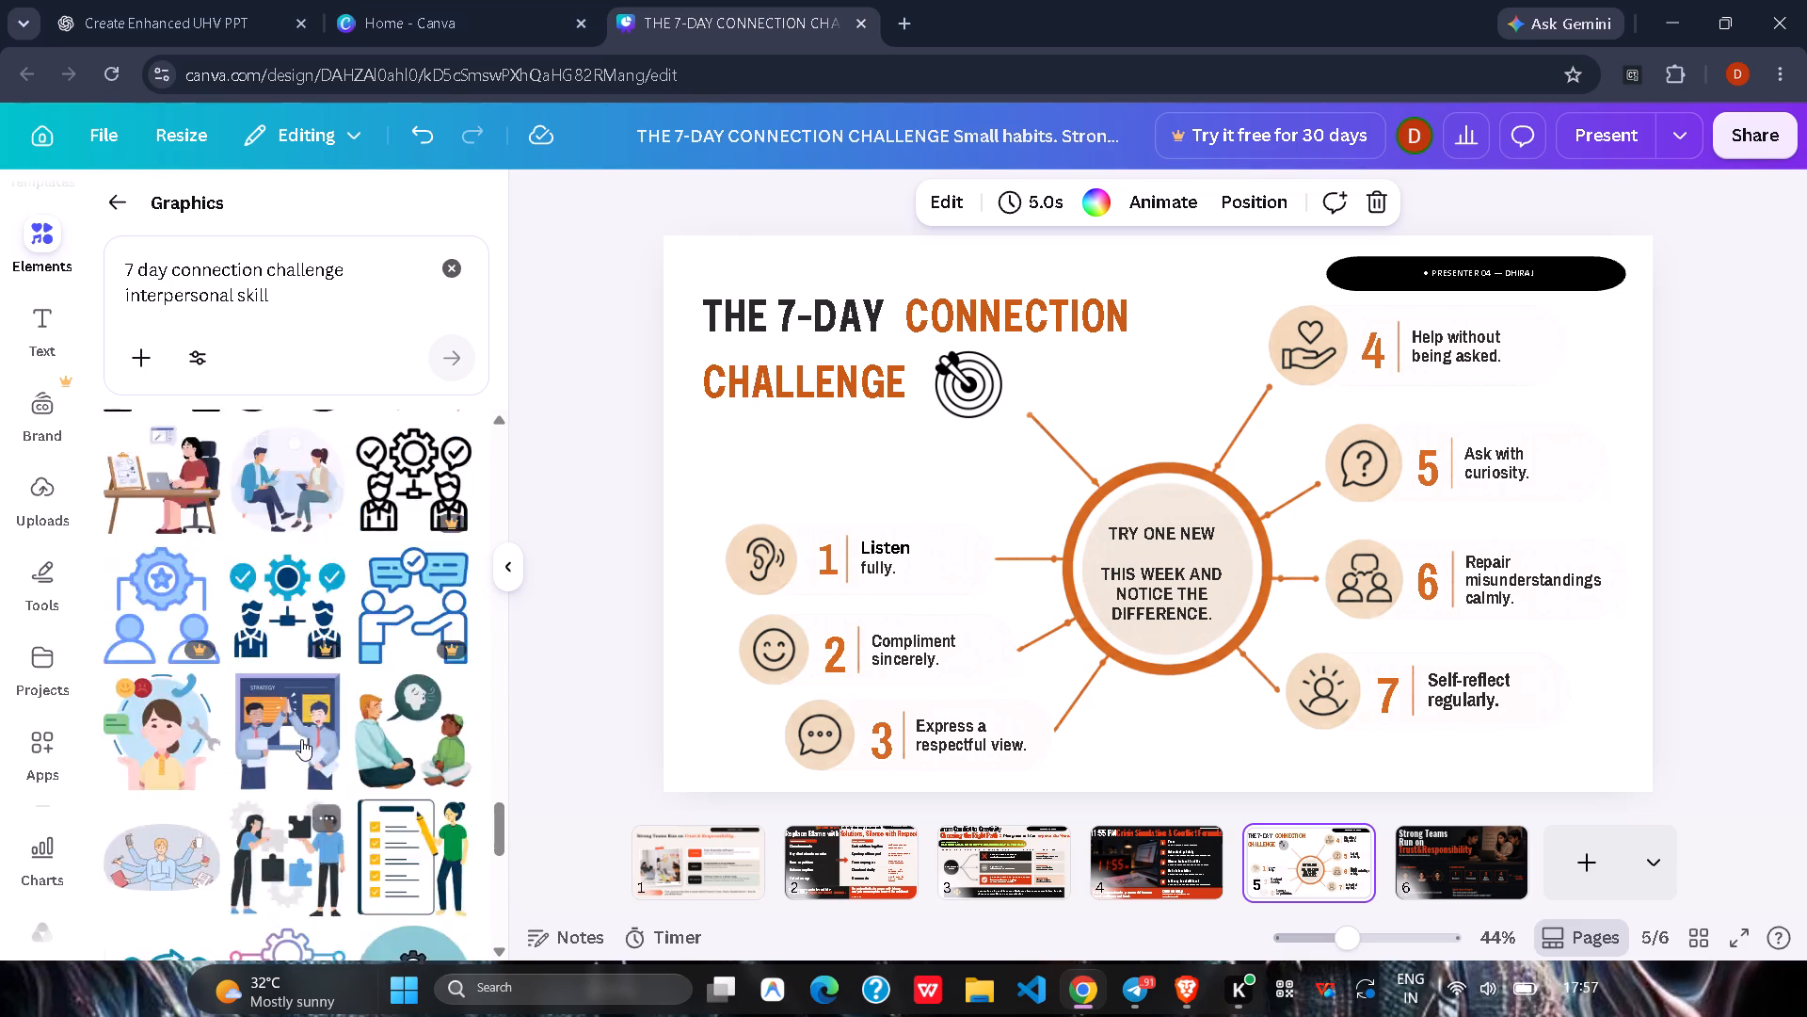
scroll(301, 739, up, 1)
scroll(301, 739, down, 9)
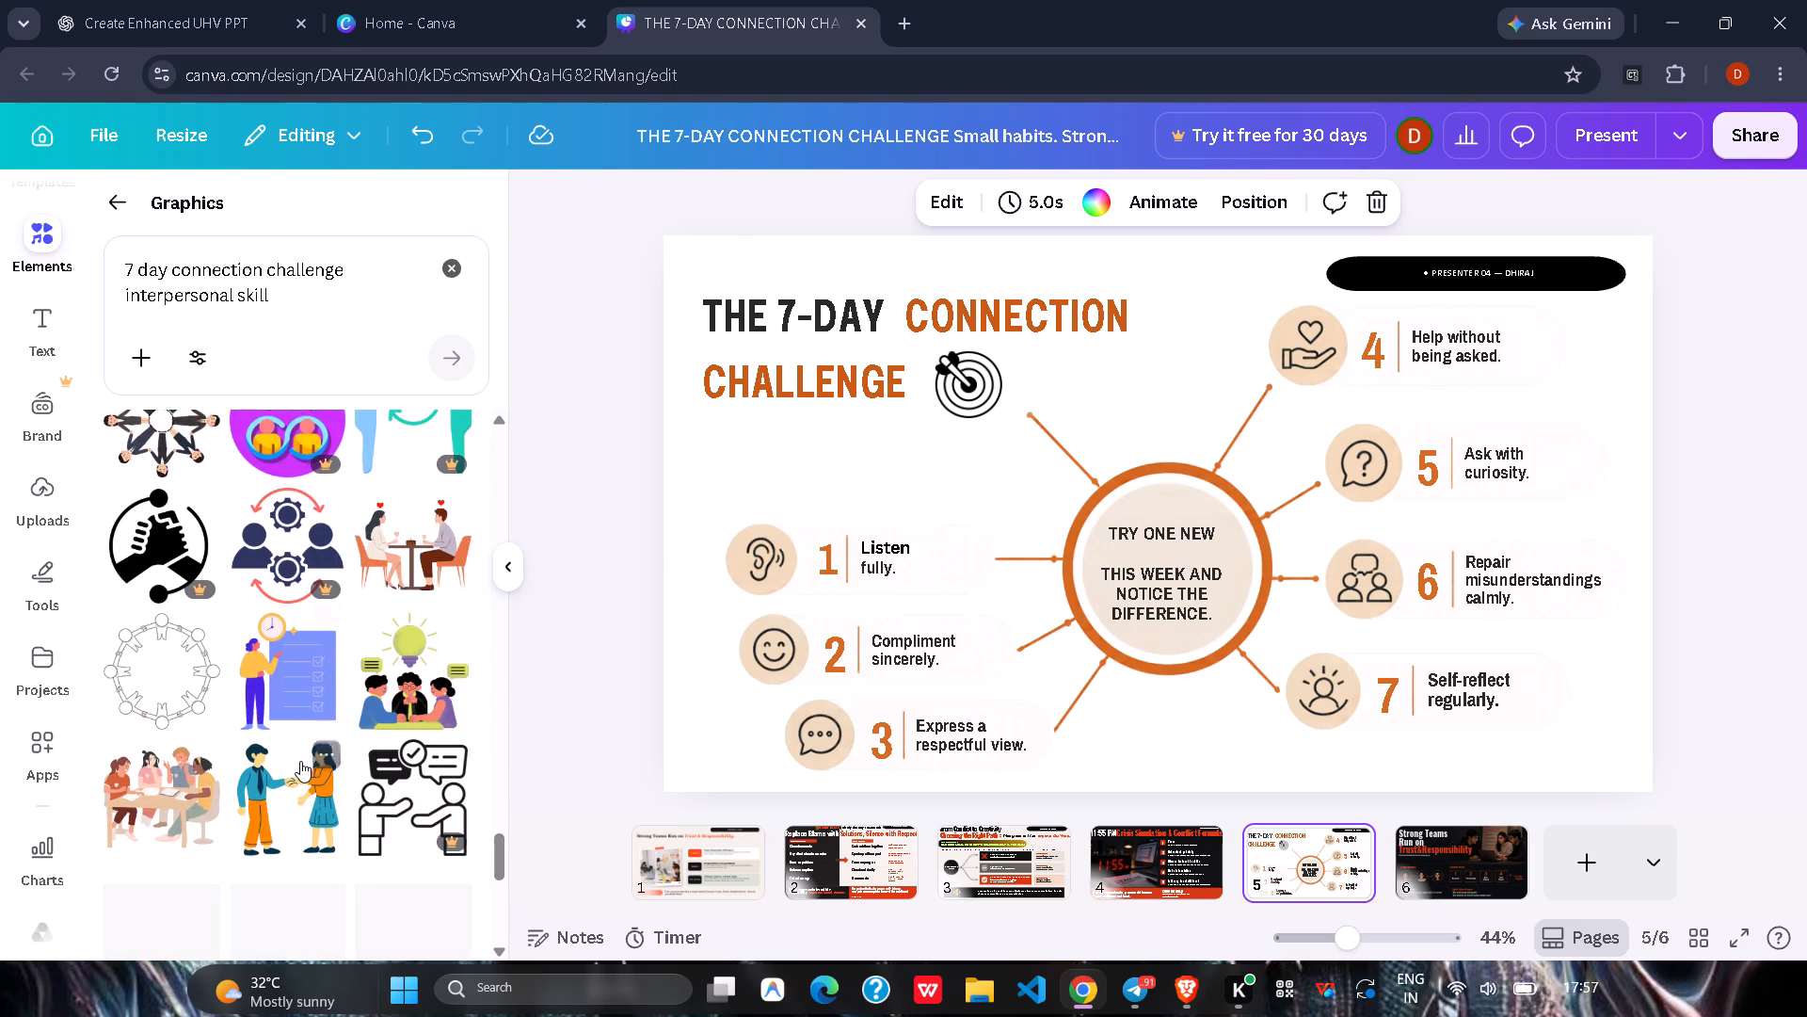
scroll(300, 761, down, 3)
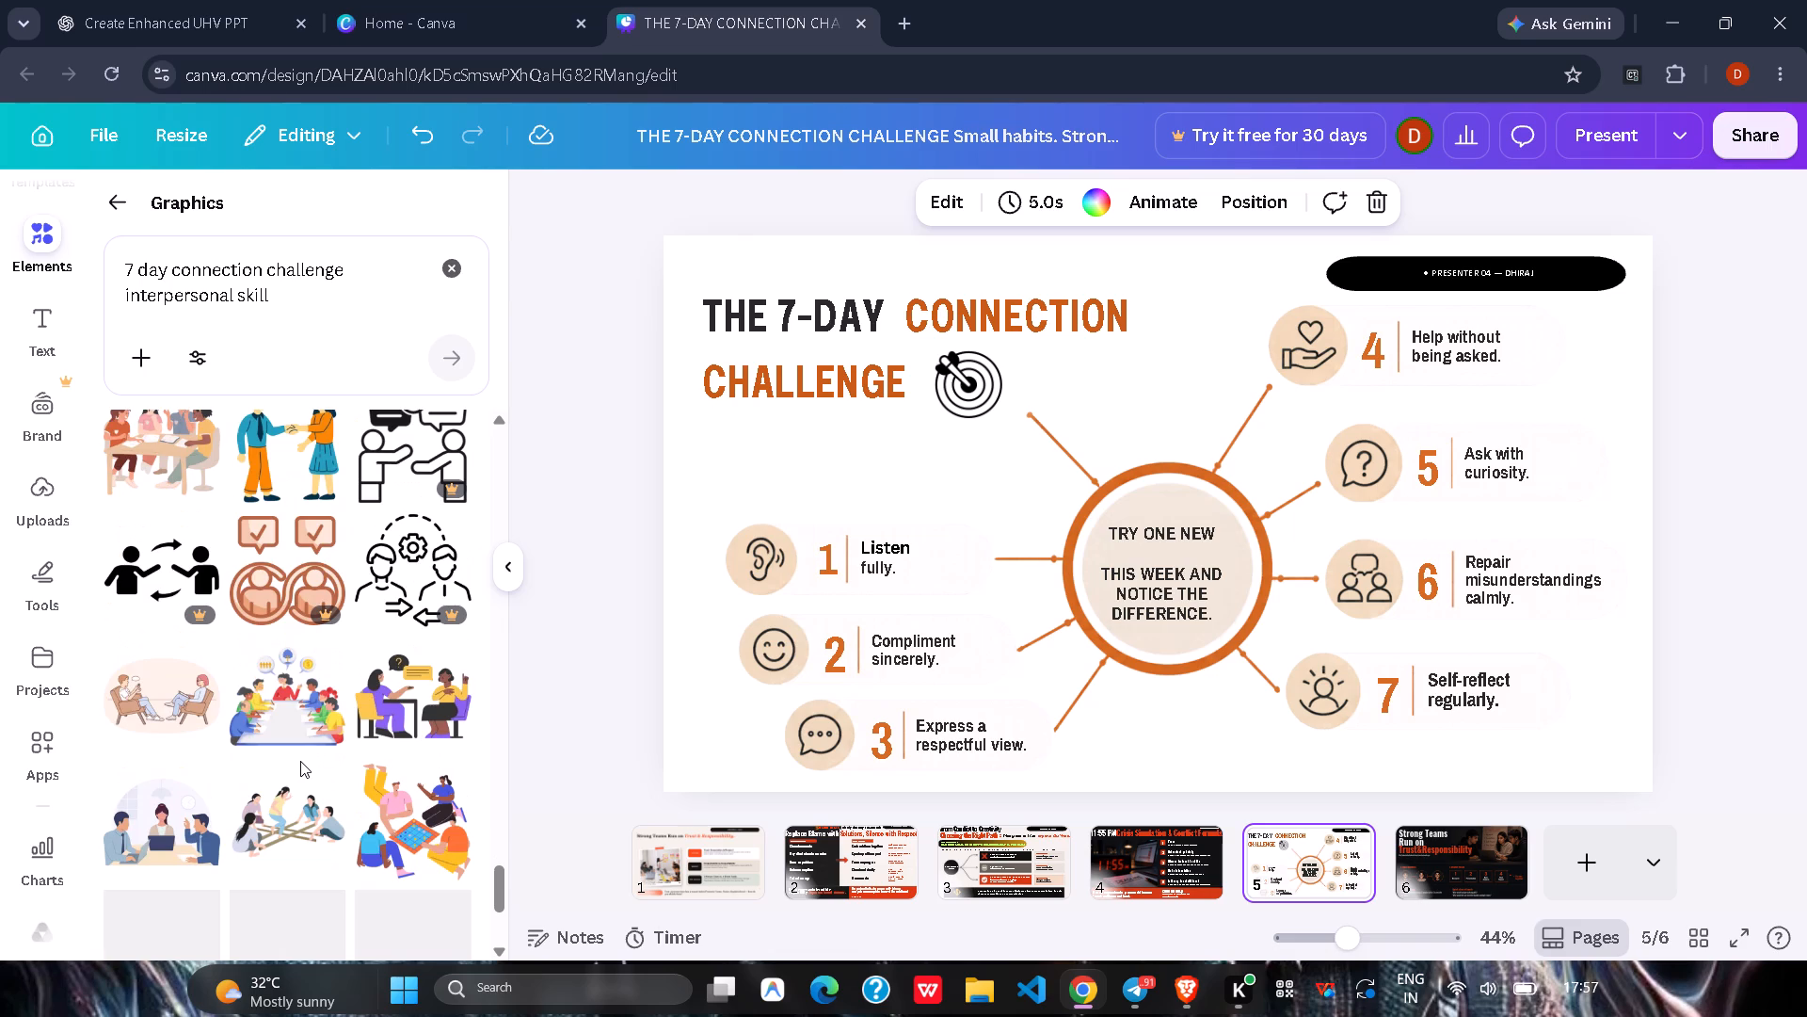
scroll(300, 761, down, 4)
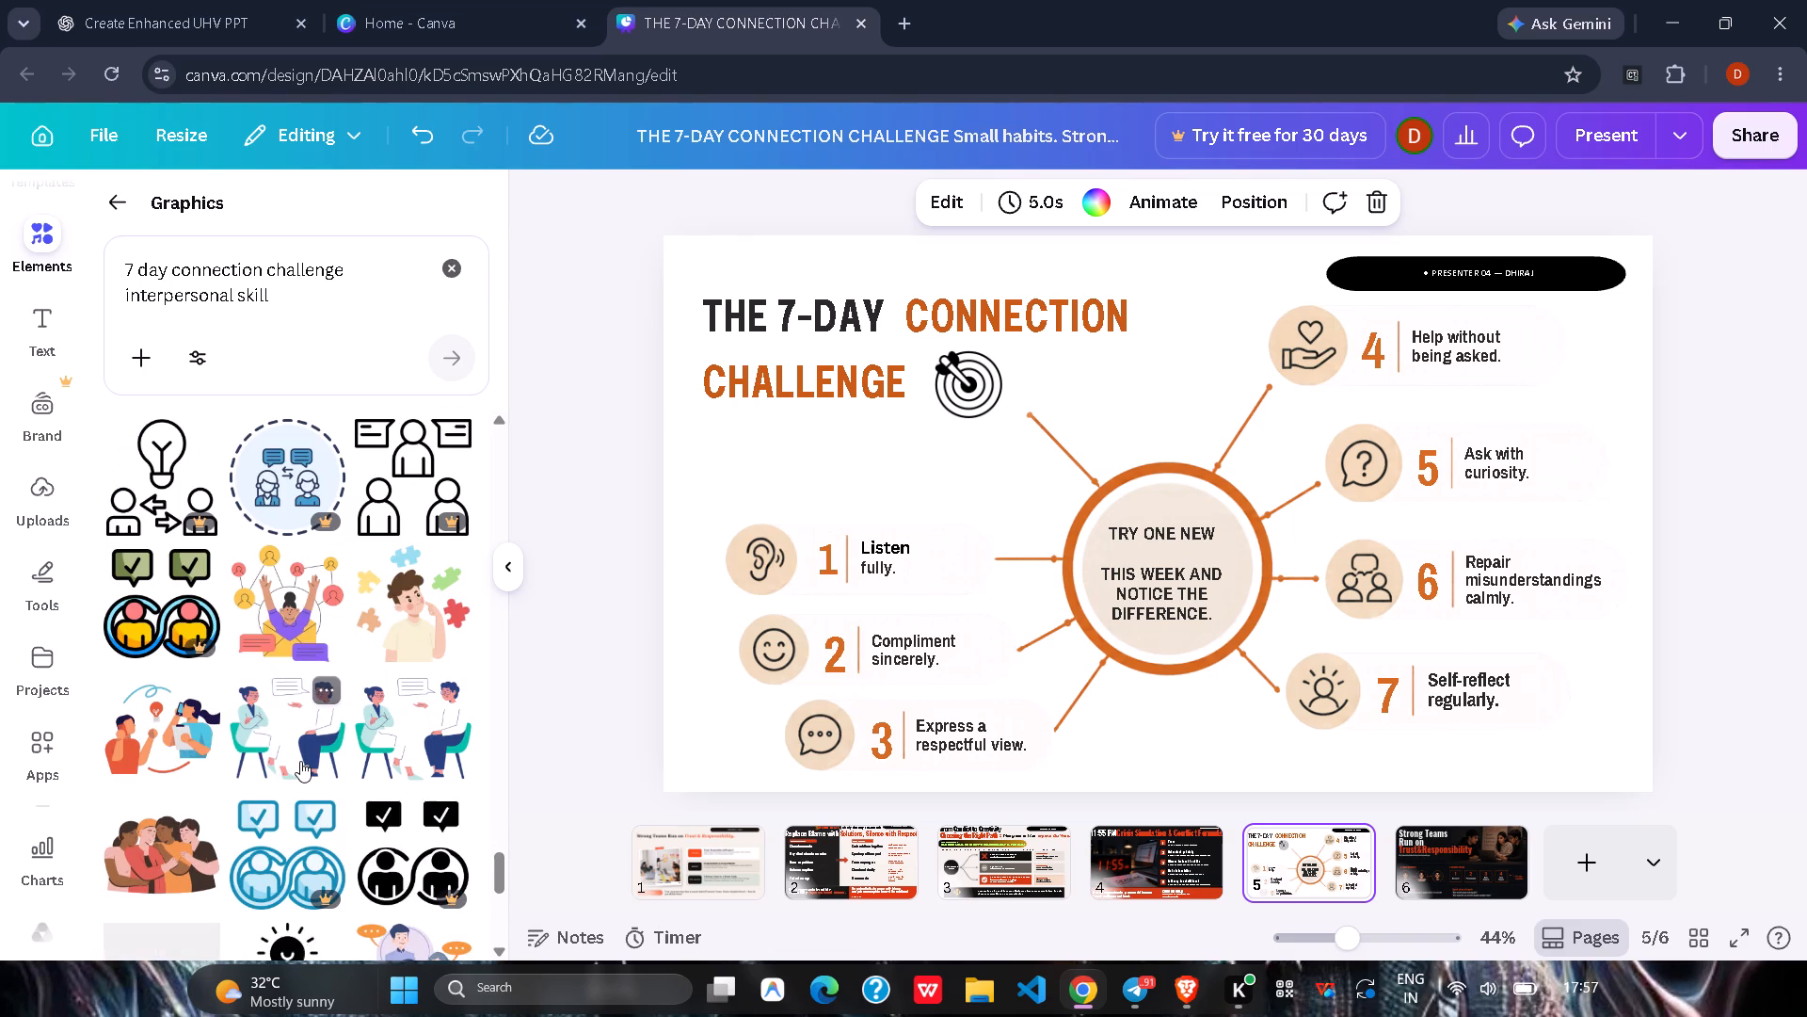
scroll(300, 761, down, 7)
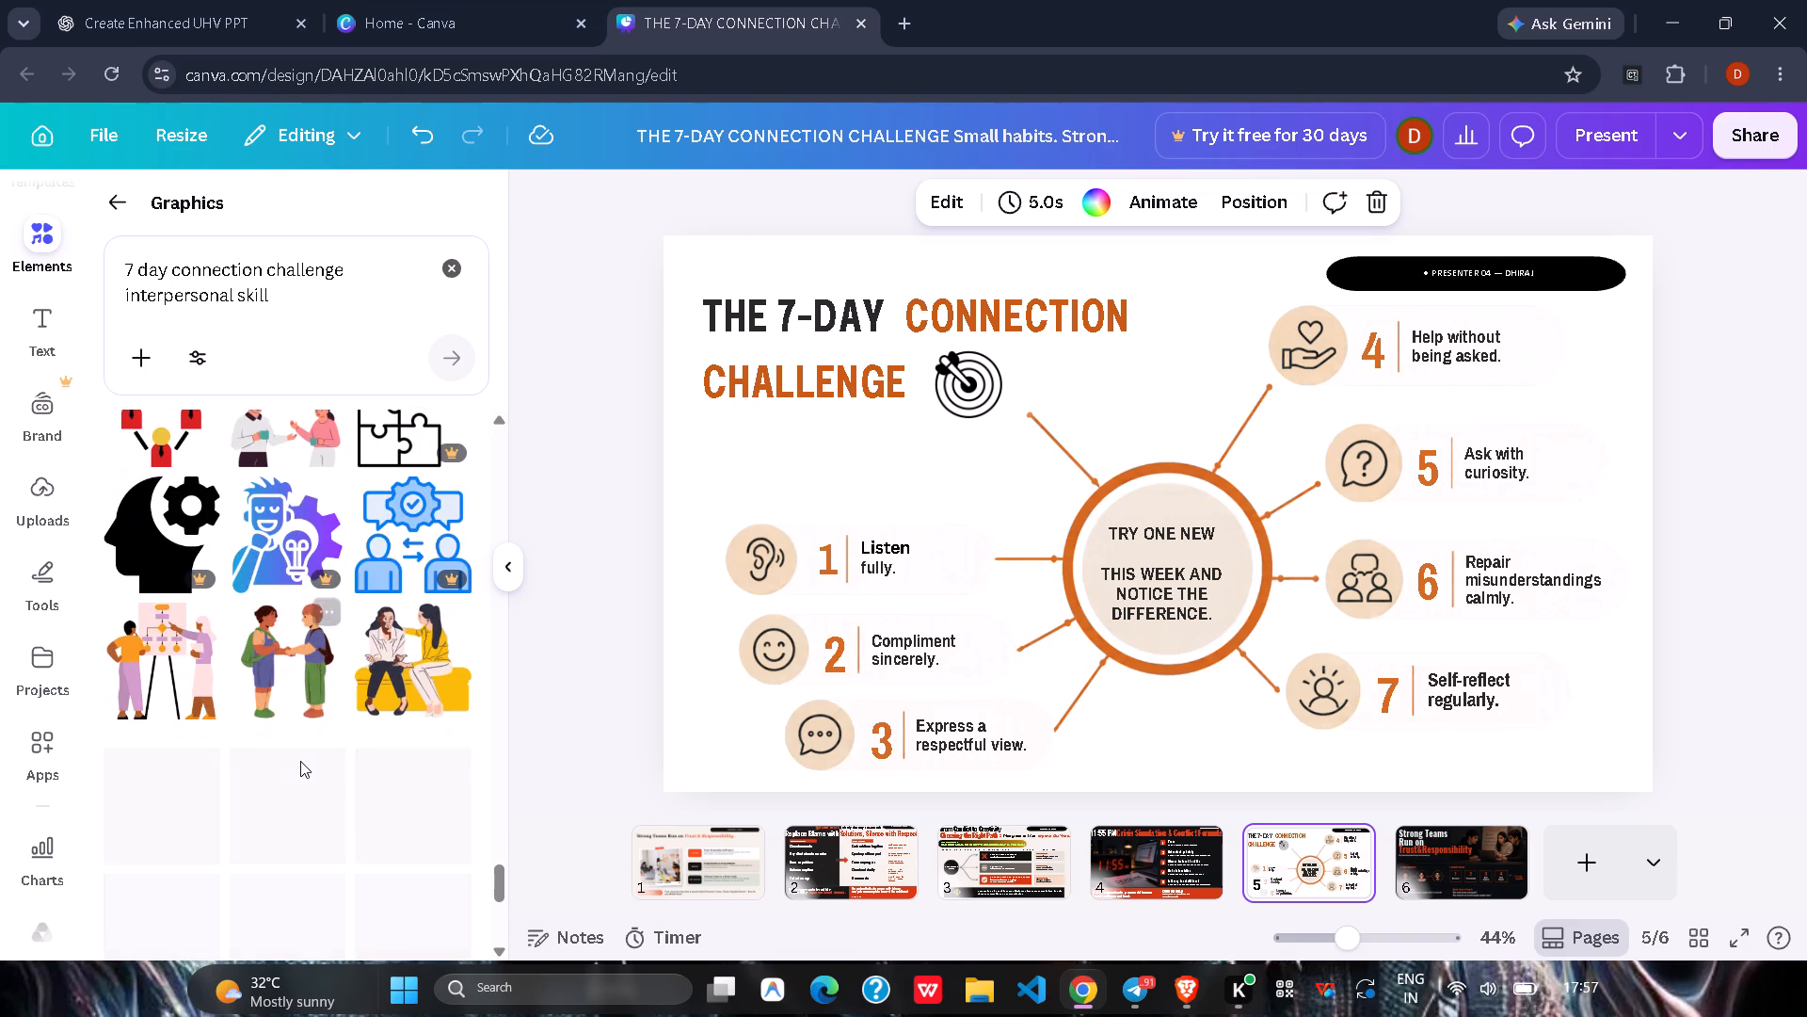
scroll(300, 761, down, 2)
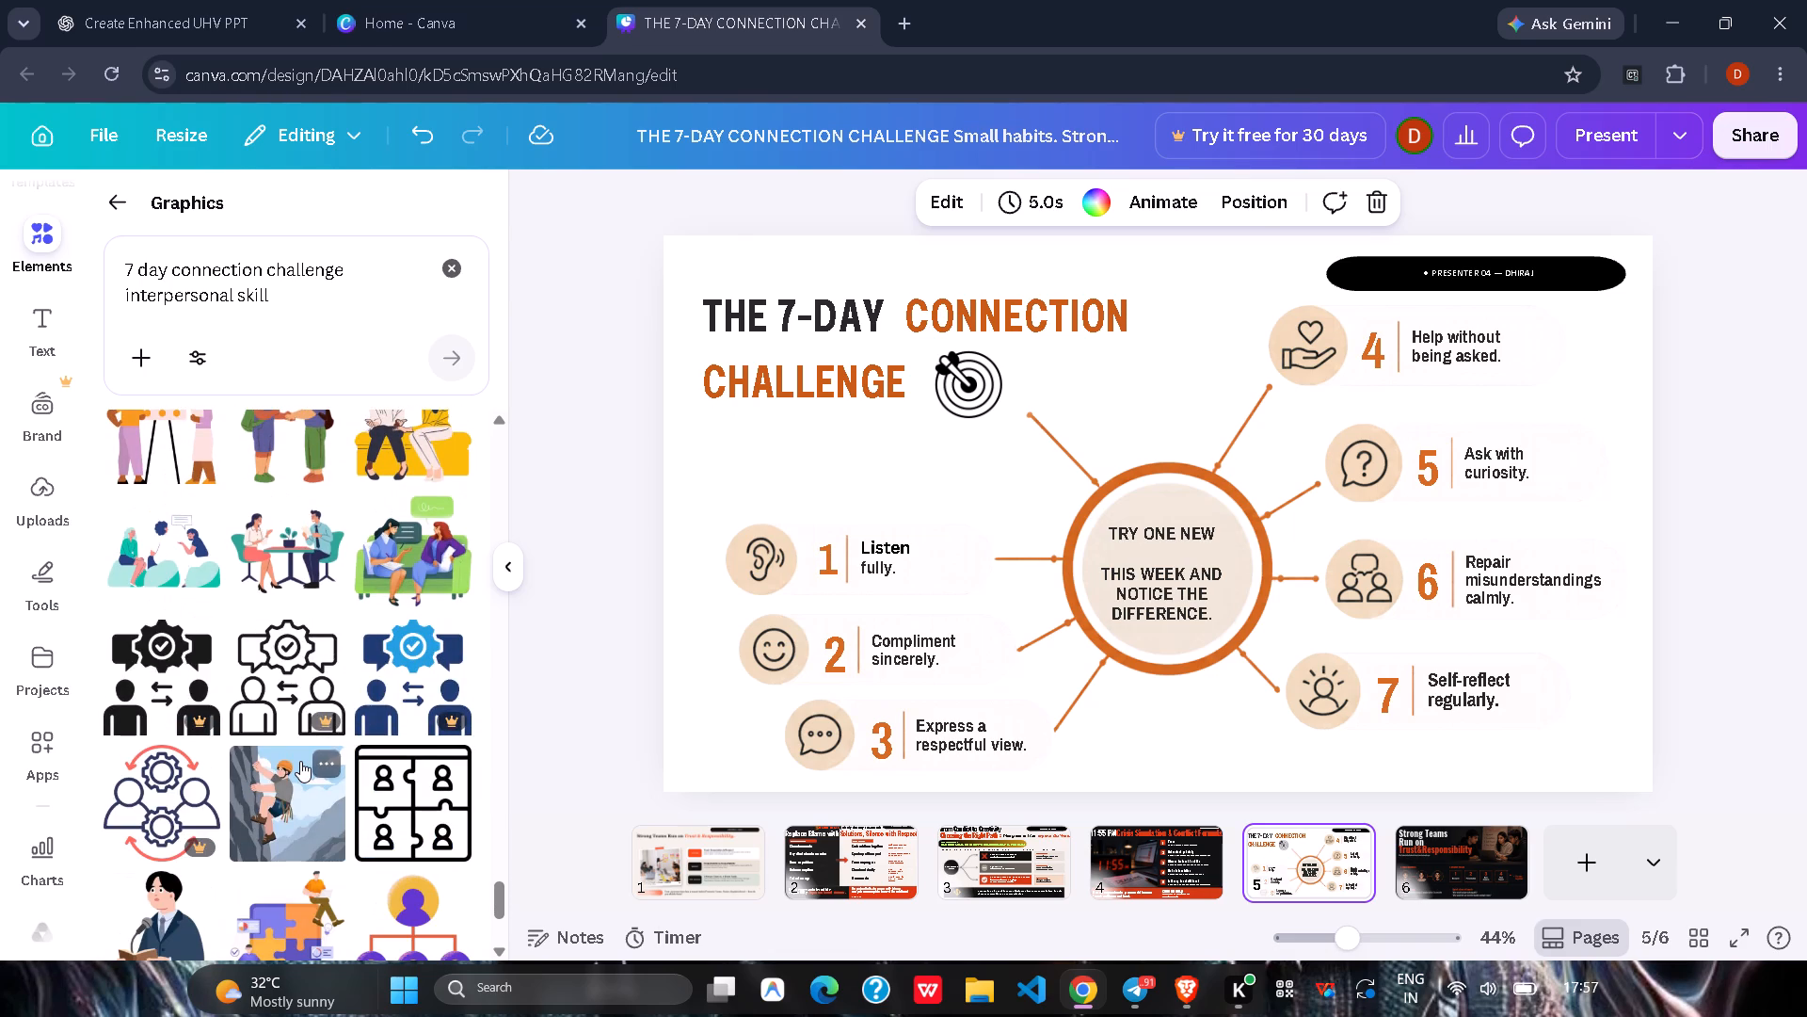
scroll(300, 761, down, 4)
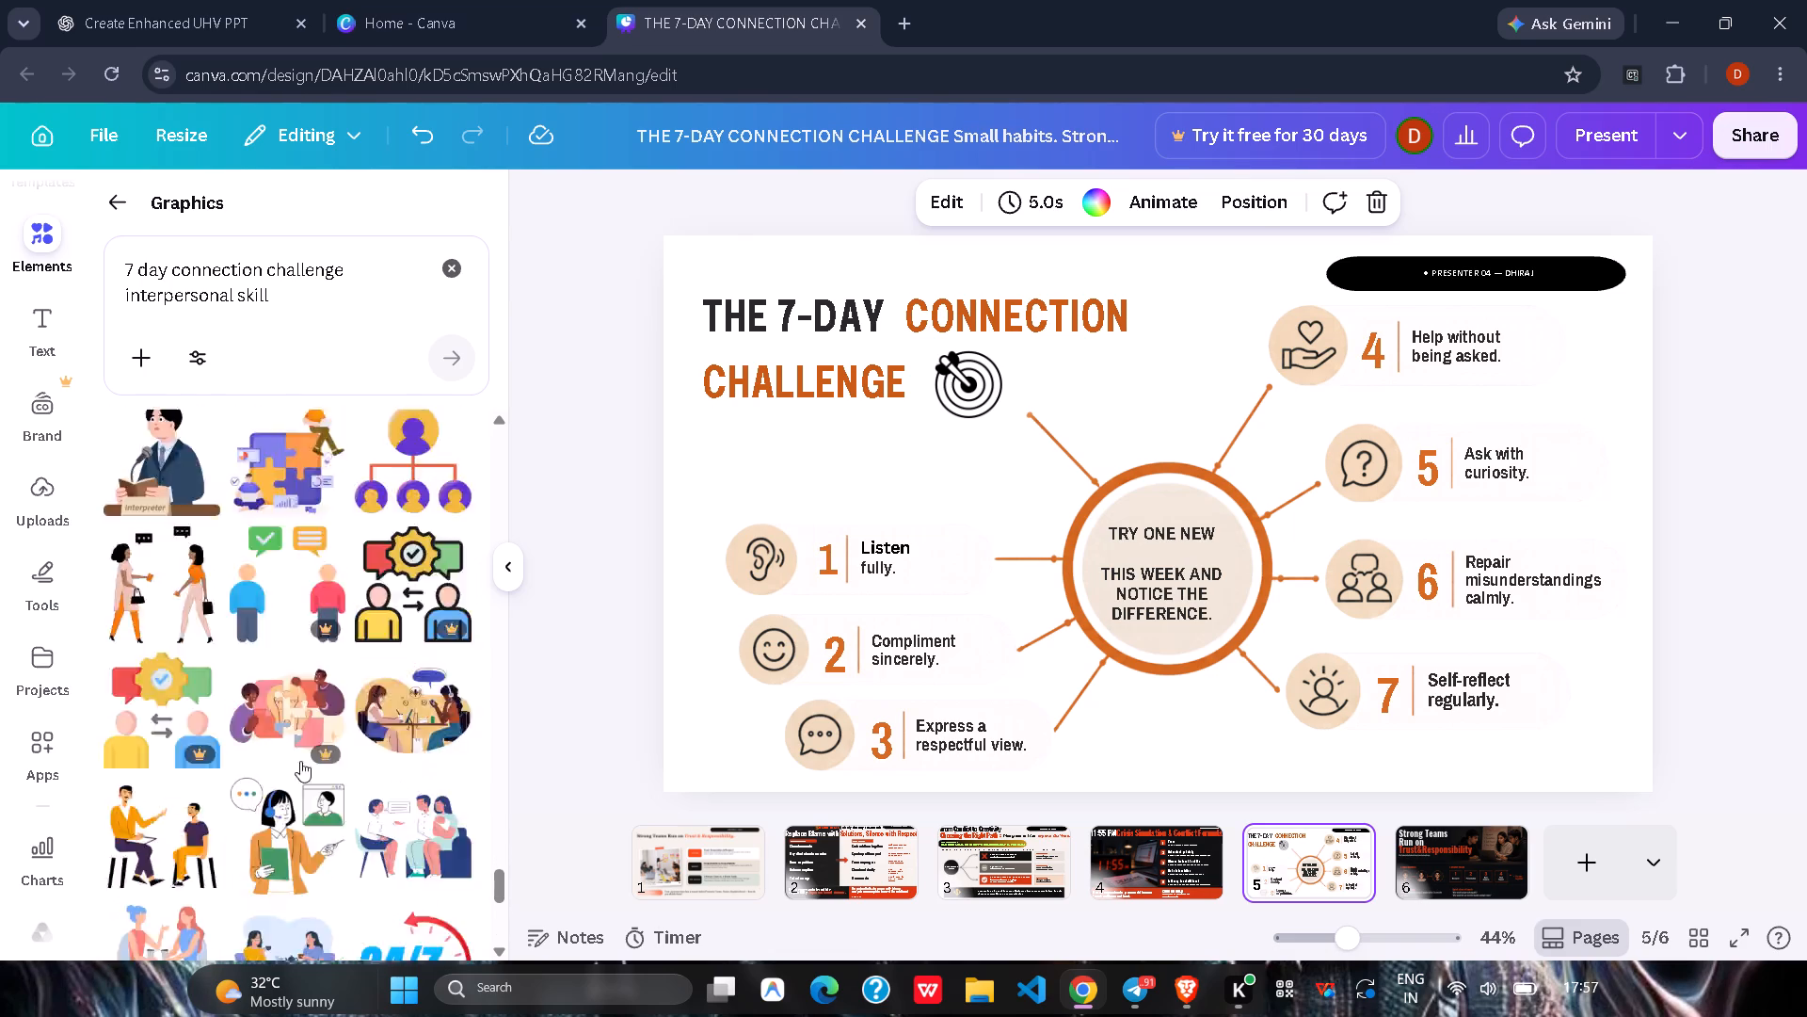
scroll(300, 761, down, 4)
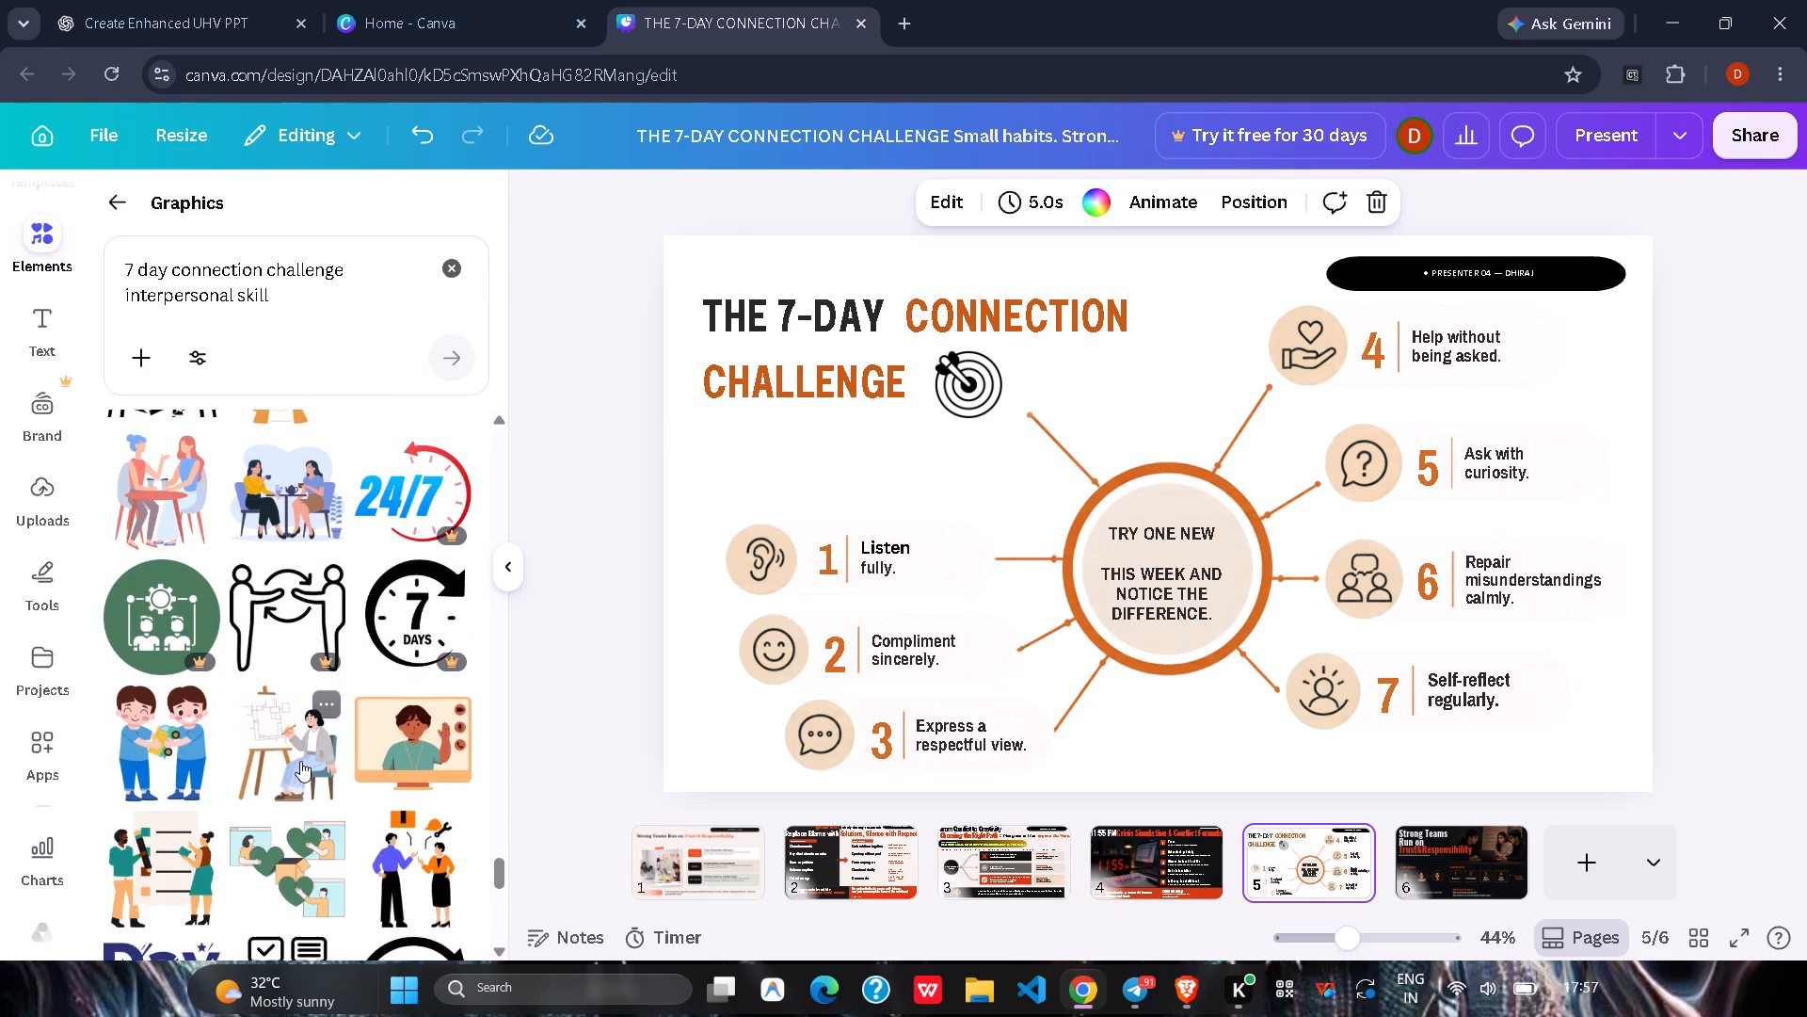
scroll(300, 761, down, 2)
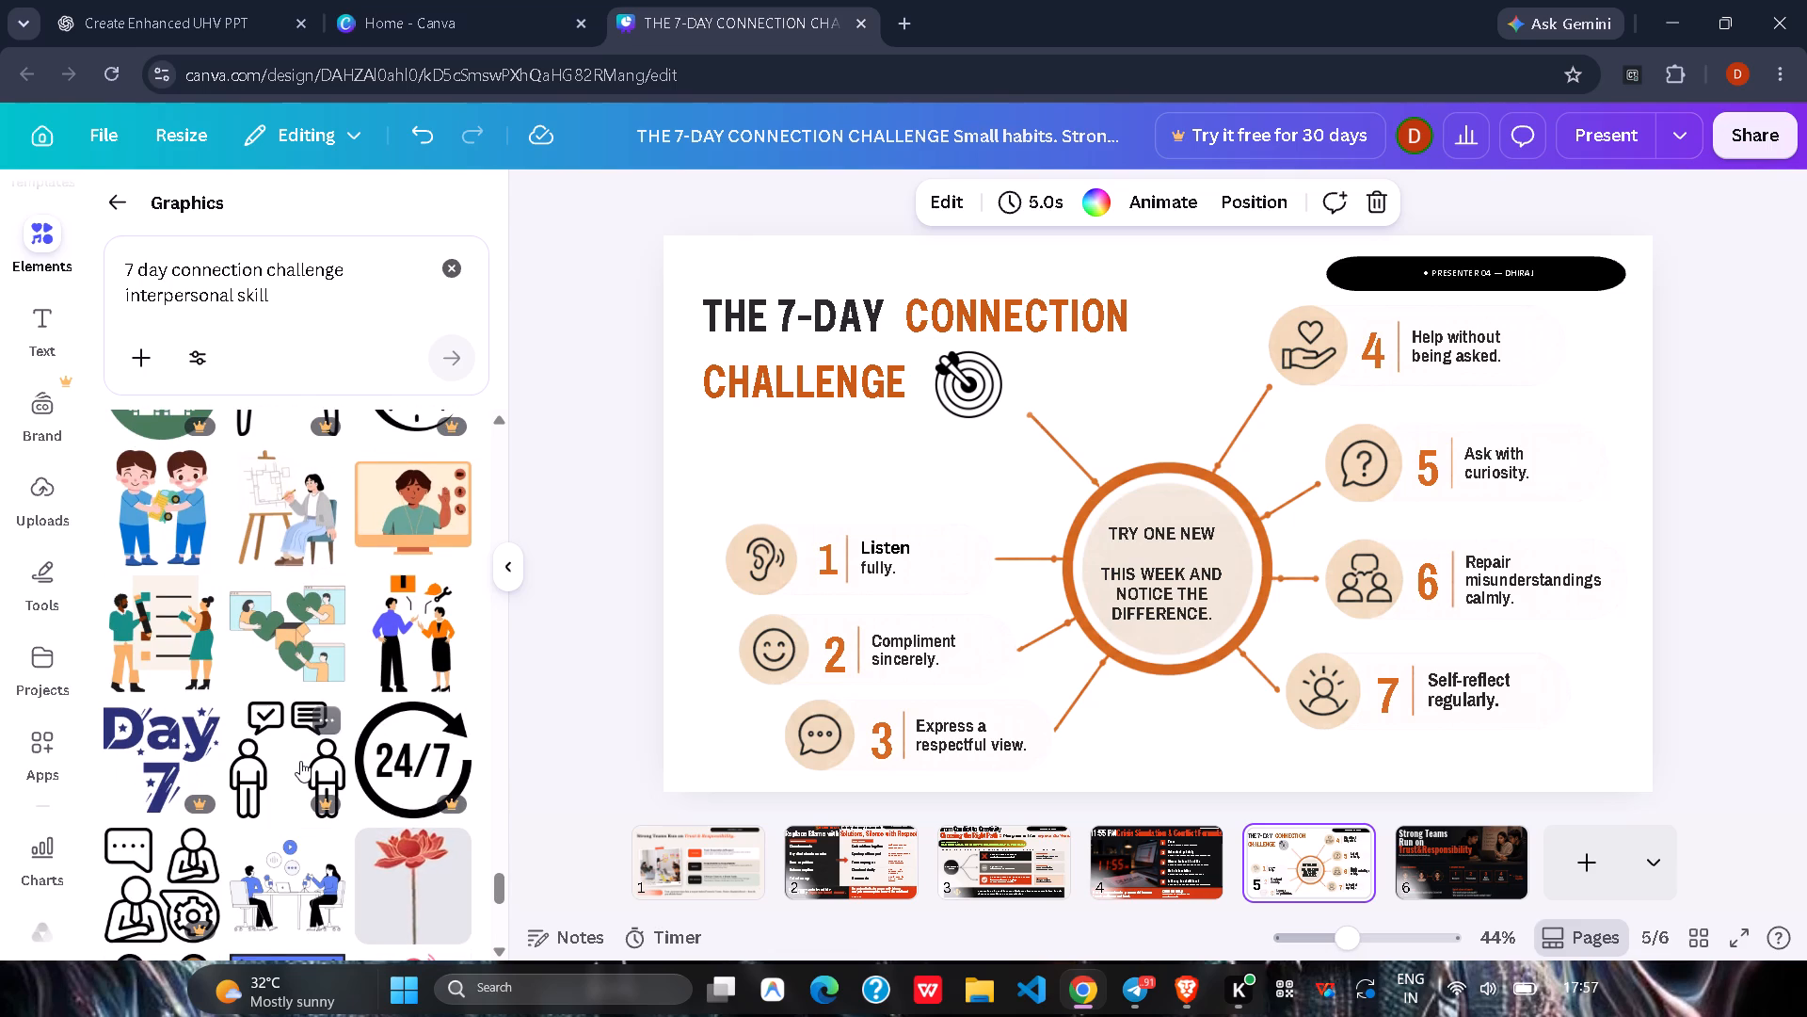
scroll(300, 761, down, 5)
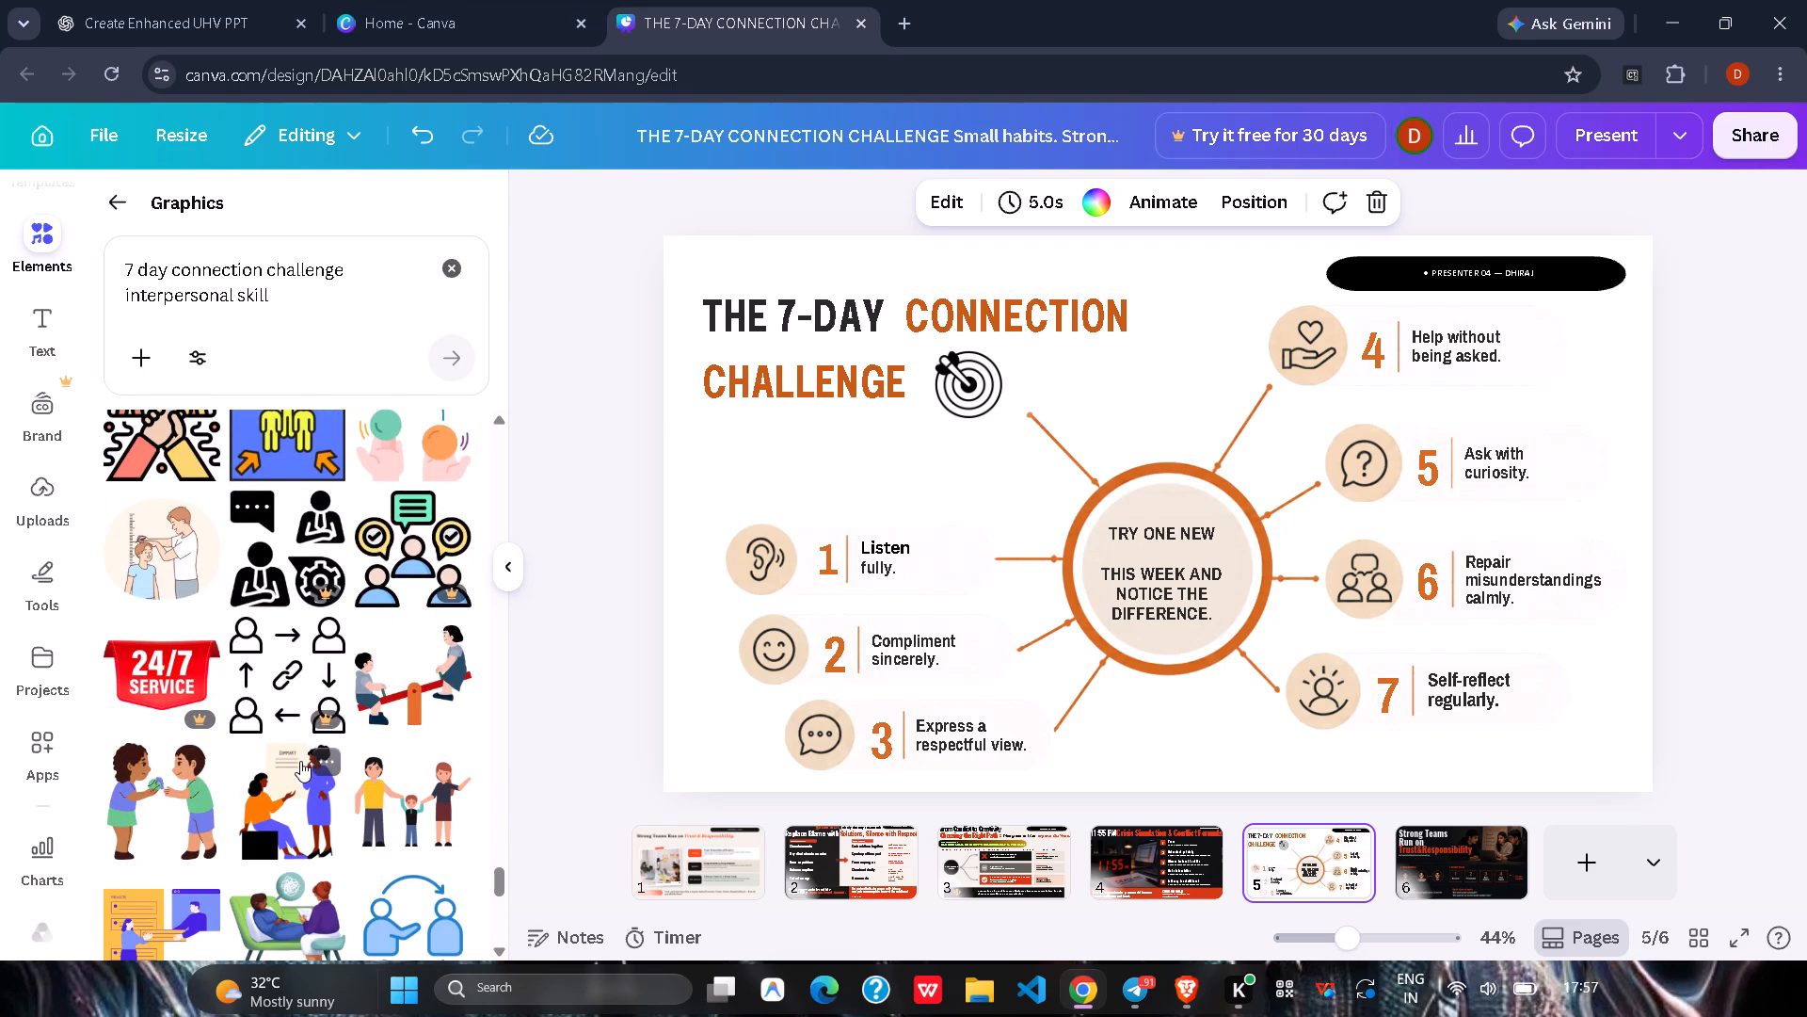
scroll(300, 761, down, 4)
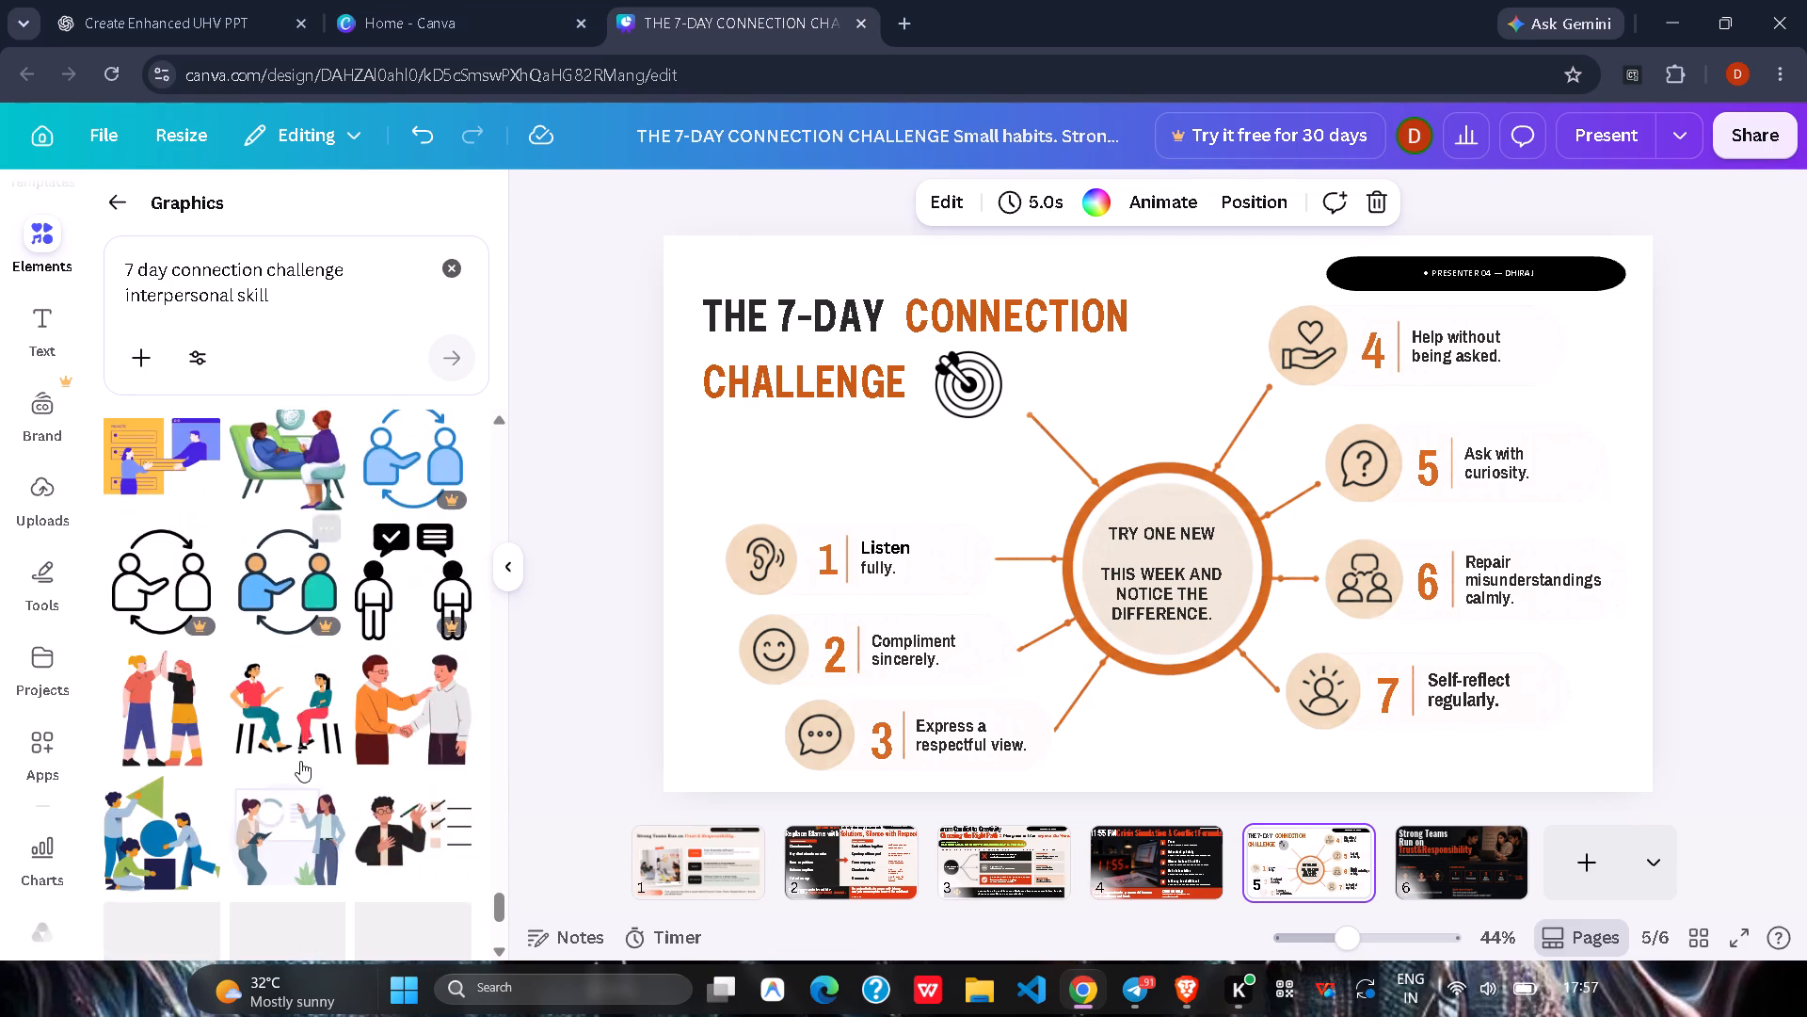
scroll(300, 761, down, 10)
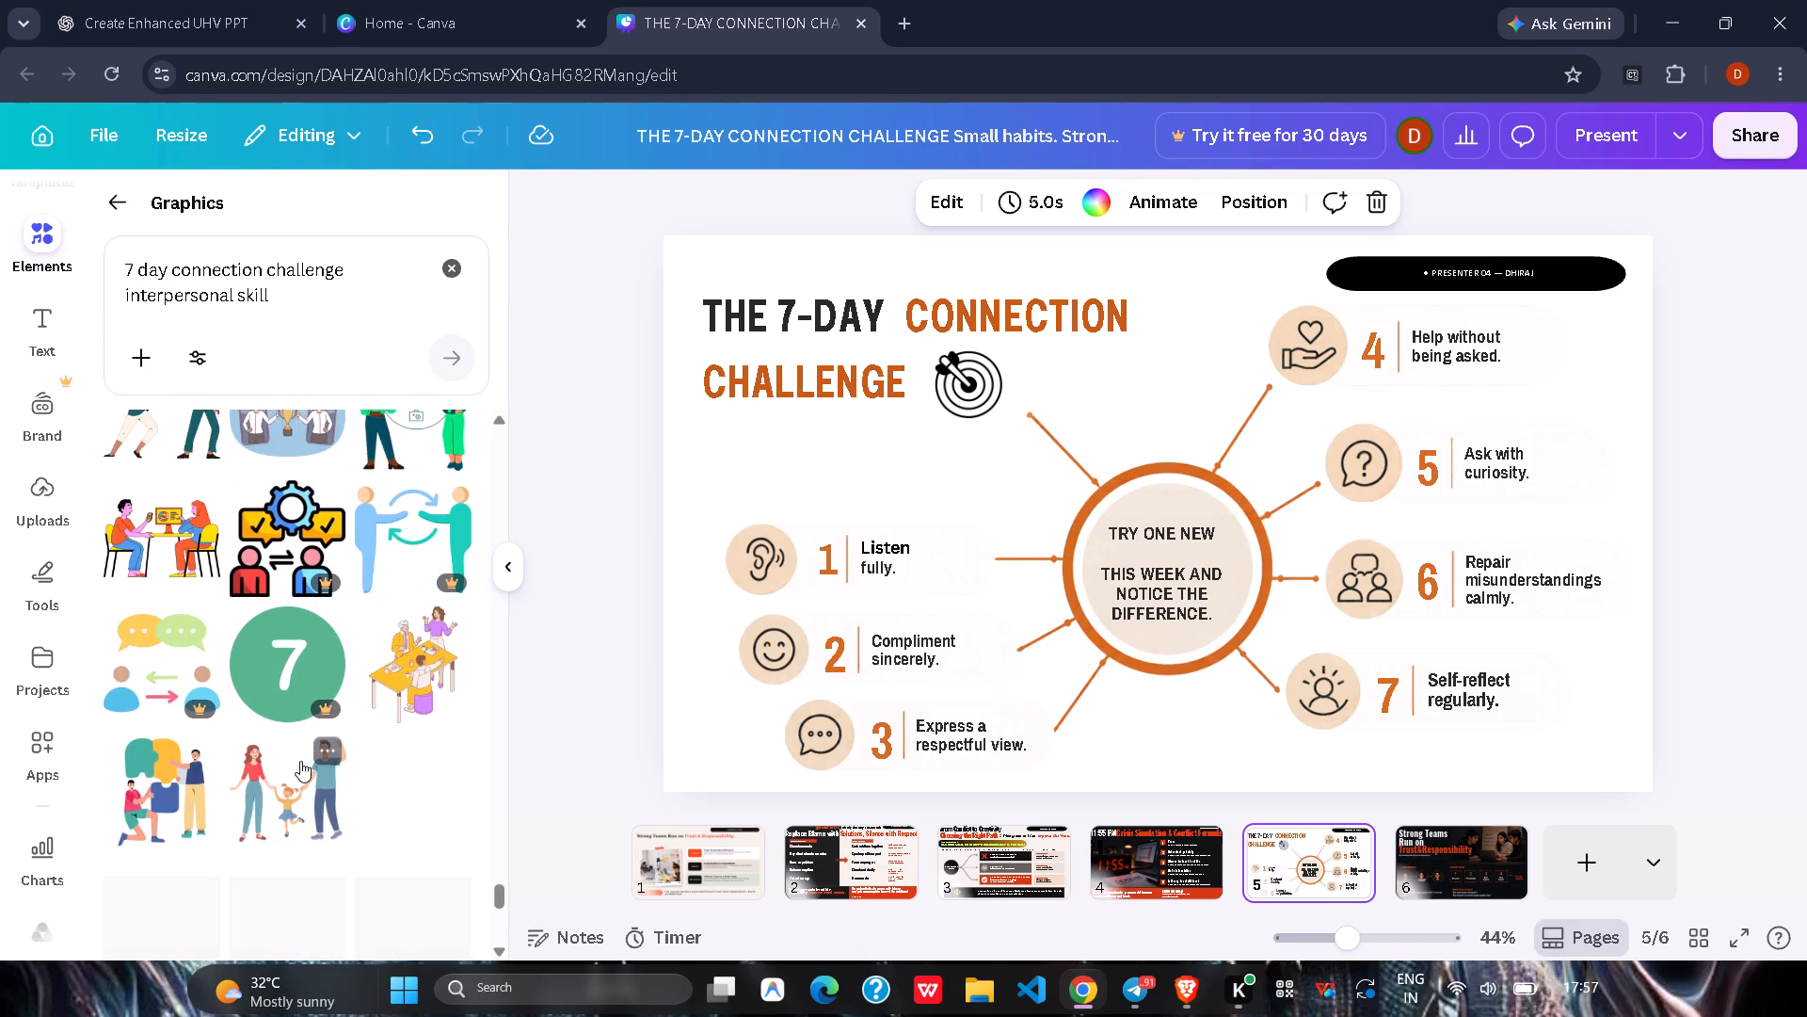
scroll(300, 761, up, 14)
scroll(300, 761, down, 1)
scroll(300, 761, up, 17)
scroll(300, 761, down, 1)
scroll(300, 761, up, 8)
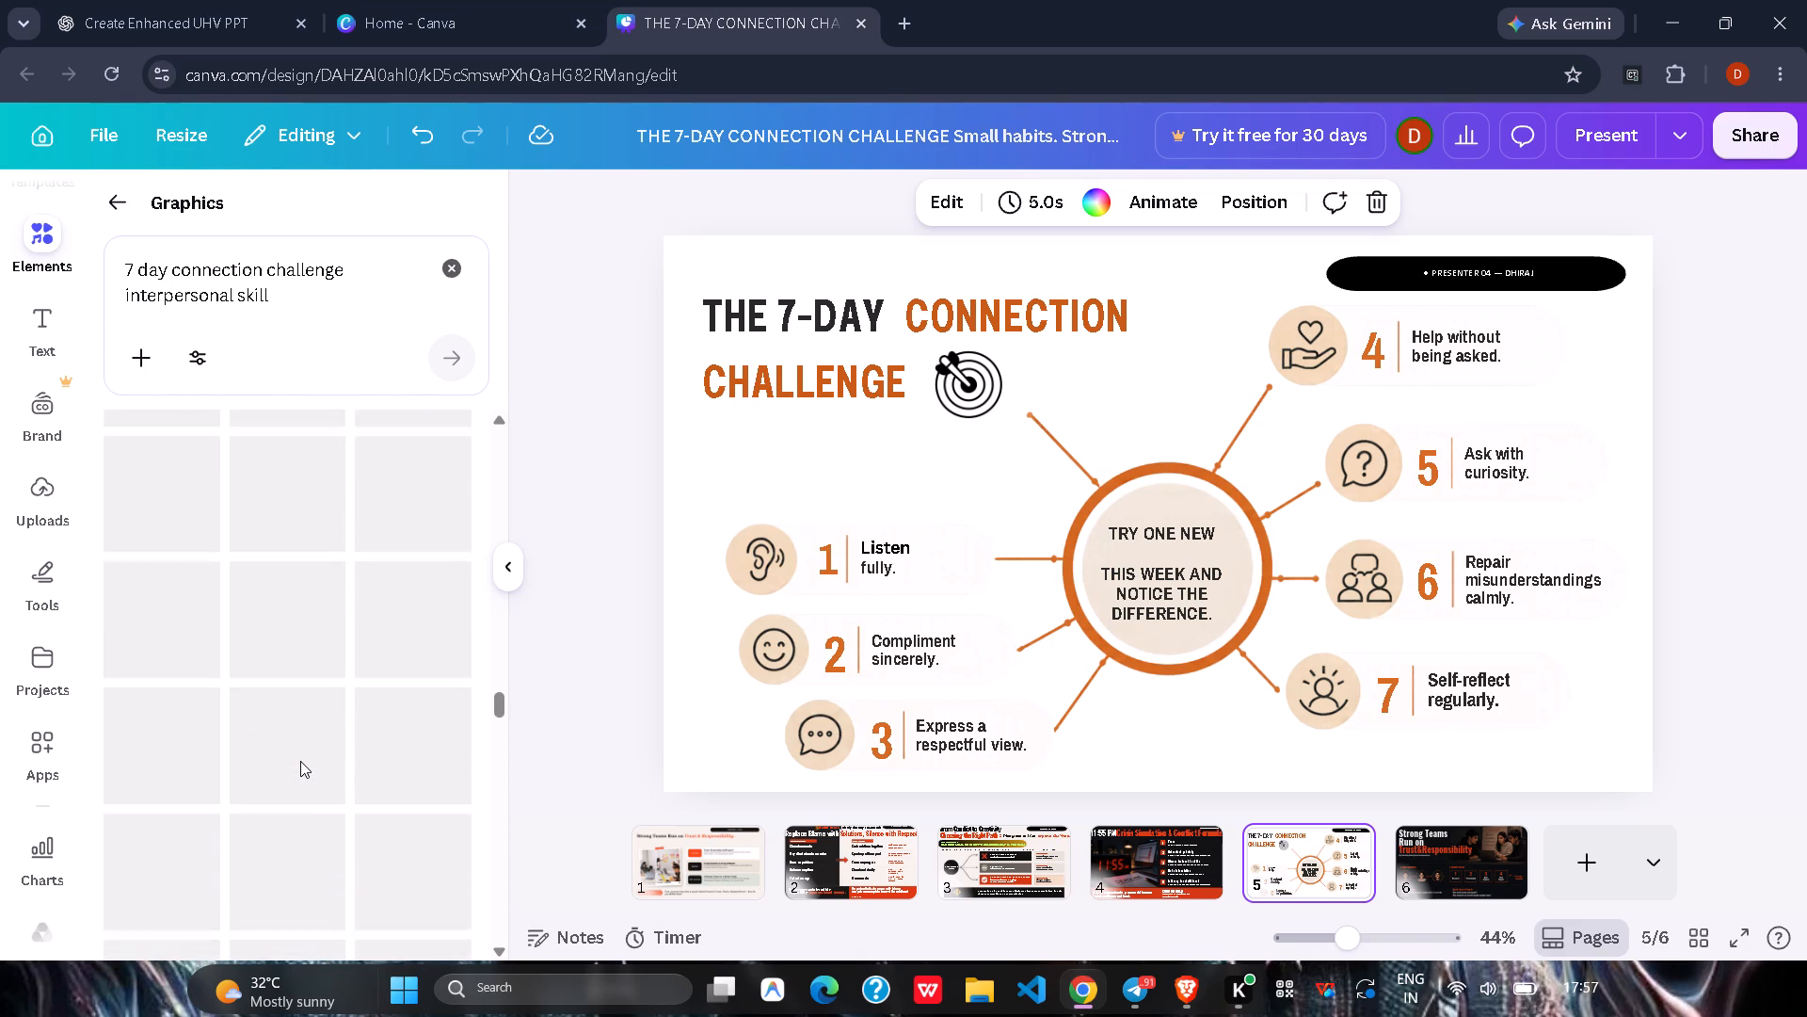
scroll(300, 761, up, 18)
scroll(300, 761, down, 1)
scroll(300, 761, up, 20)
scroll(300, 761, up, 18)
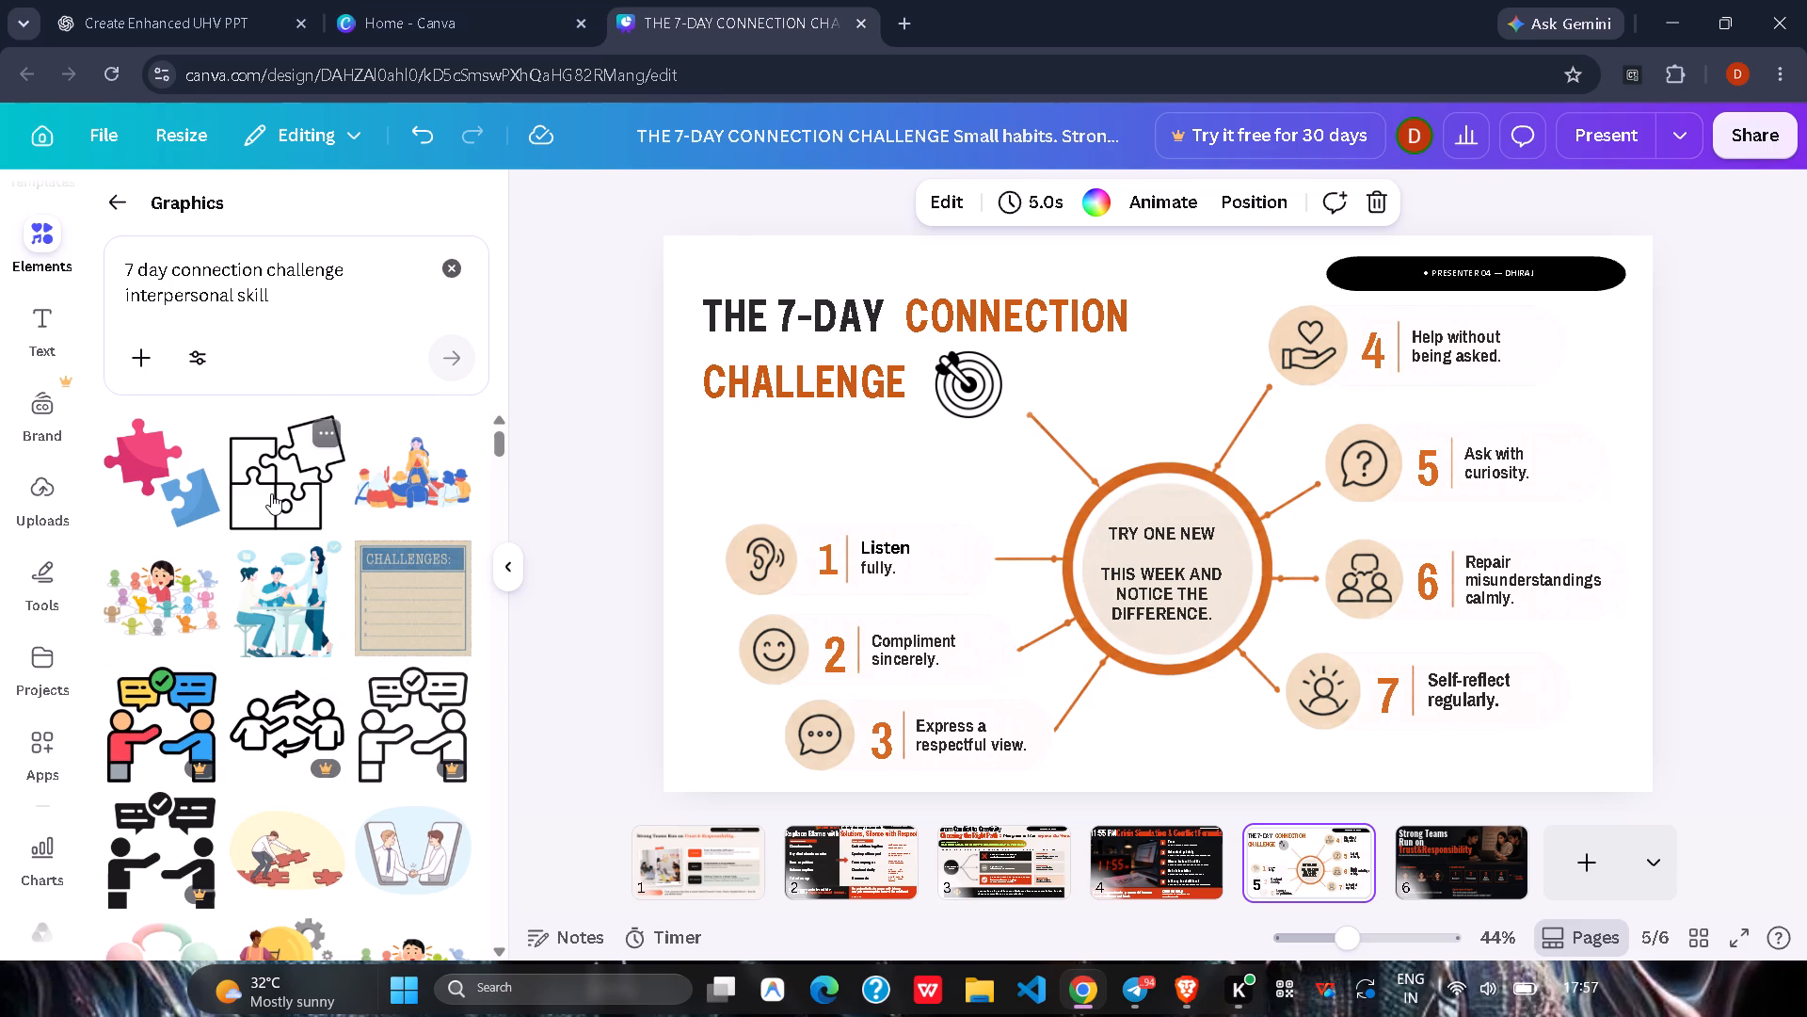
Insert the graphic of pink and green seated figures joined at the head and move it to the slide's left half.
scroll(333, 685, down, 1)
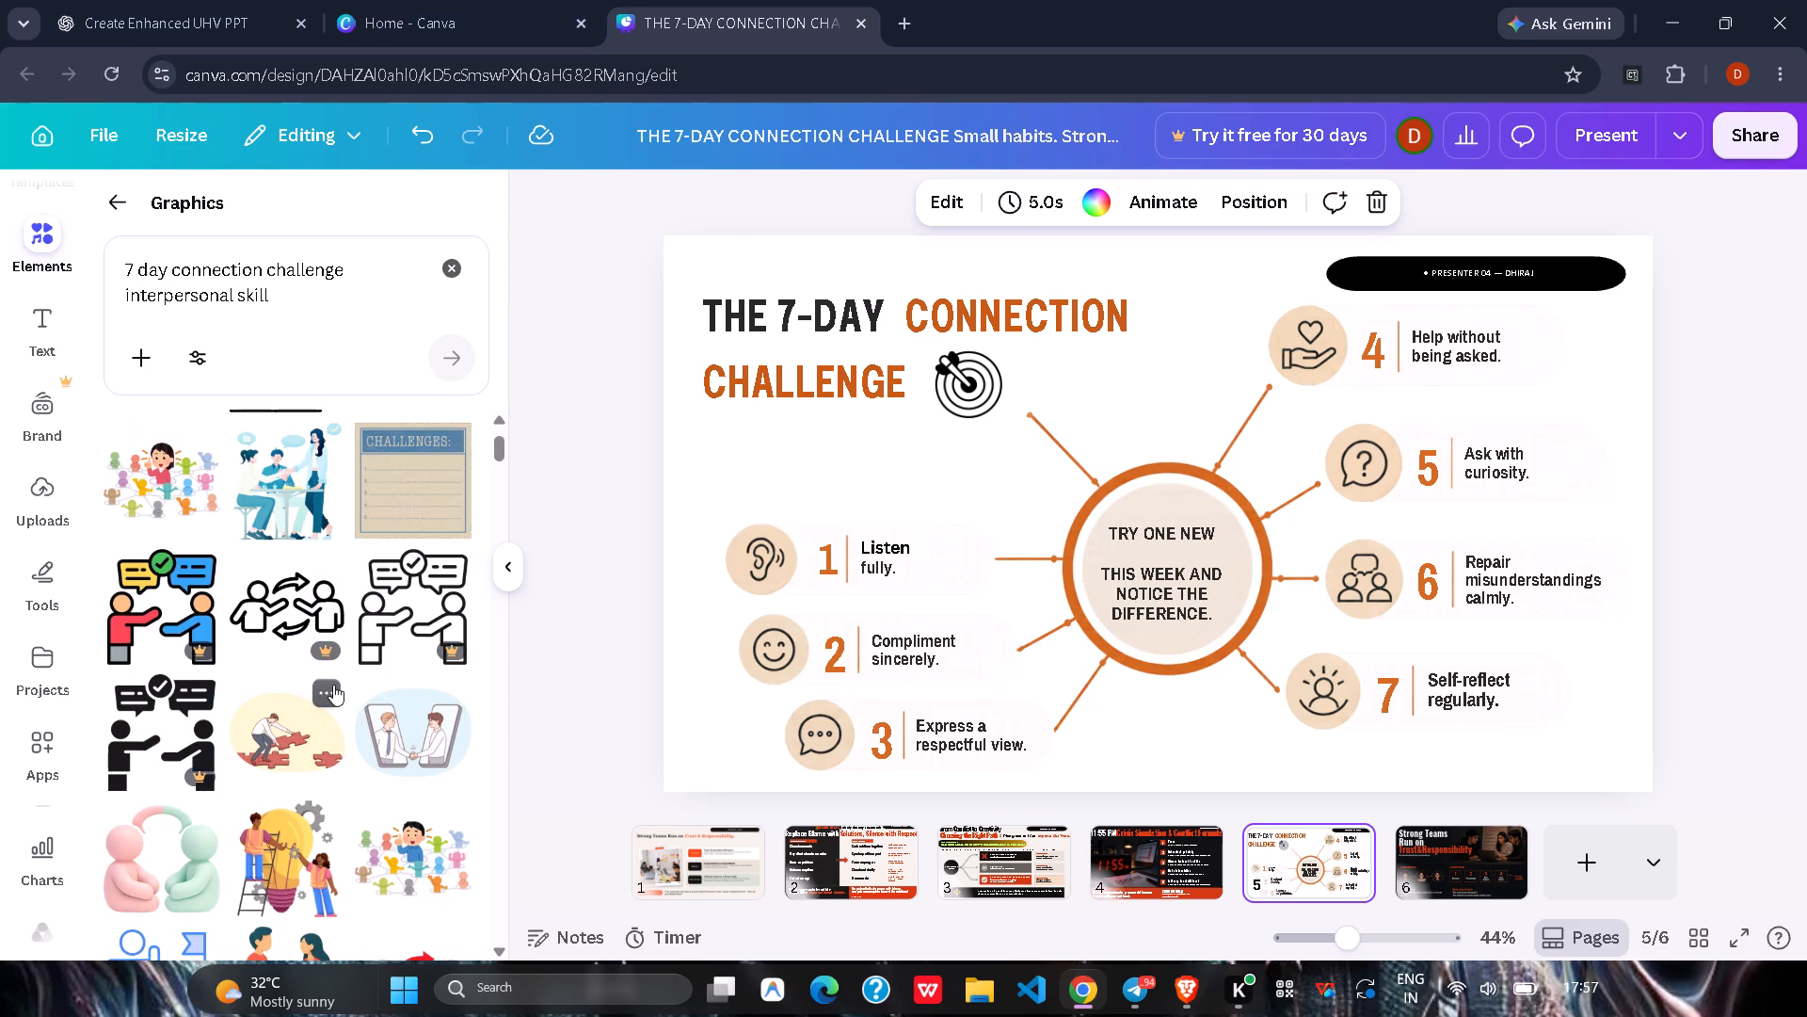
scroll(292, 621, down, 2)
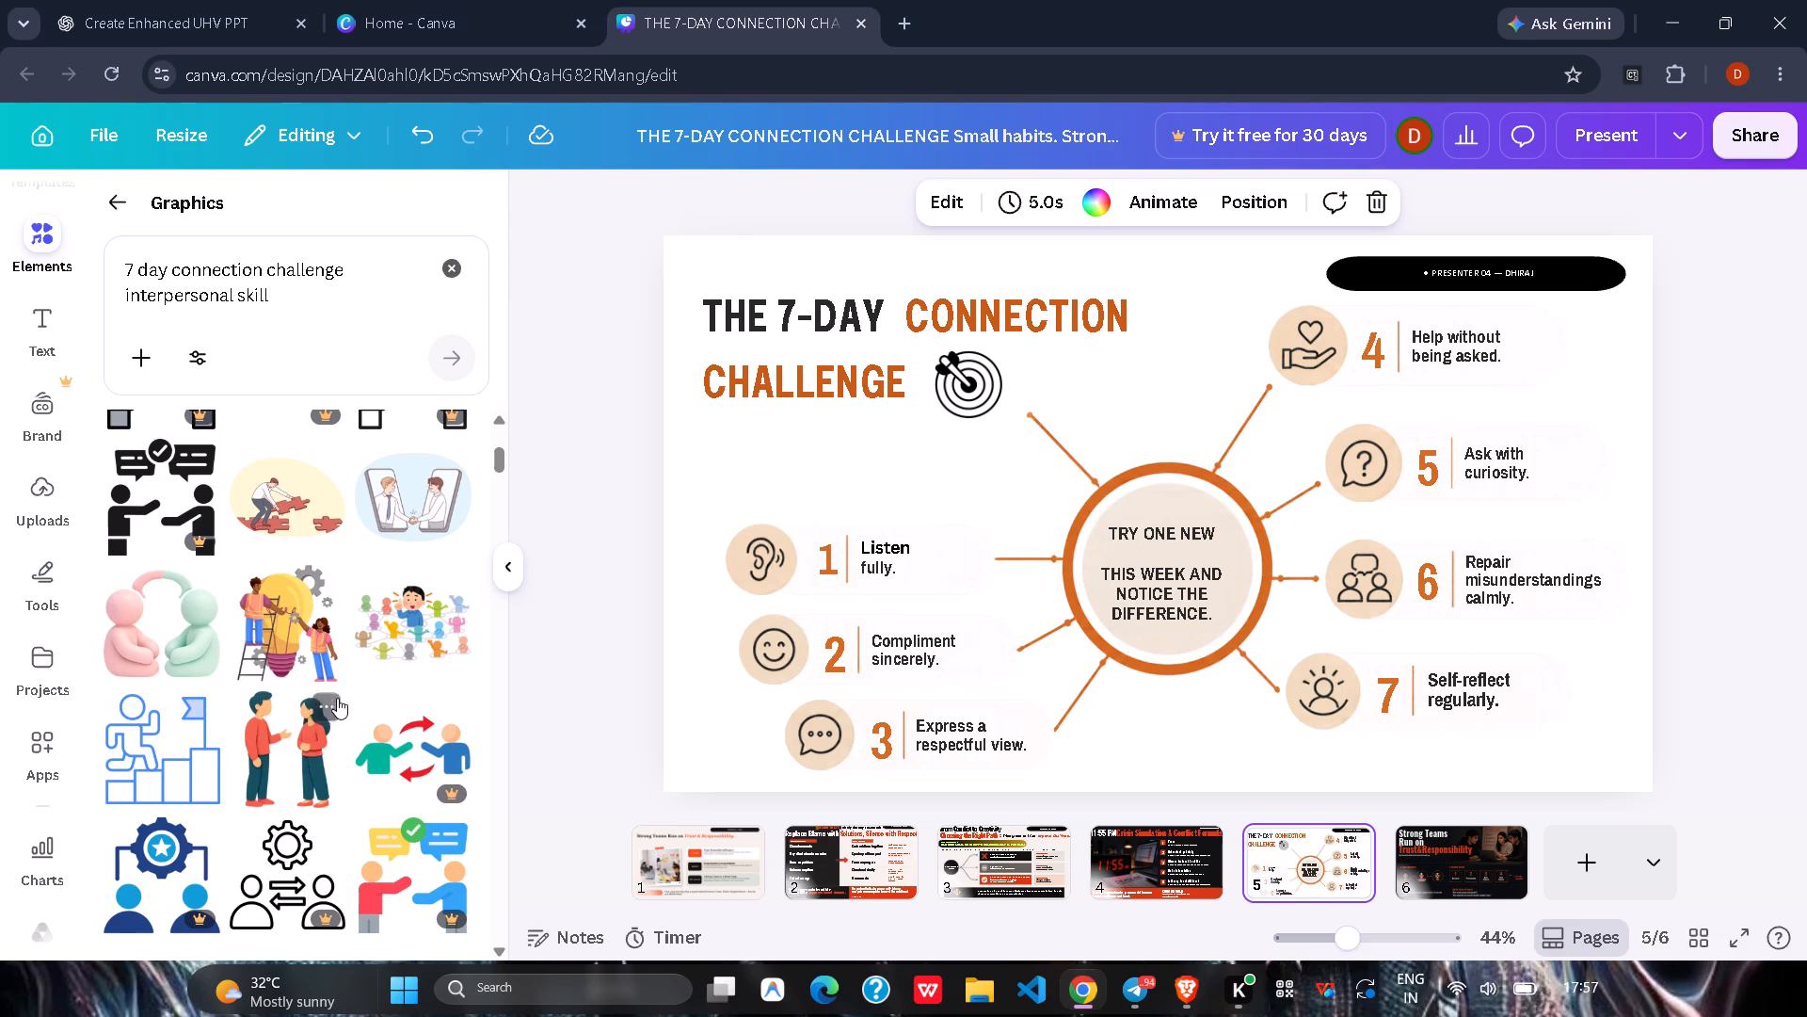
click(178, 634)
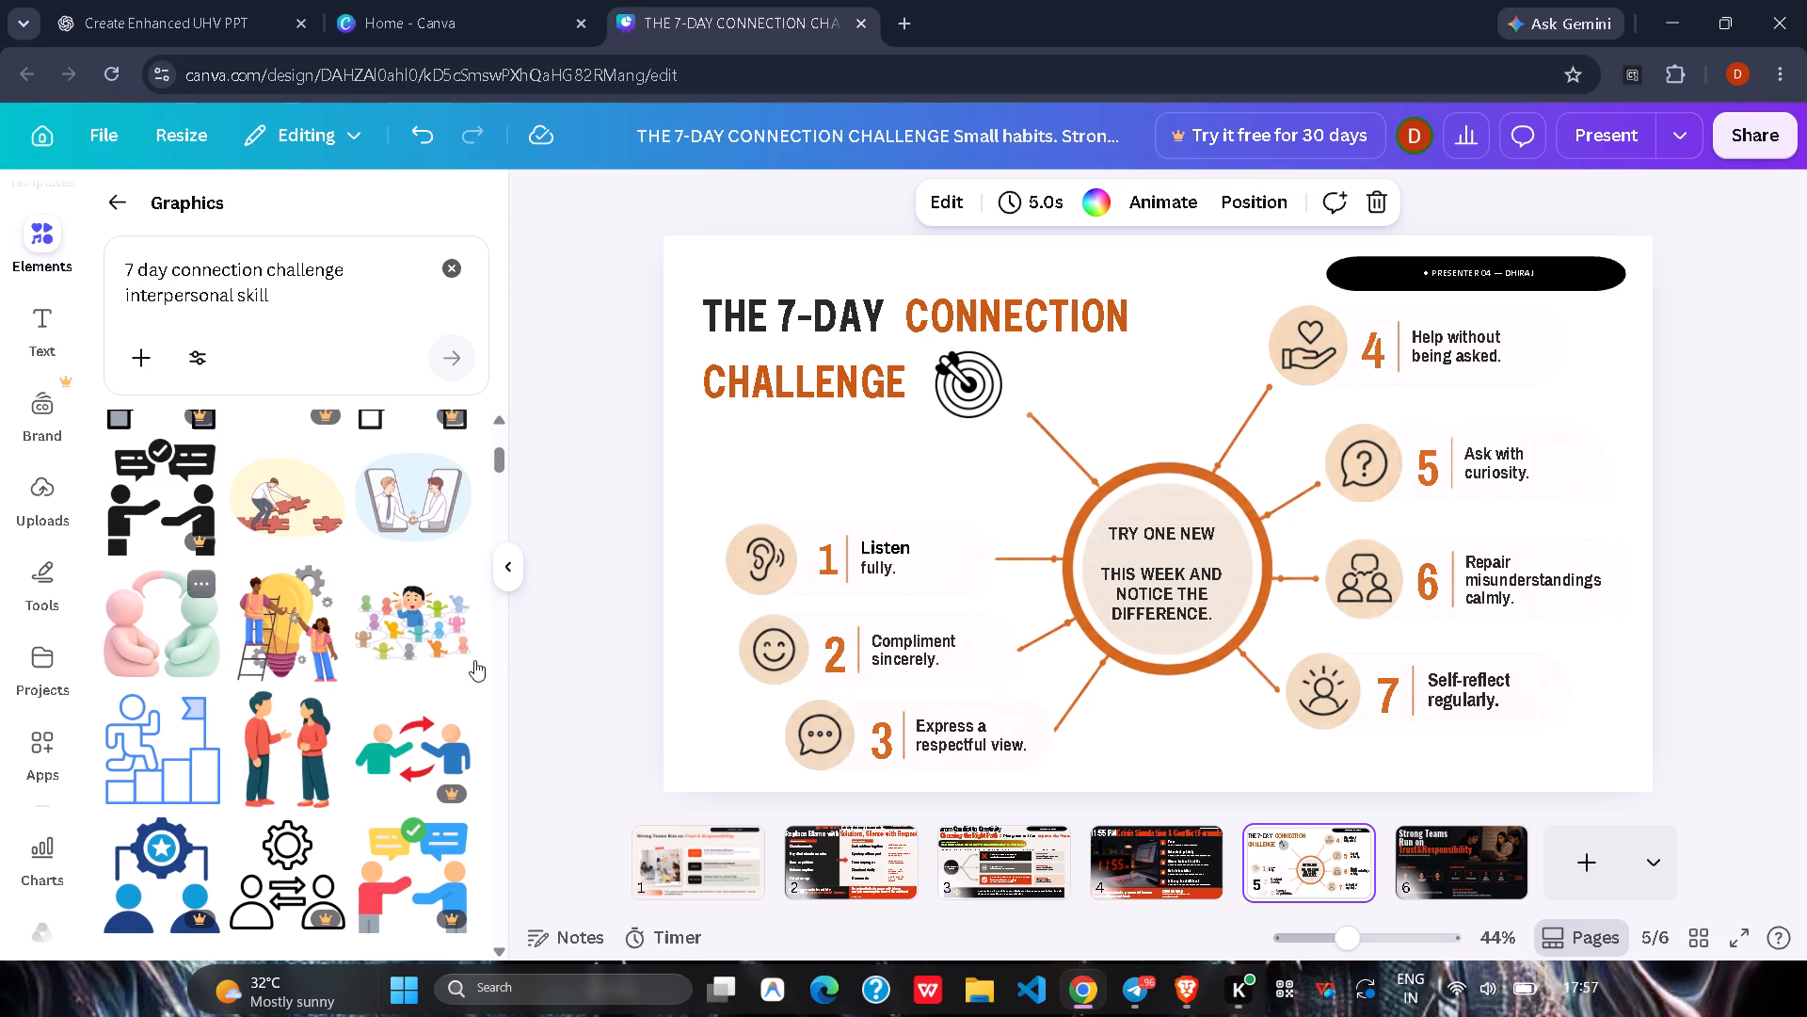
drag(1051, 466, 803, 454)
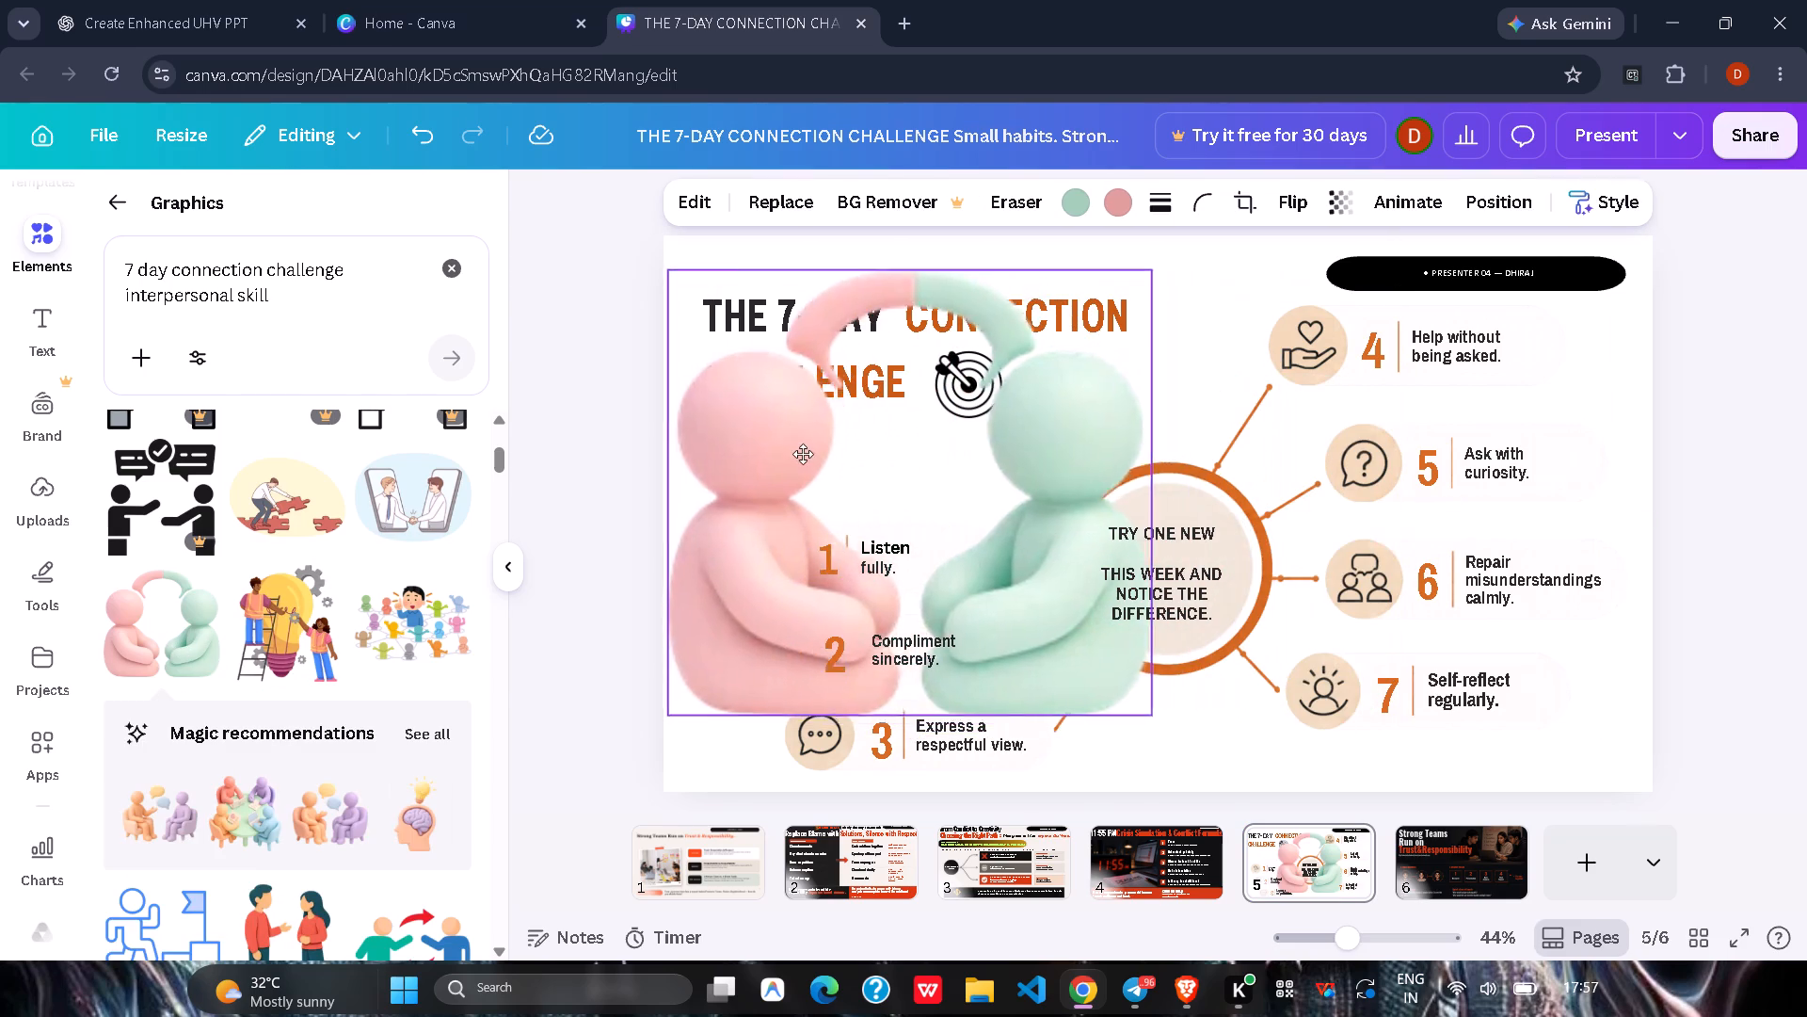
drag(803, 454, 844, 478)
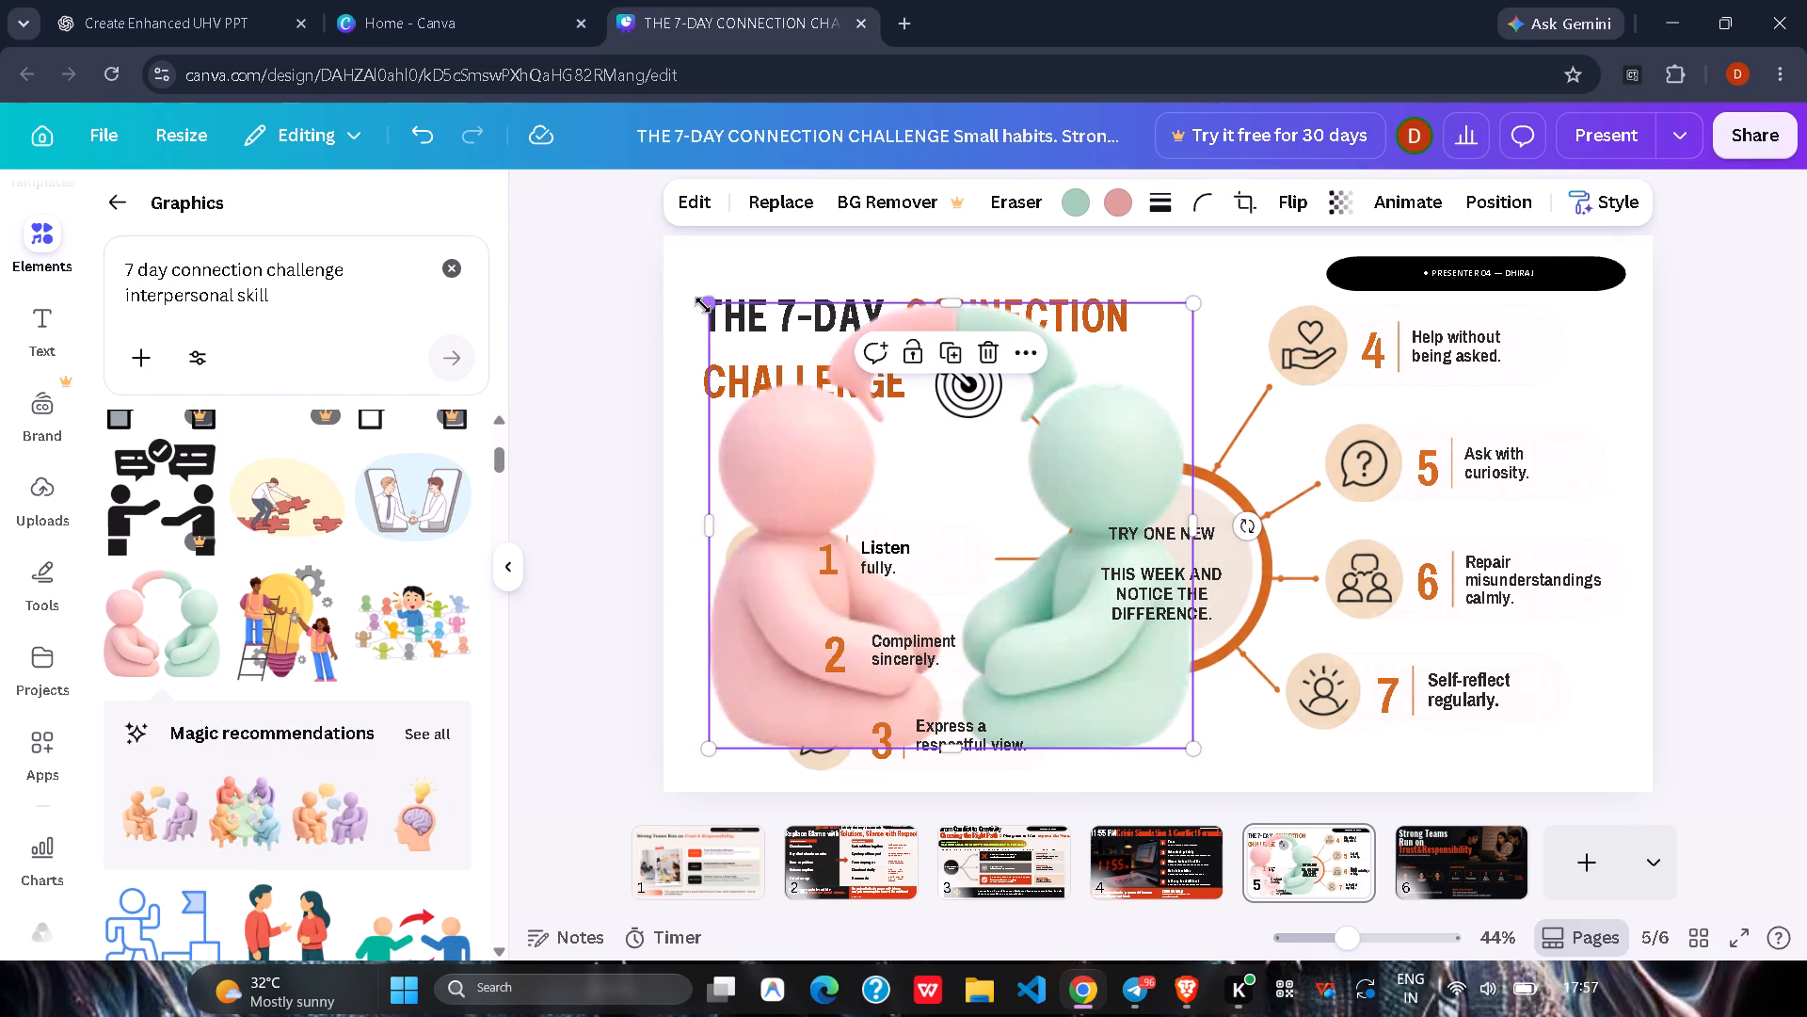
Shrink the pink and green figures graphic to a small size and place it beneath the word CHALLENGE in the title.
drag(703, 305, 963, 637)
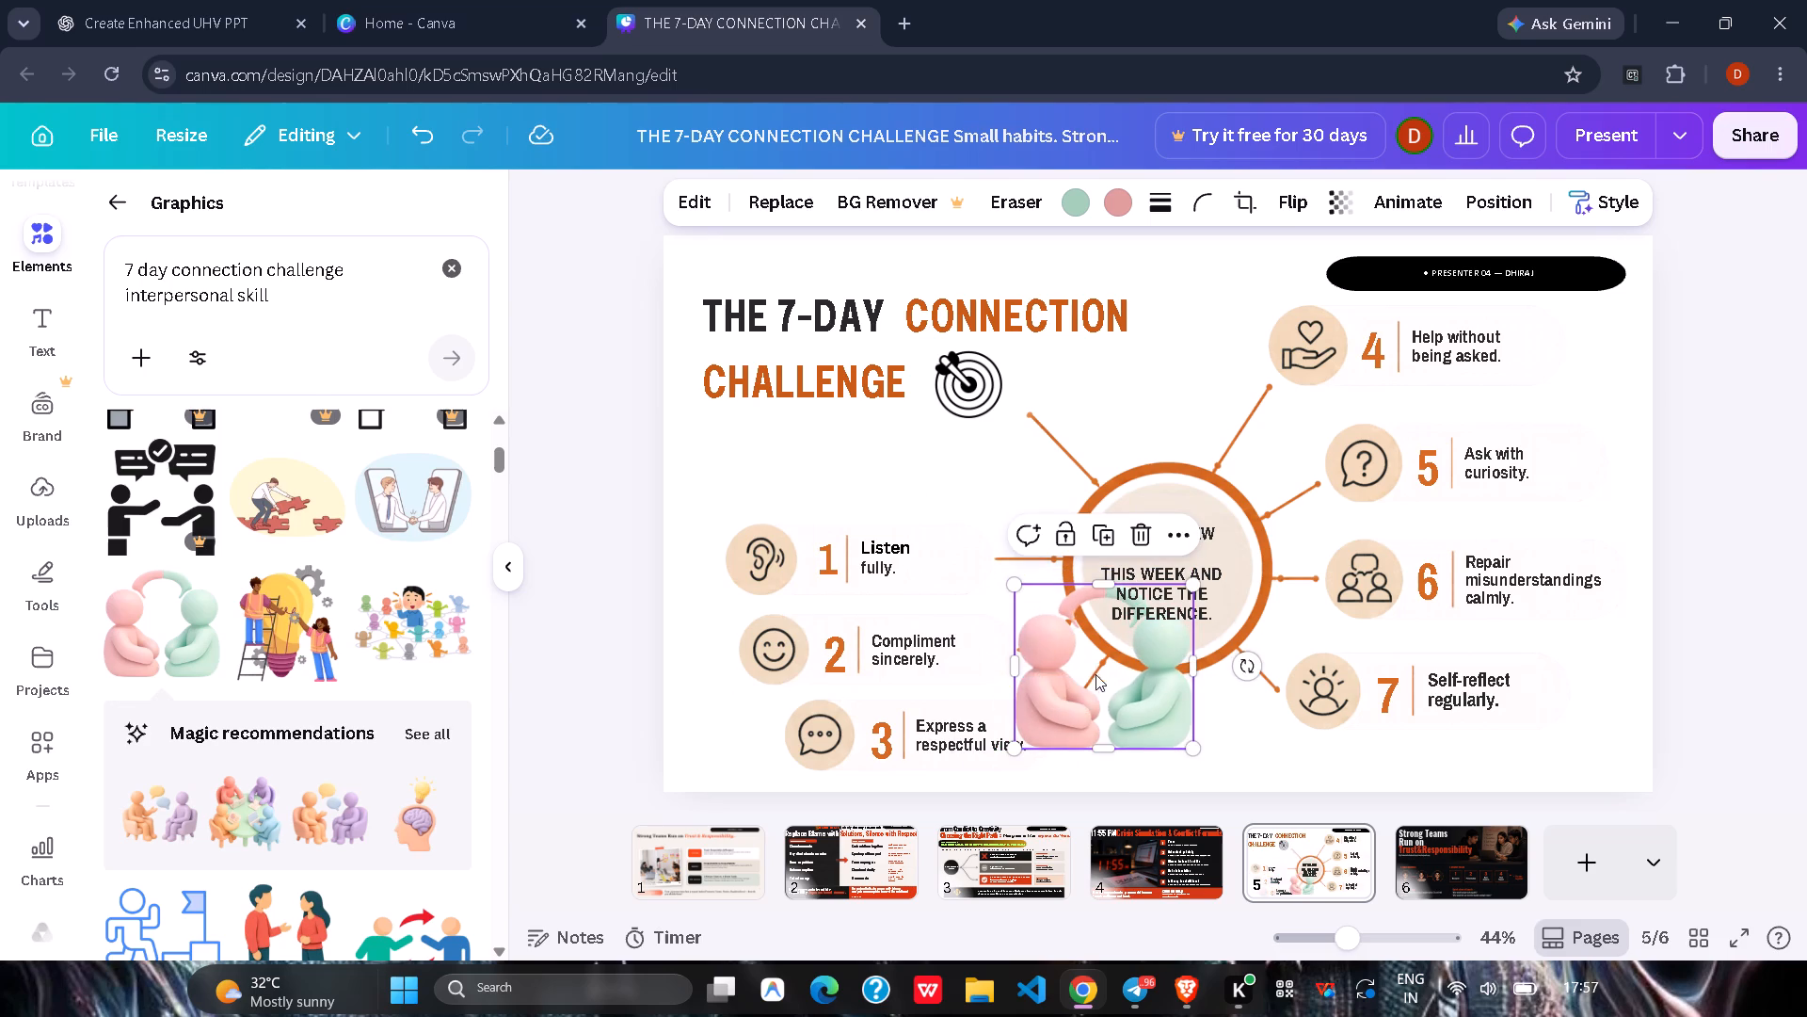
drag(1079, 669, 810, 471)
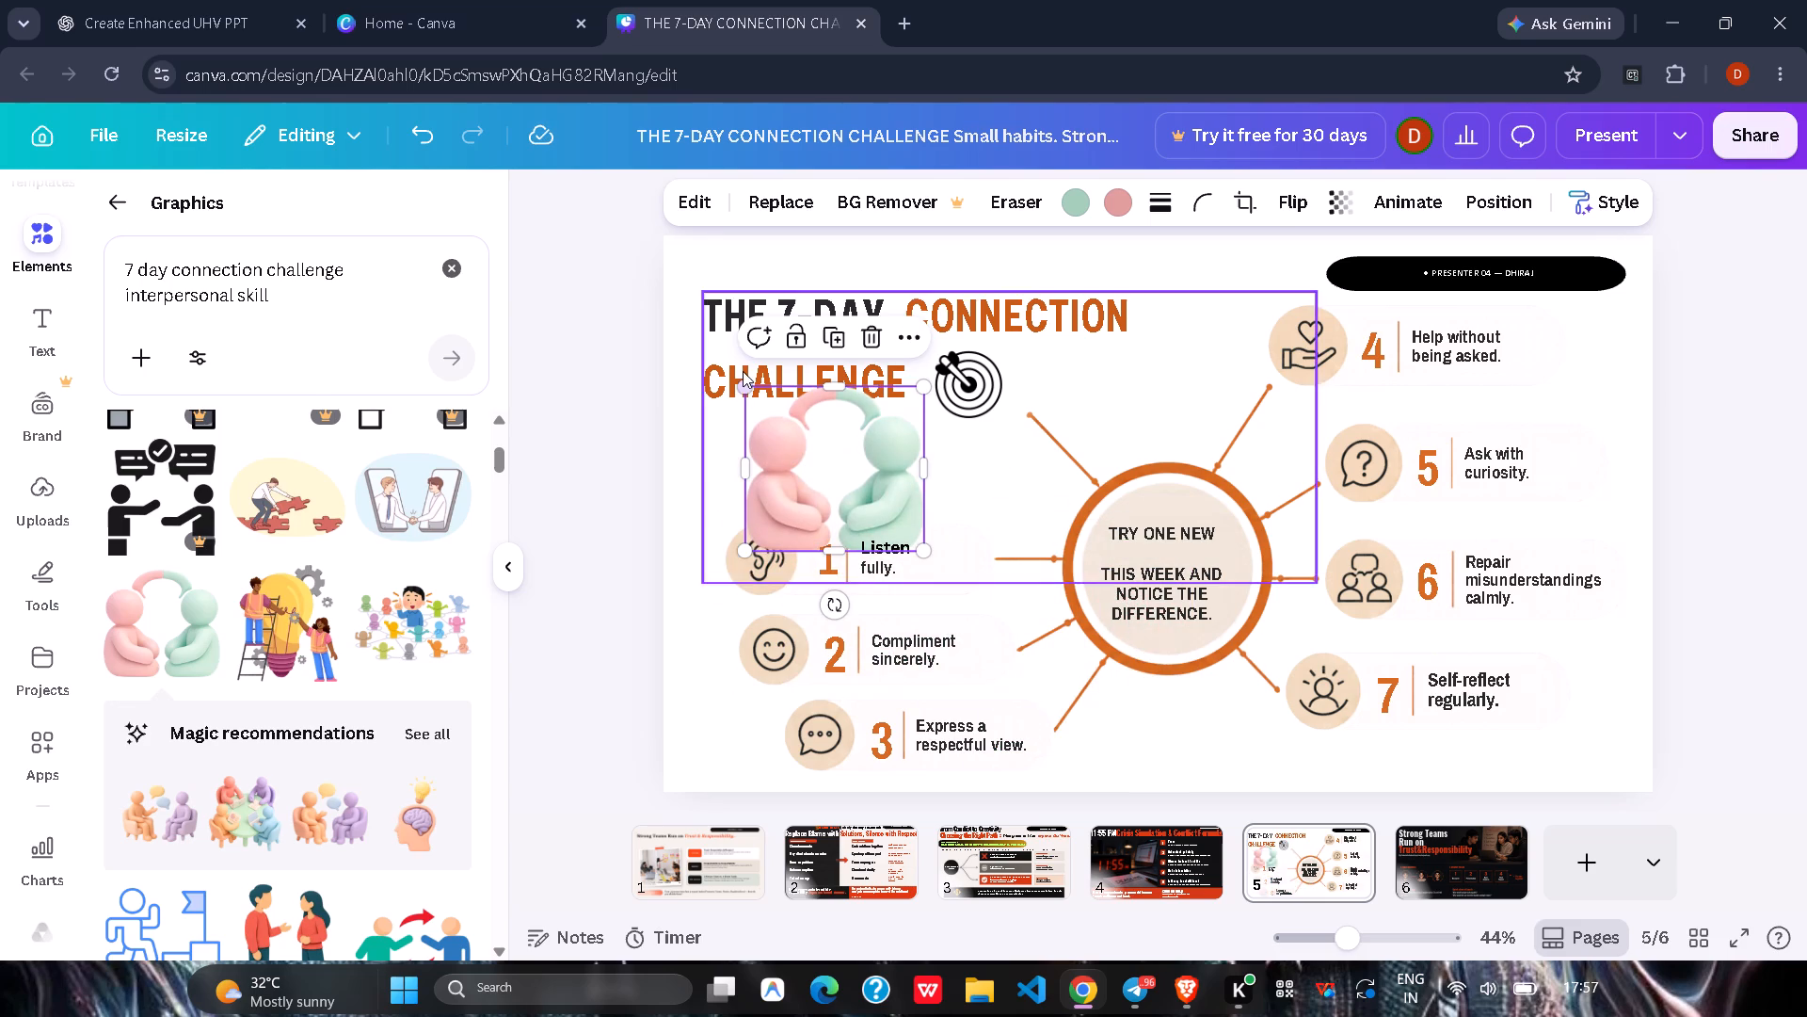
drag(748, 386, 832, 448)
drag(863, 498, 763, 460)
click(632, 543)
Try the pink and green figures graphic at spots around item 1, Listen fully, and delete it from the slide.
drag(767, 481, 1000, 597)
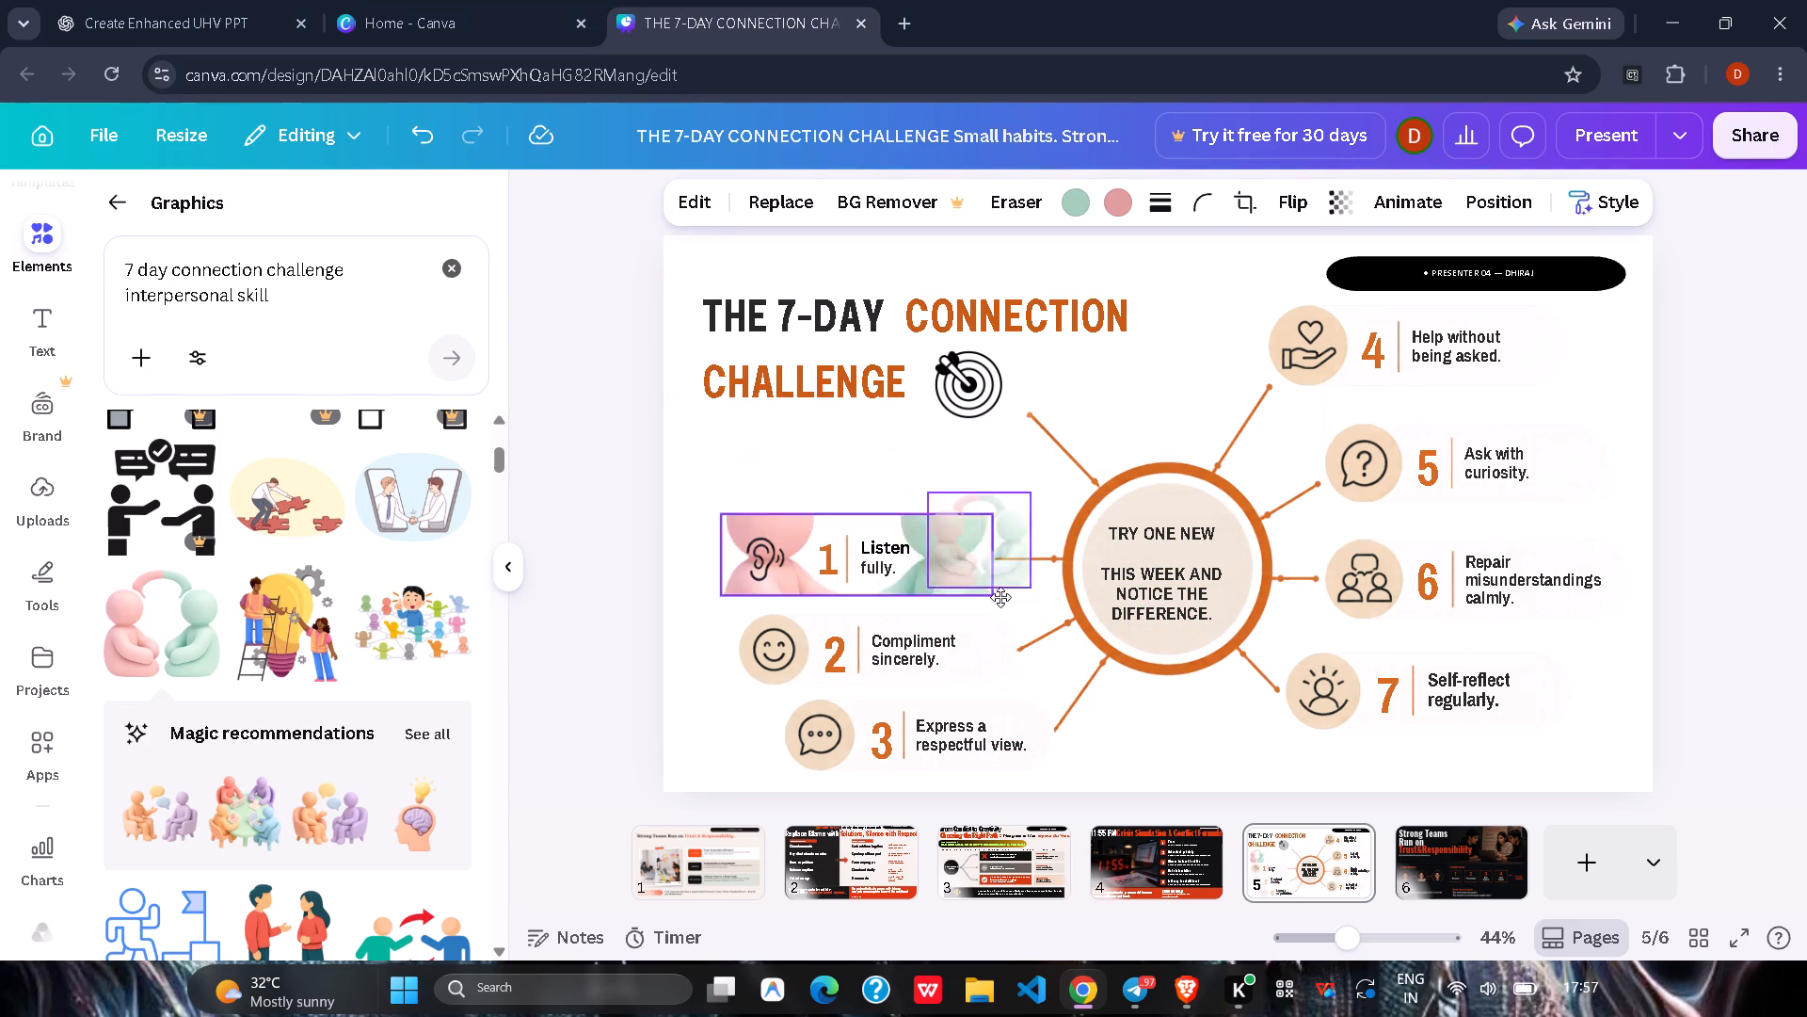
drag(1000, 597, 790, 539)
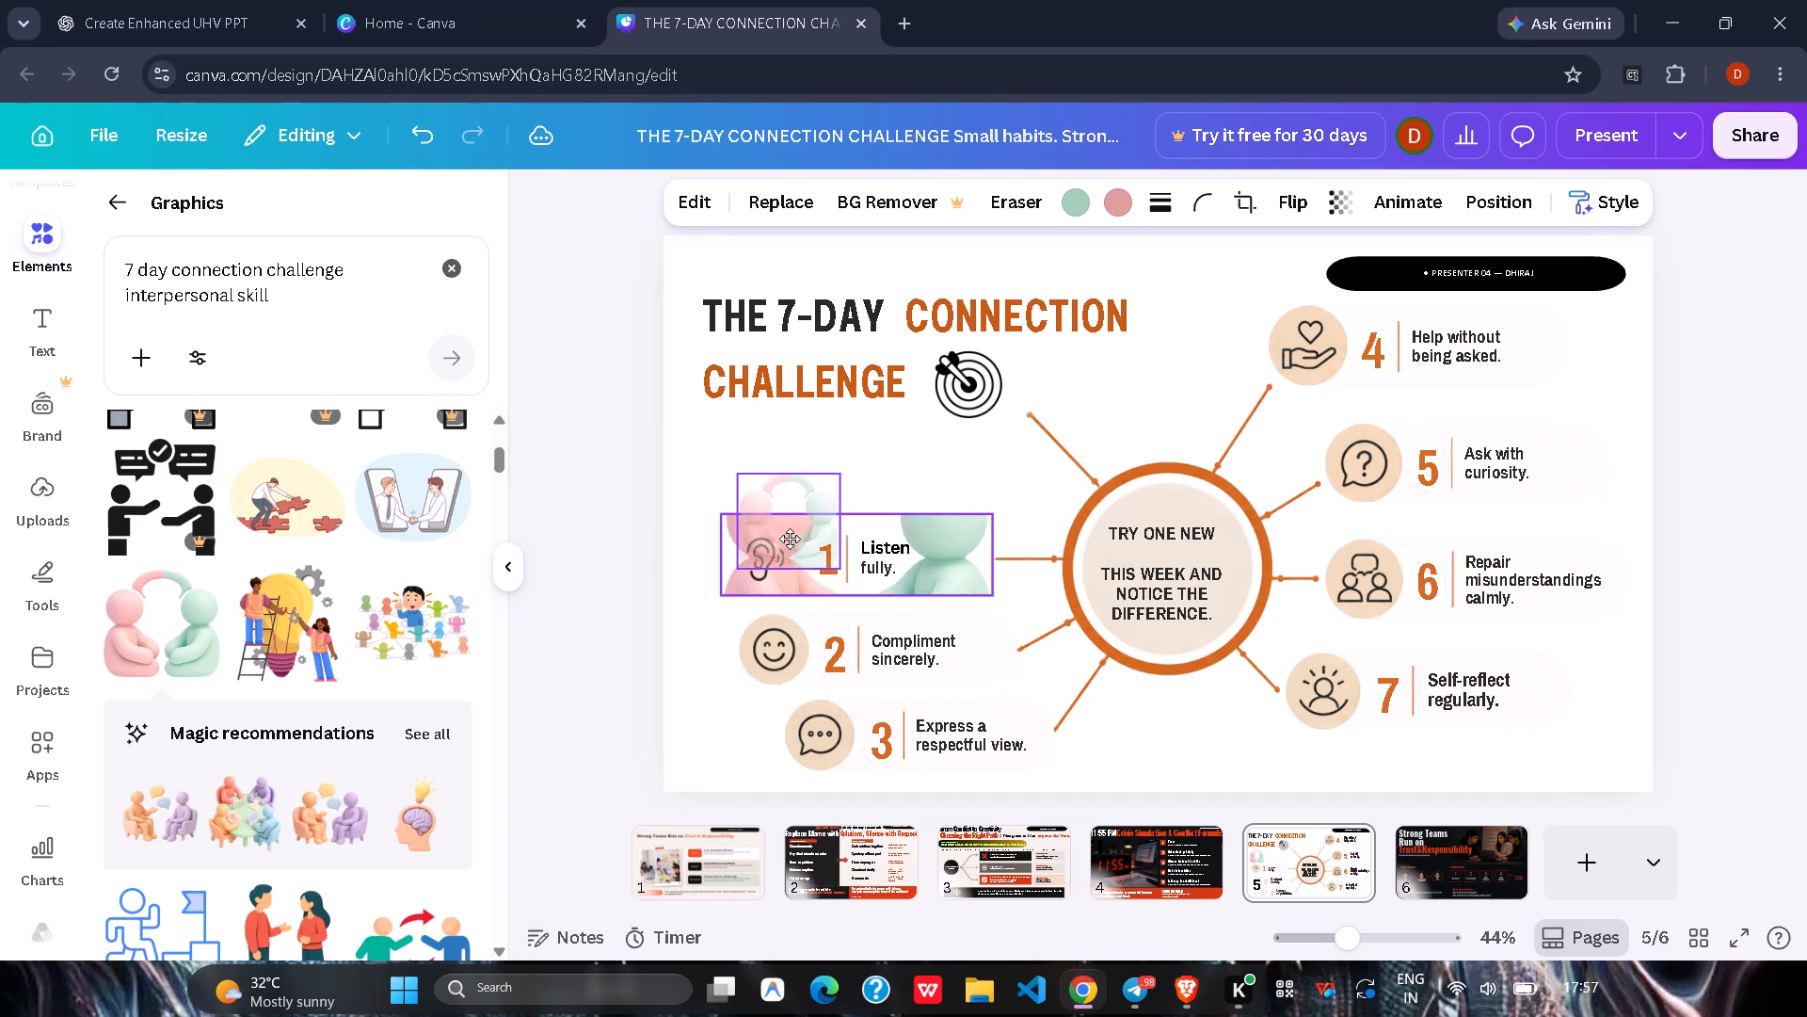
drag(790, 539, 782, 566)
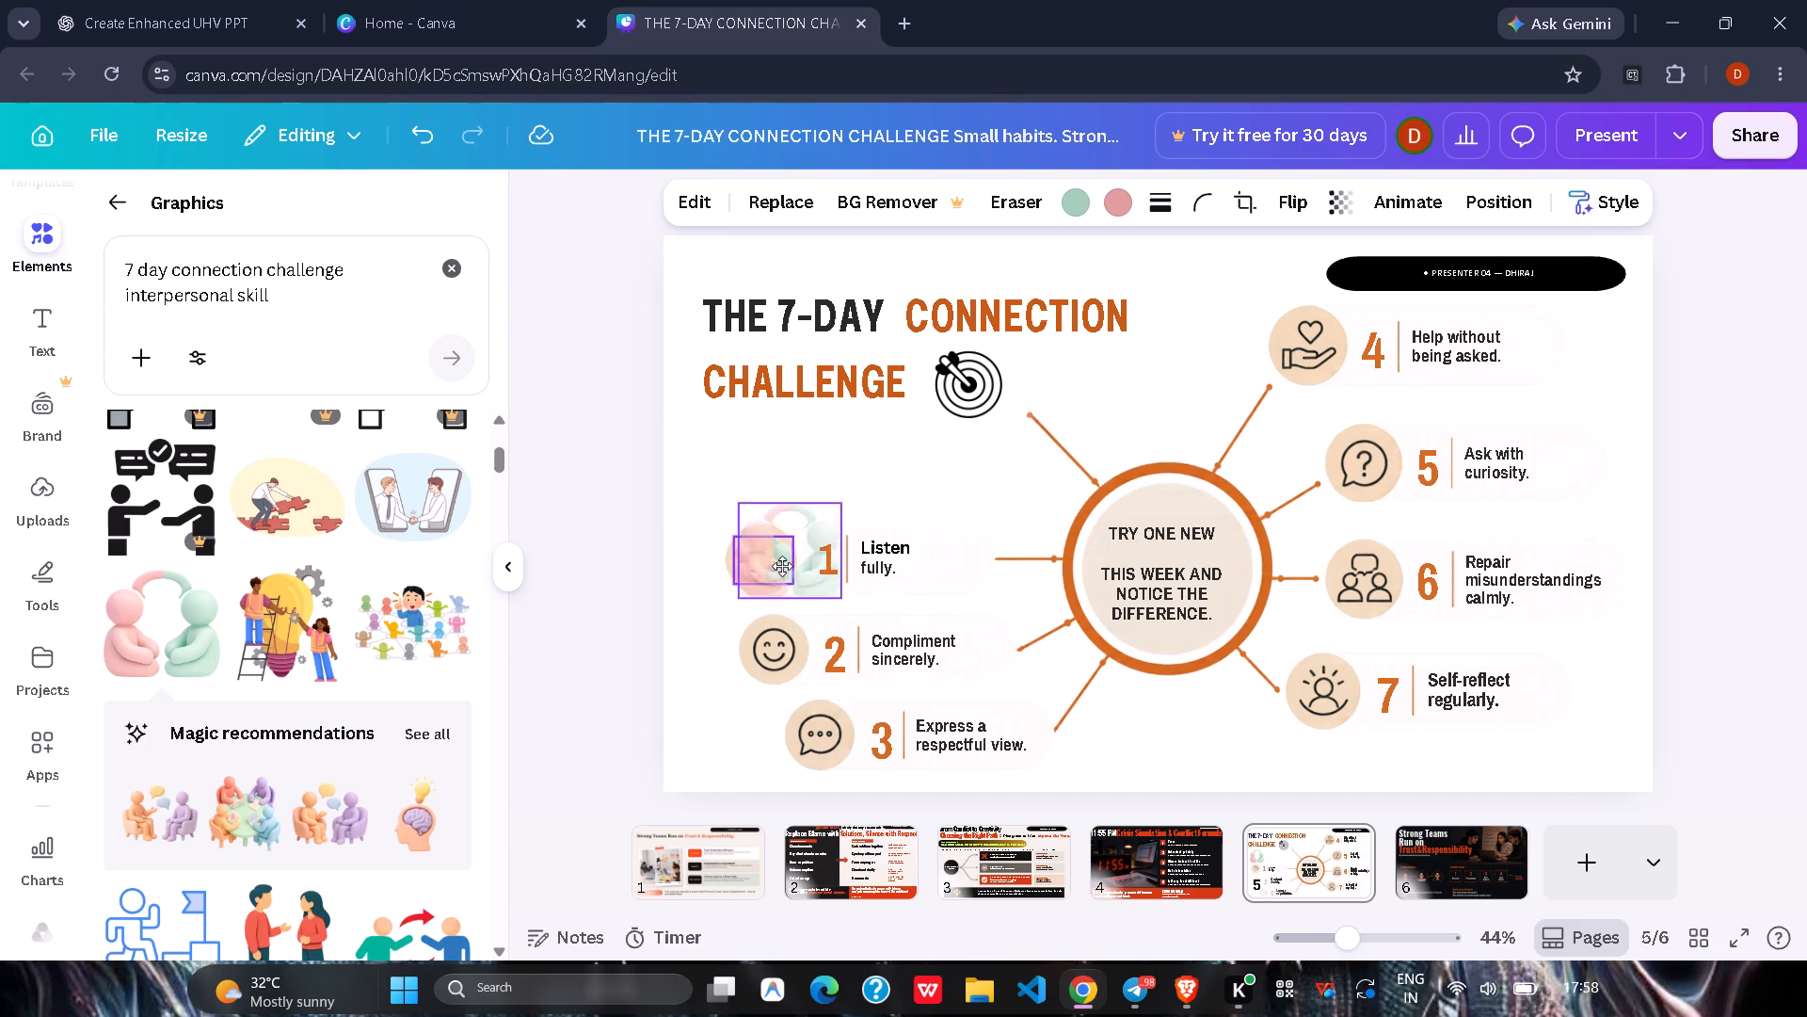
drag(782, 566, 738, 481)
click(777, 372)
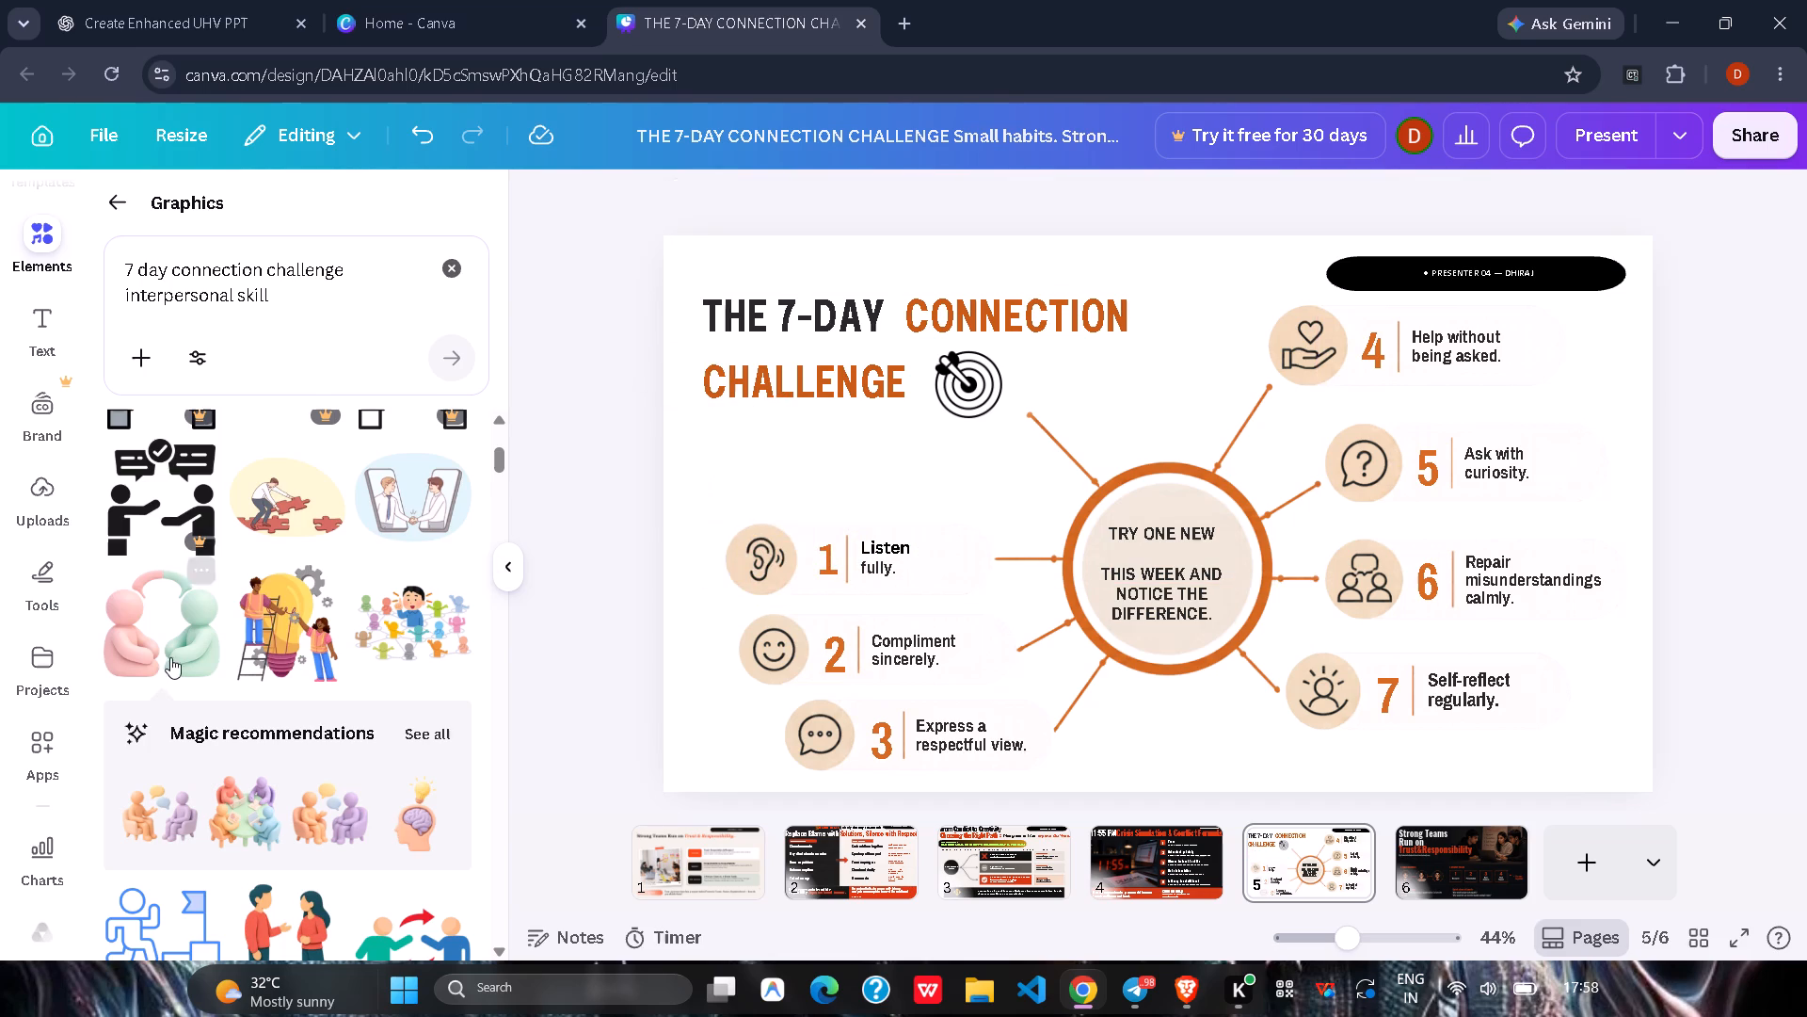
Find the graphic of colourful icon tiles tapering to a point among the search results and insert it on slide 5.
scroll(170, 657, down, 6)
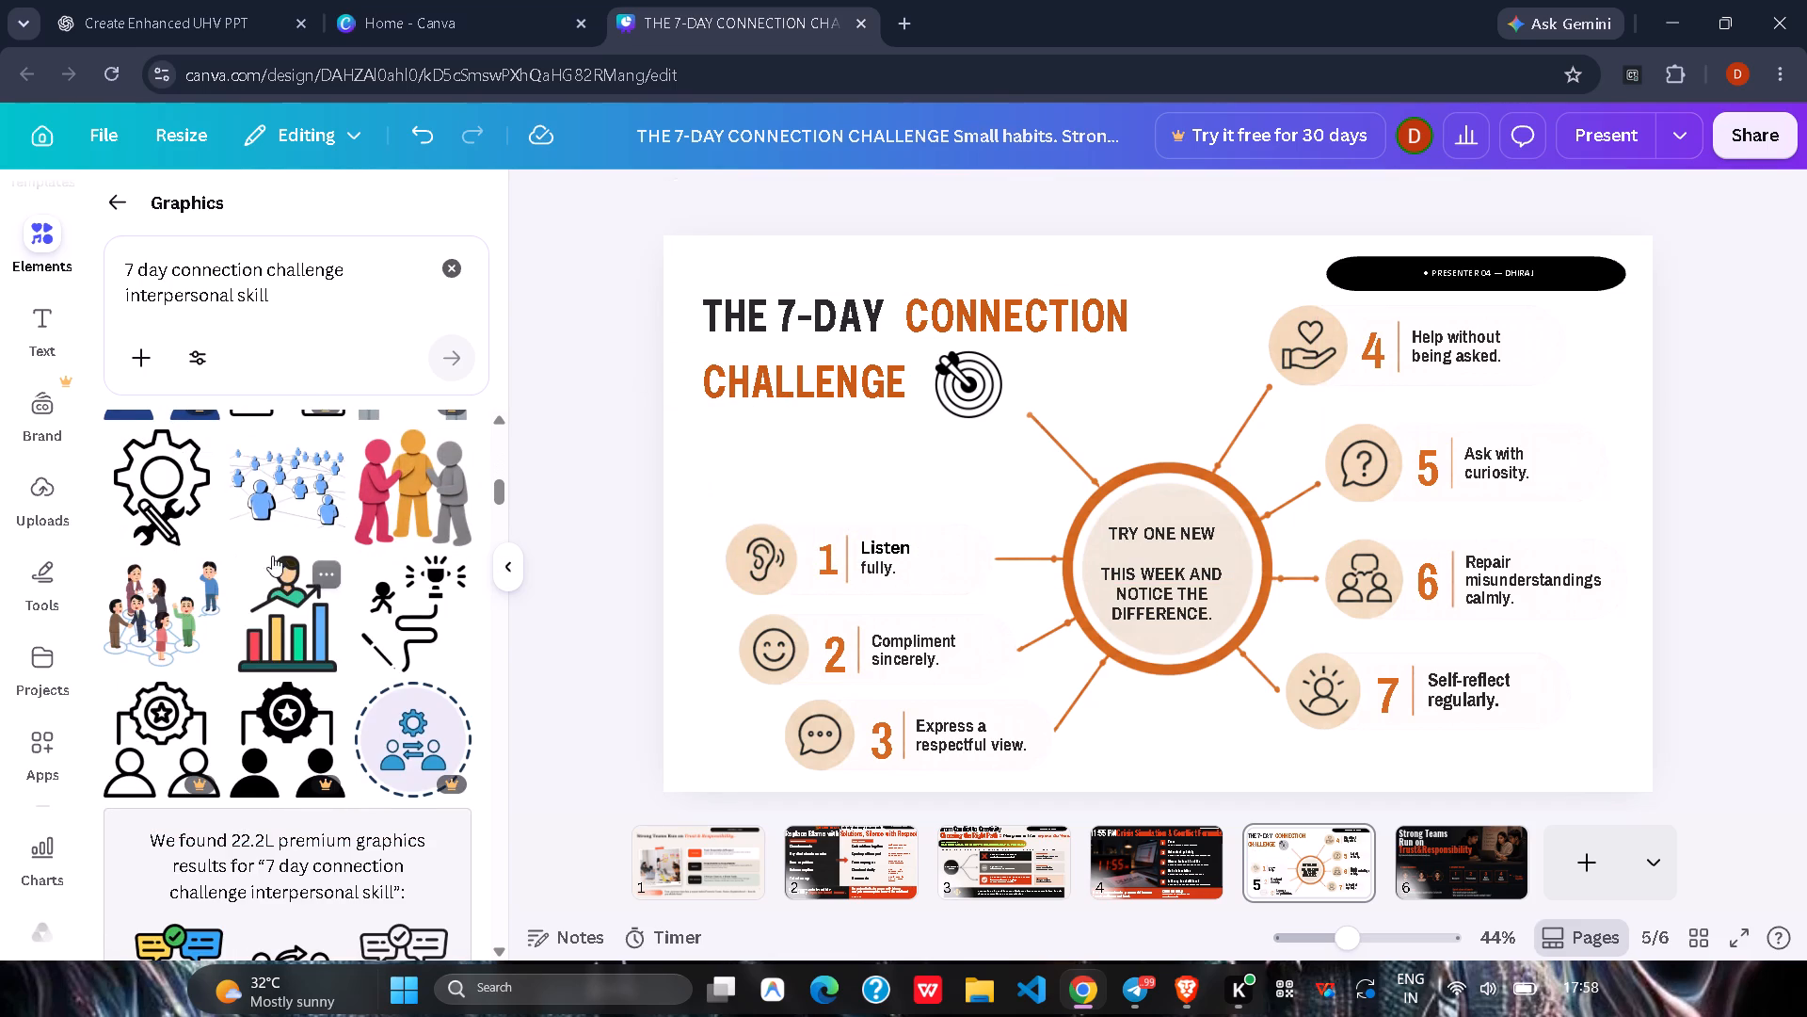
scroll(265, 548, down, 5)
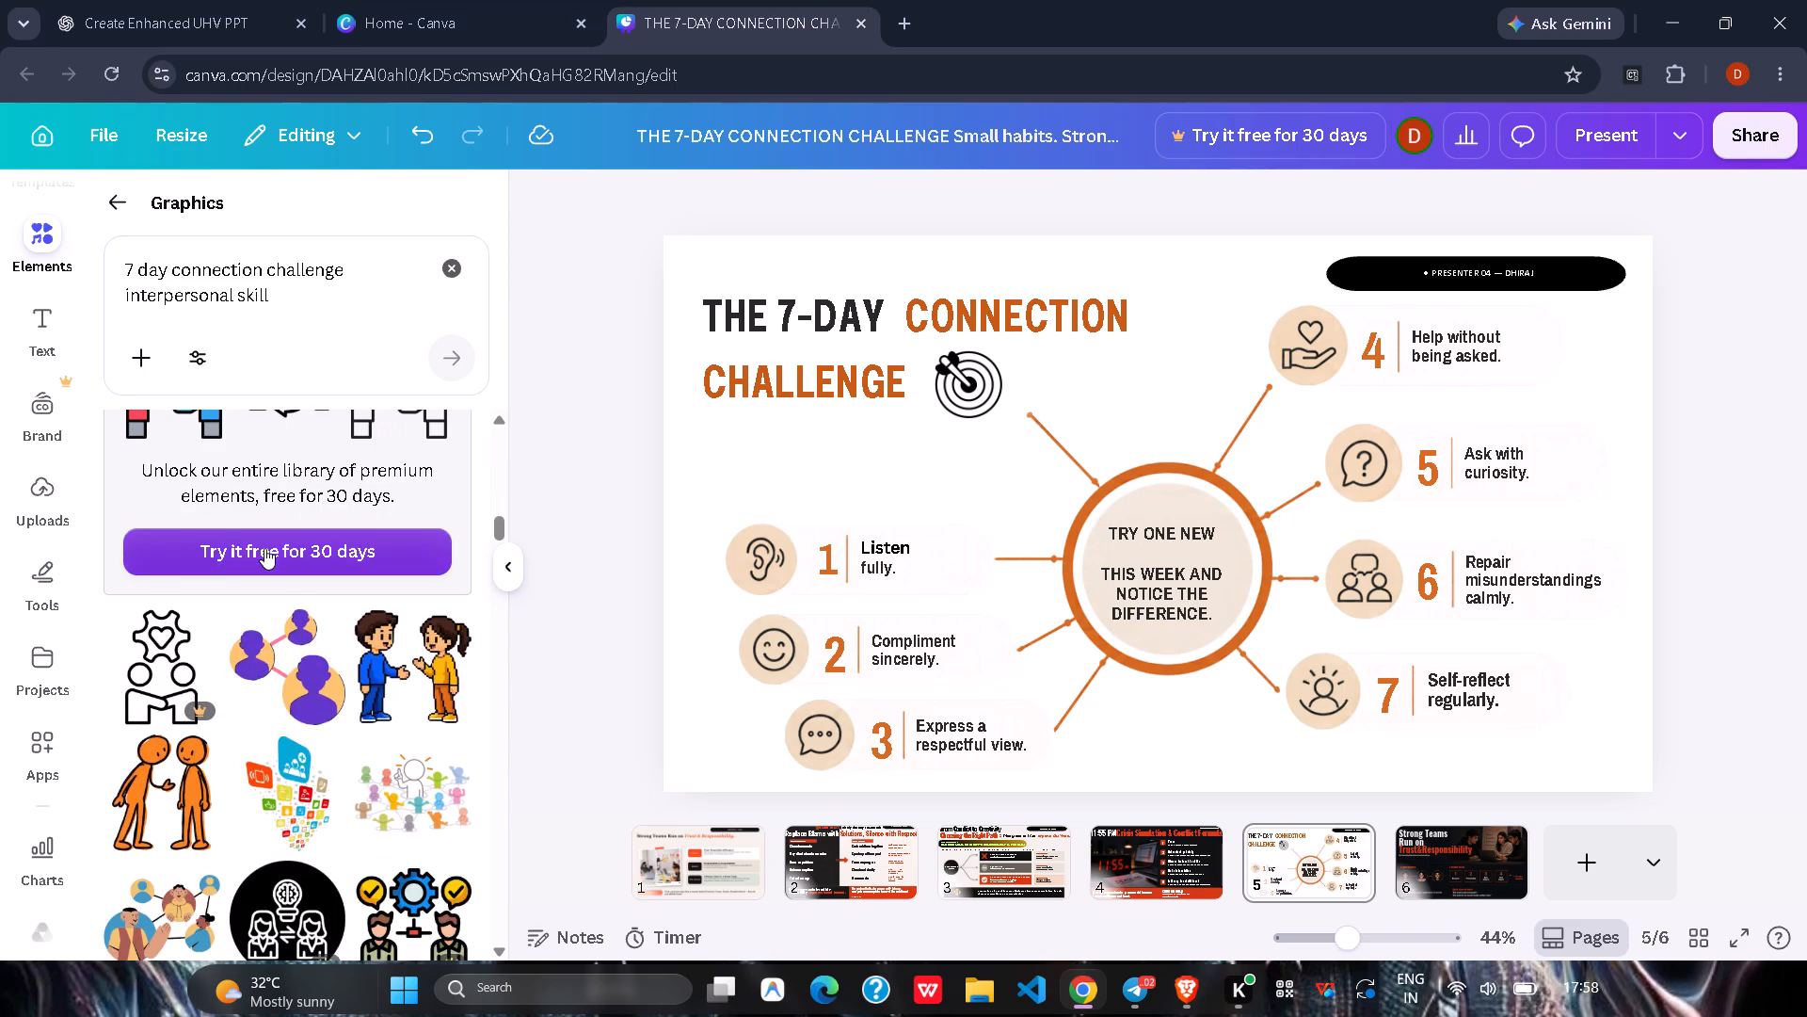
scroll(264, 548, down, 1)
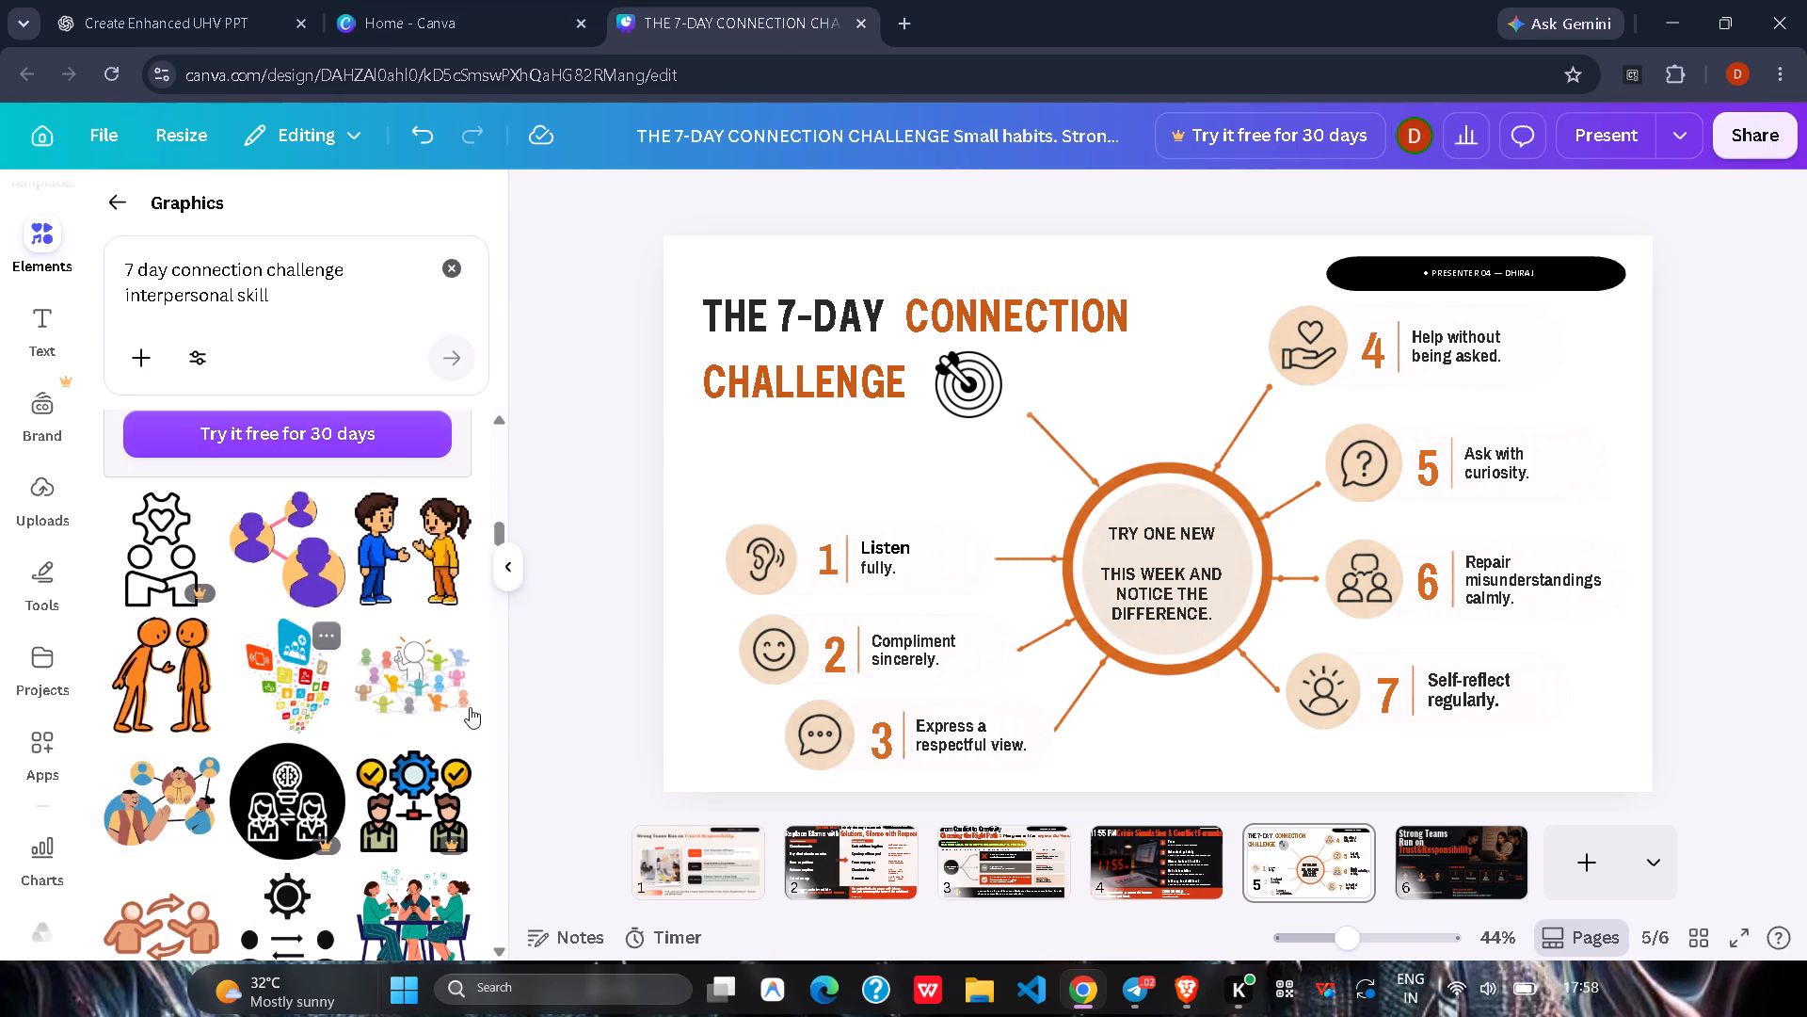
click(312, 678)
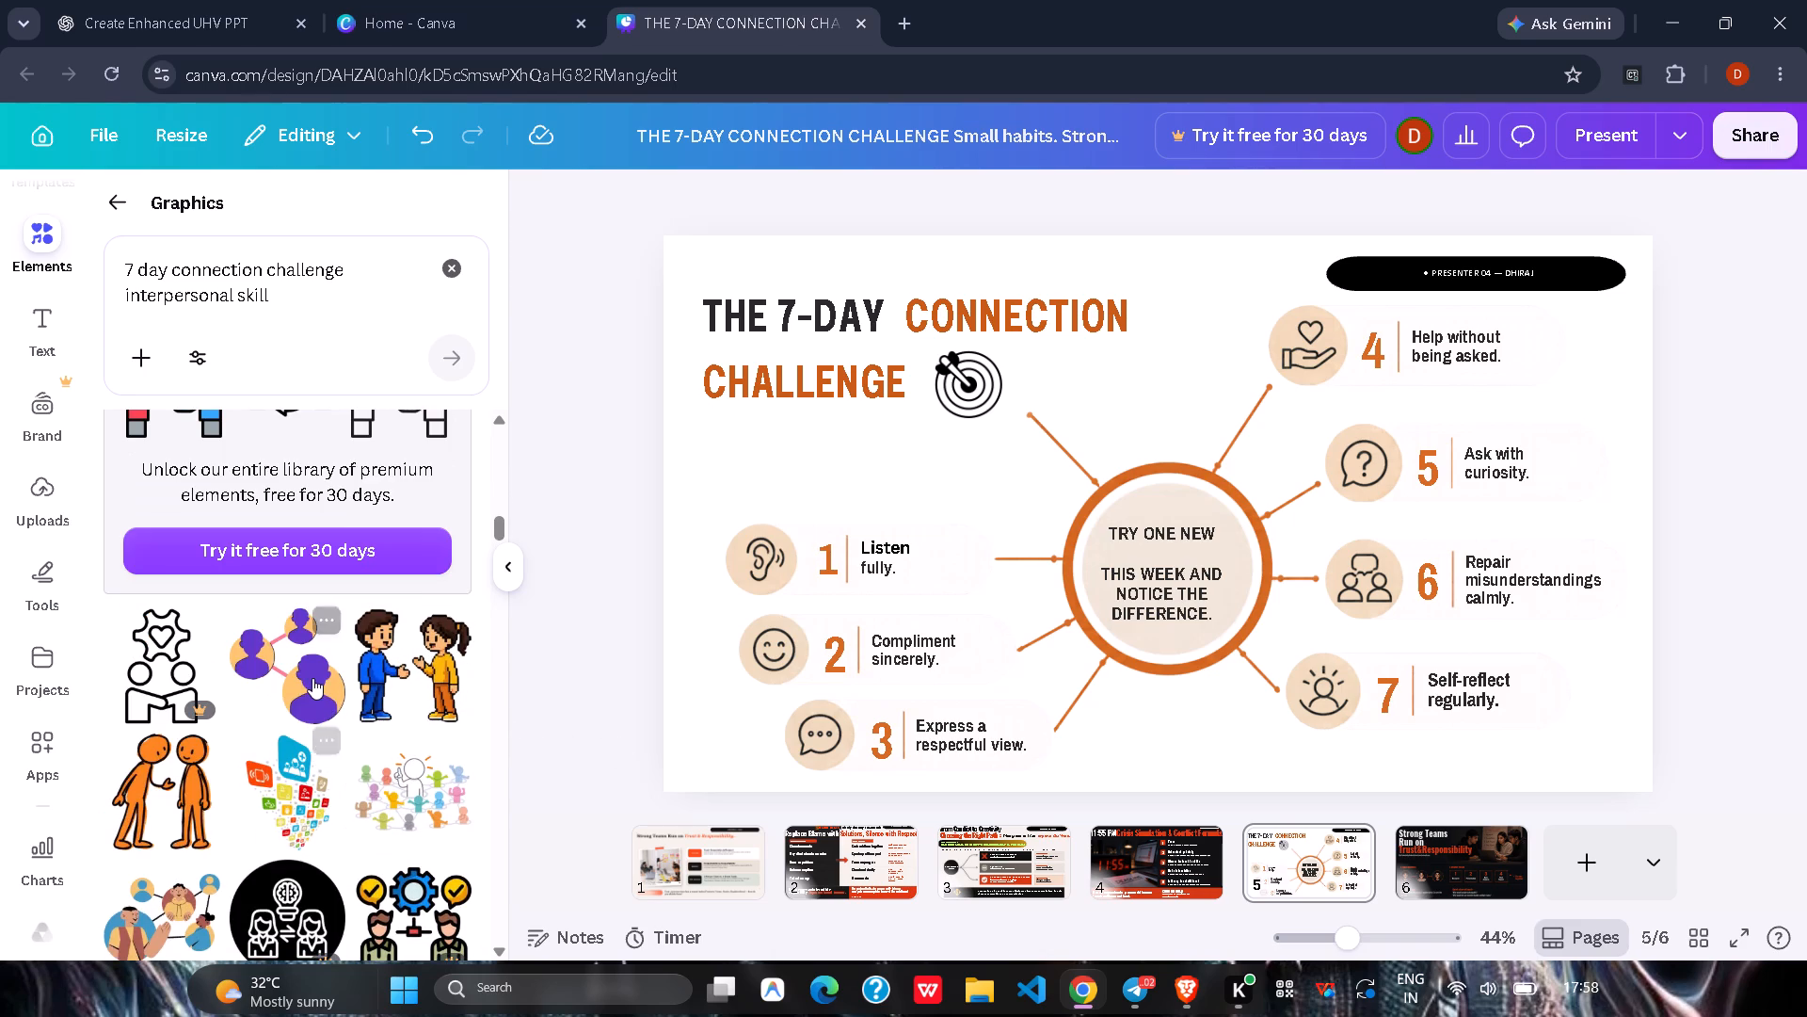
scroll(396, 674, down, 3)
scroll(353, 670, up, 2)
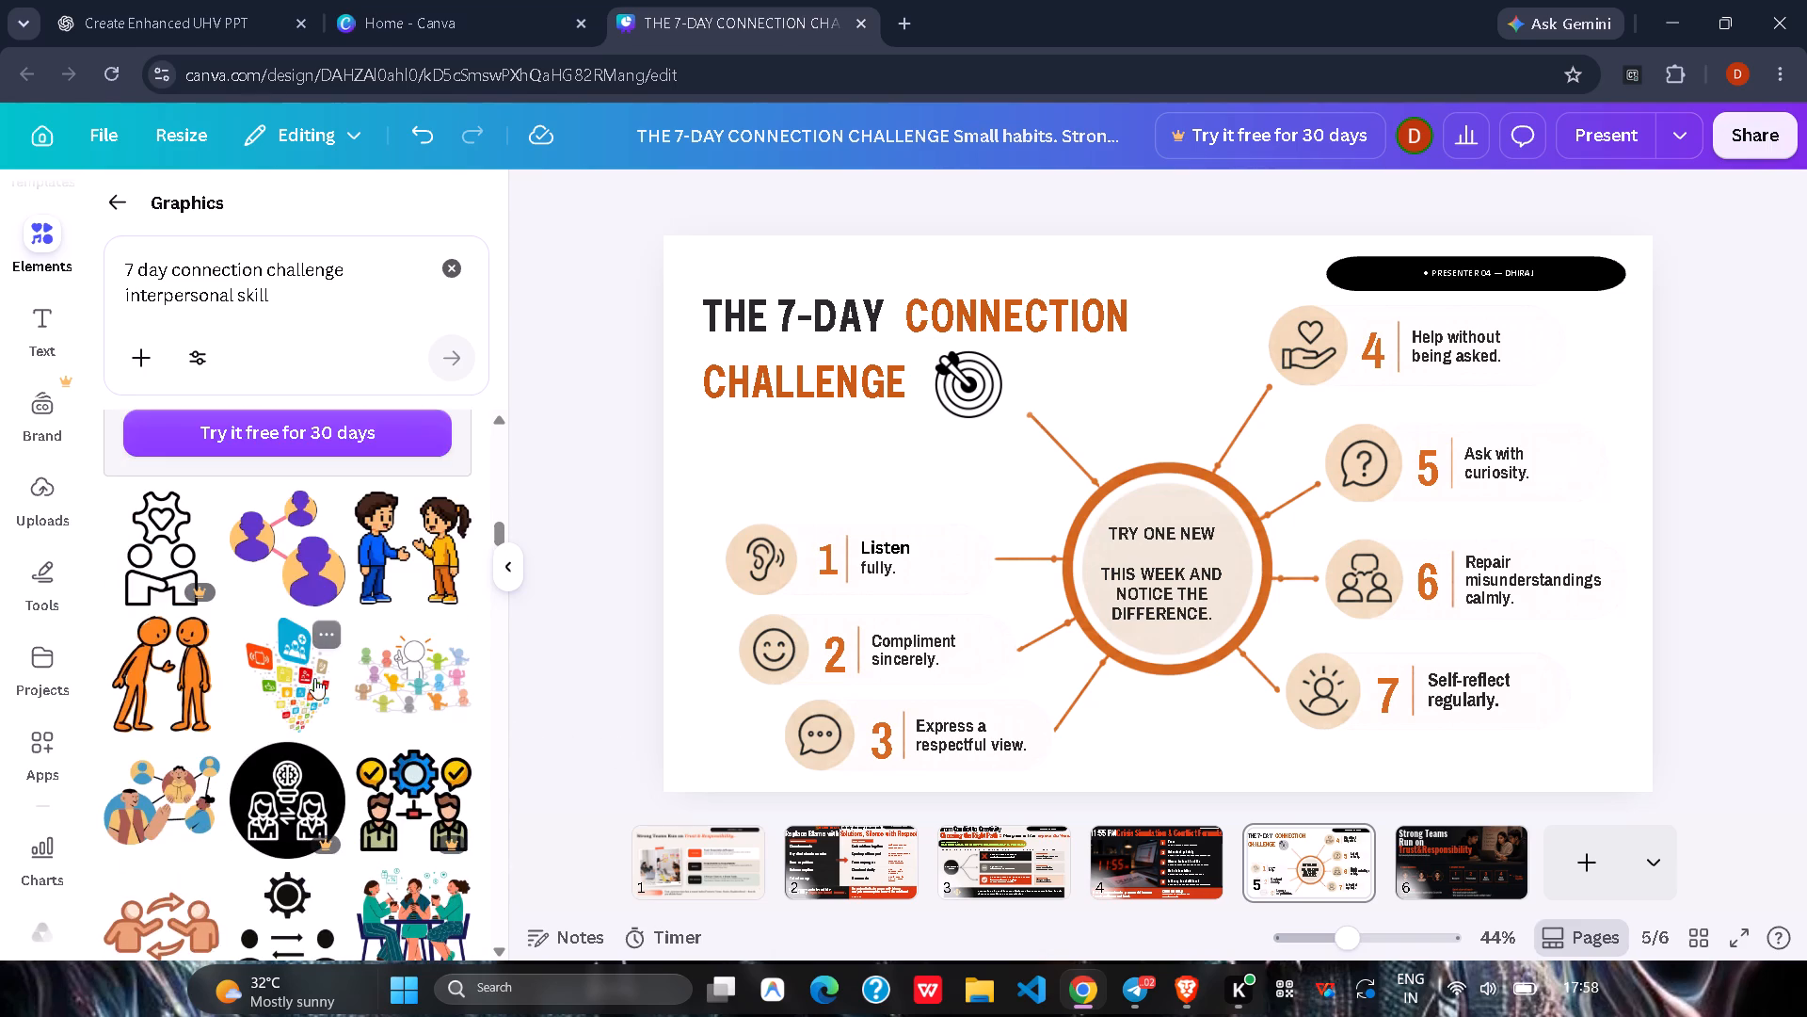
click(296, 686)
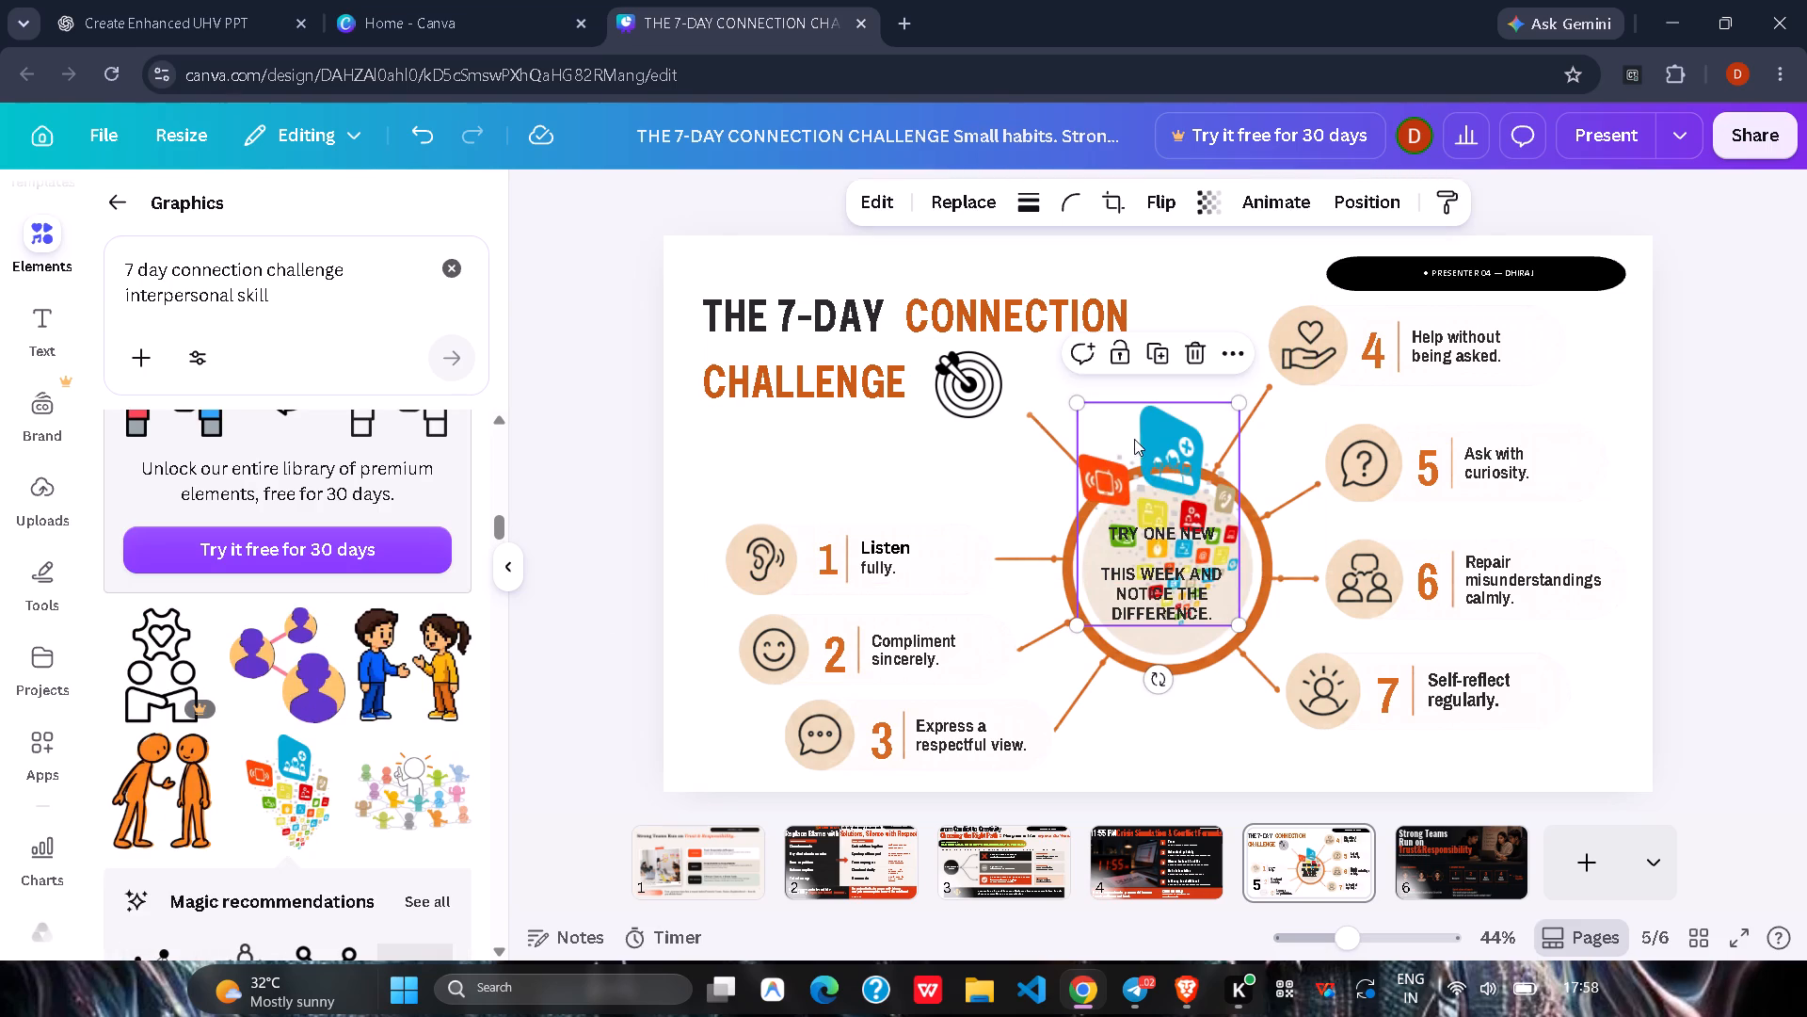
Shrink the colourful icon tiles graphic and place it beneath the end of the word CHALLENGE, above item 1.
drag(1134, 439, 833, 412)
drag(771, 593, 766, 593)
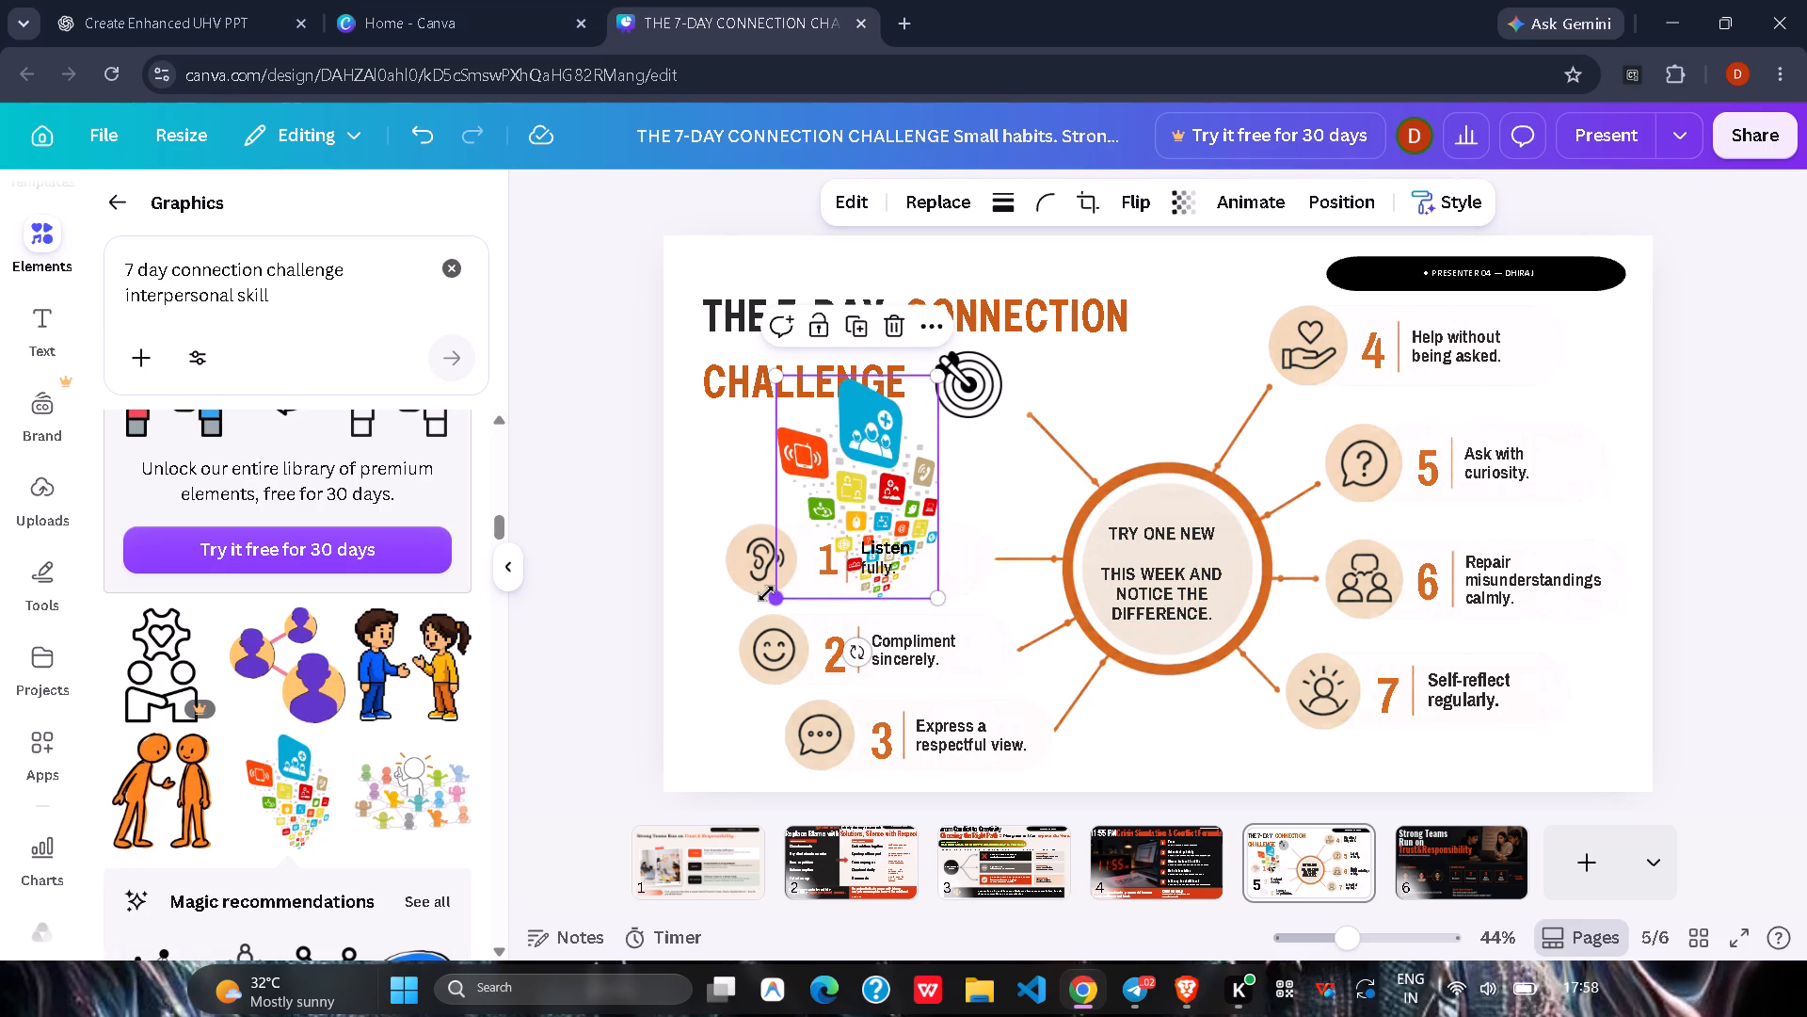
drag(766, 593, 850, 515)
drag(891, 411, 773, 427)
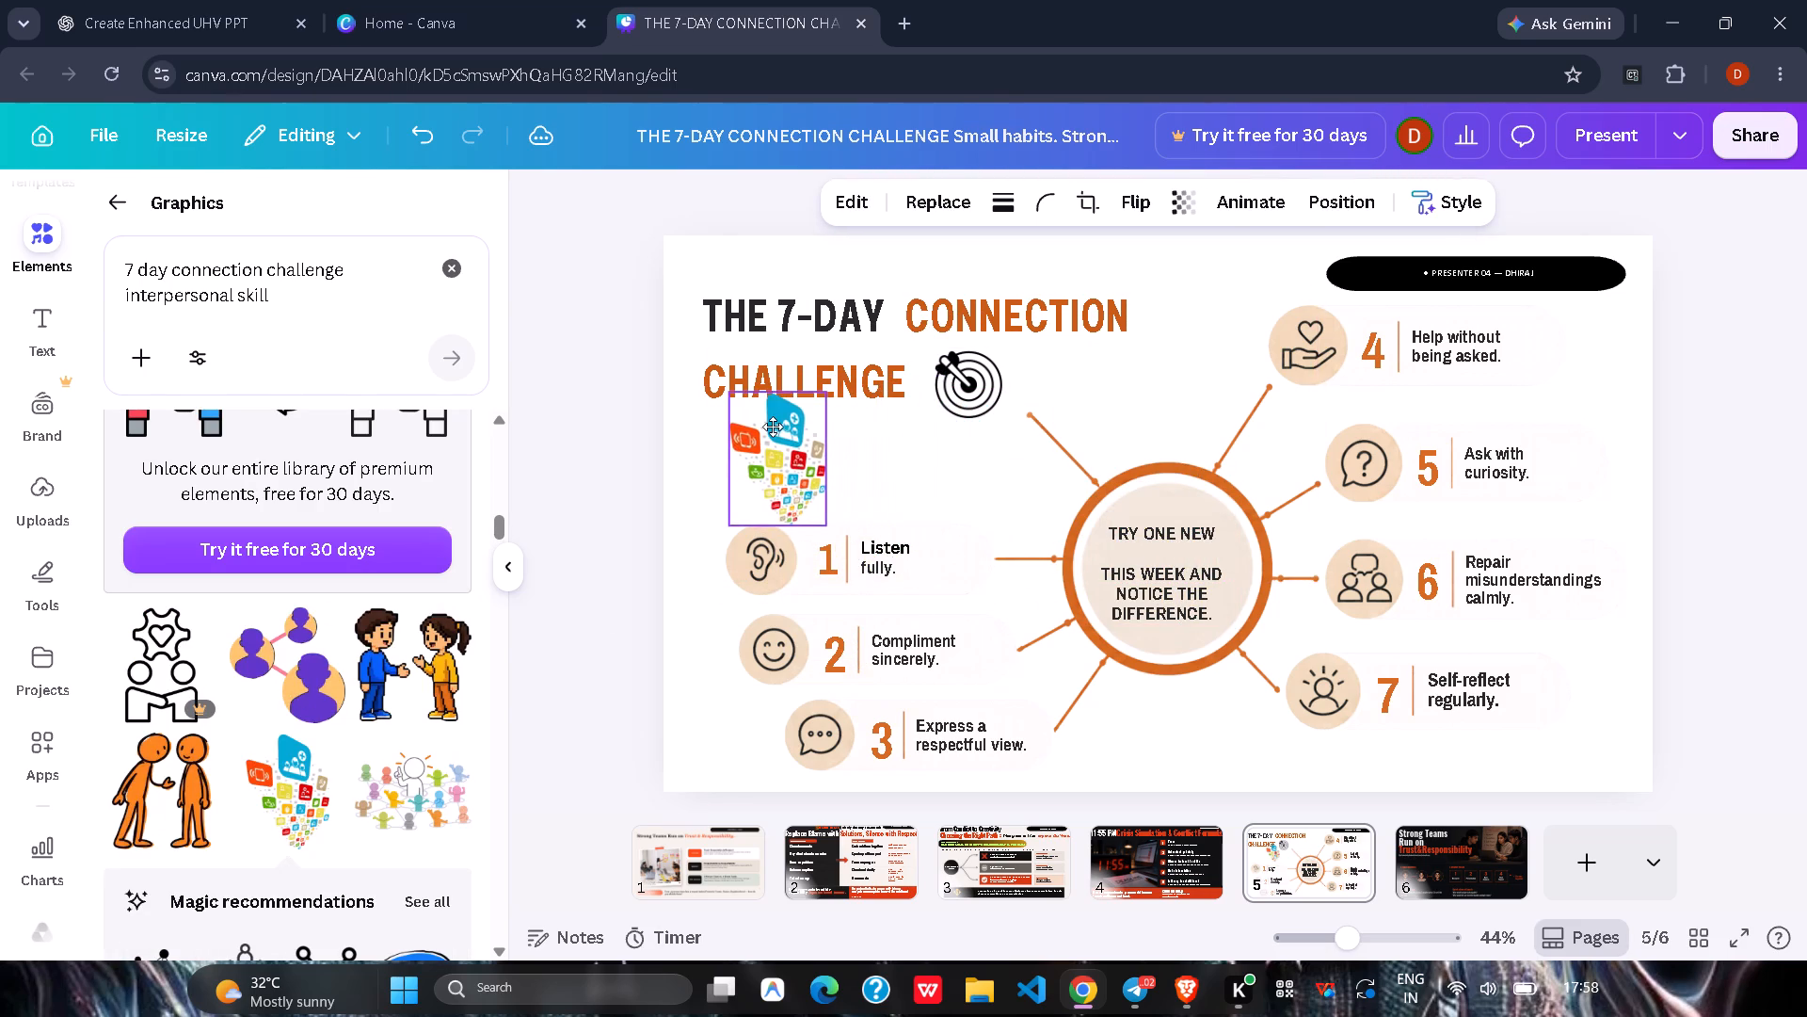
drag(773, 427, 888, 429)
drag(929, 527, 951, 521)
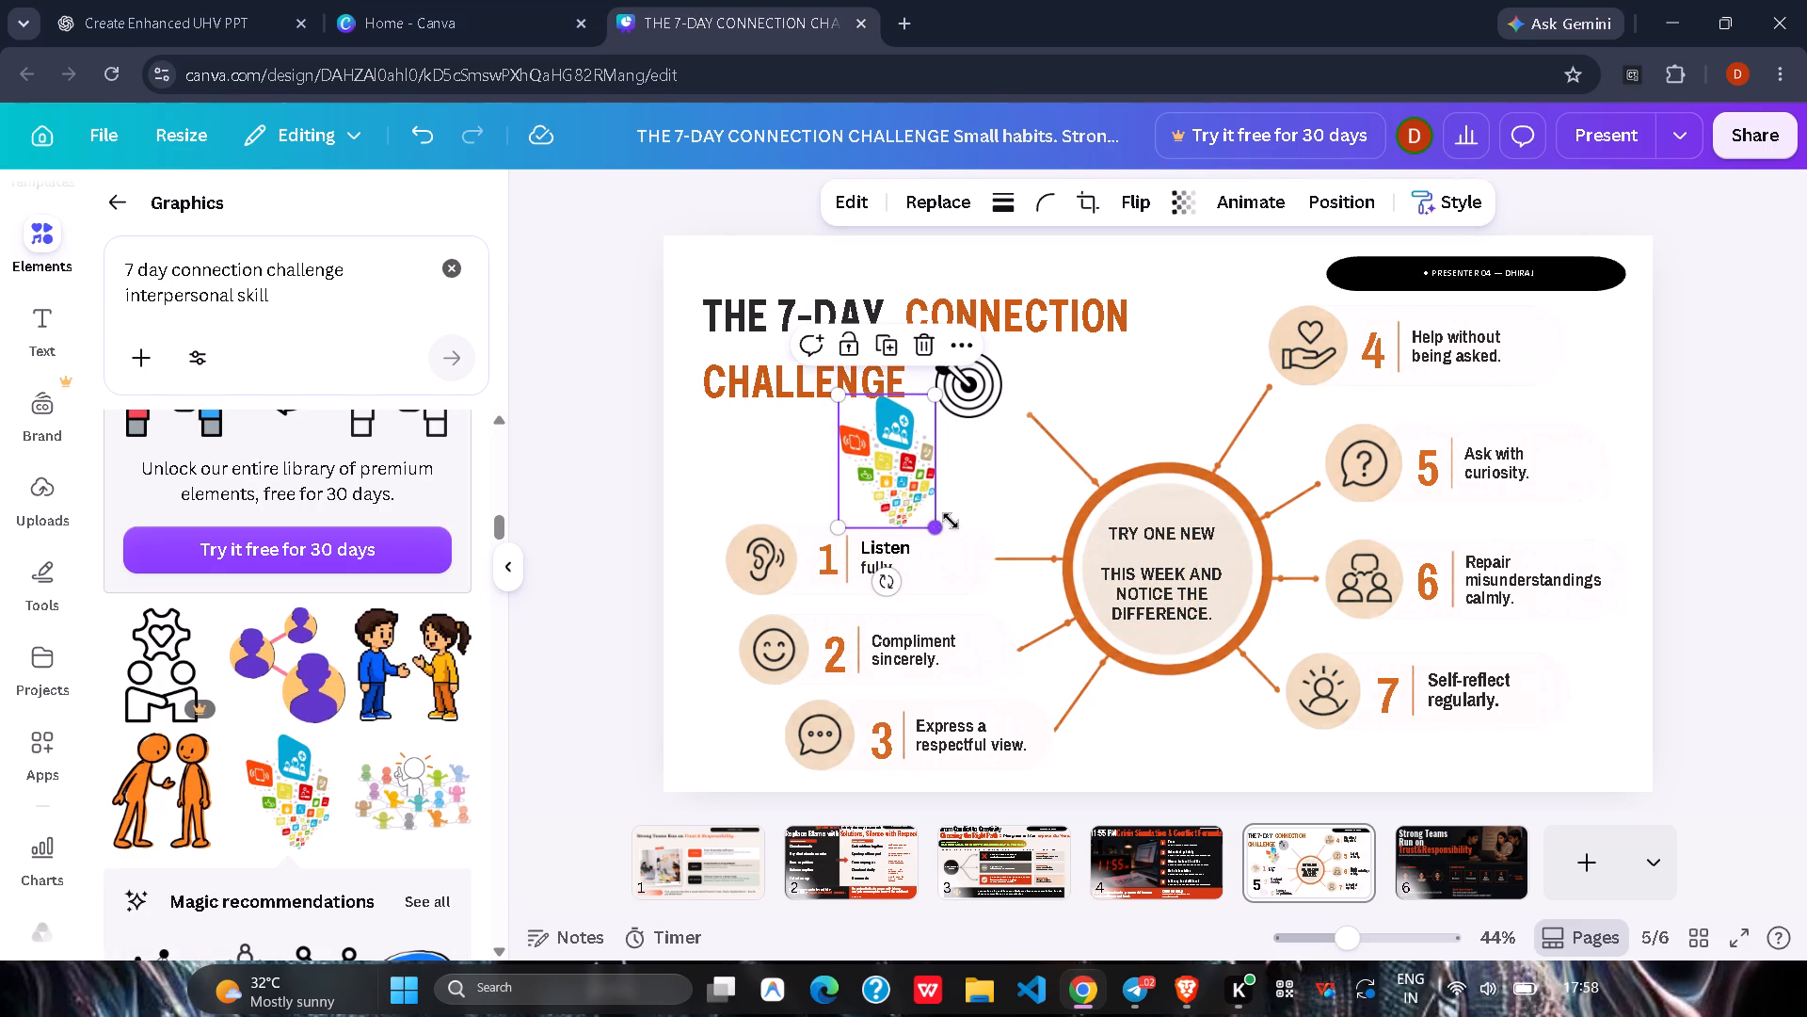
drag(951, 521, 942, 514)
Tilt the icon tiles graphic counterclockwise so its small tiles point towards the central circle, and enlarge it slightly.
drag(882, 577, 904, 573)
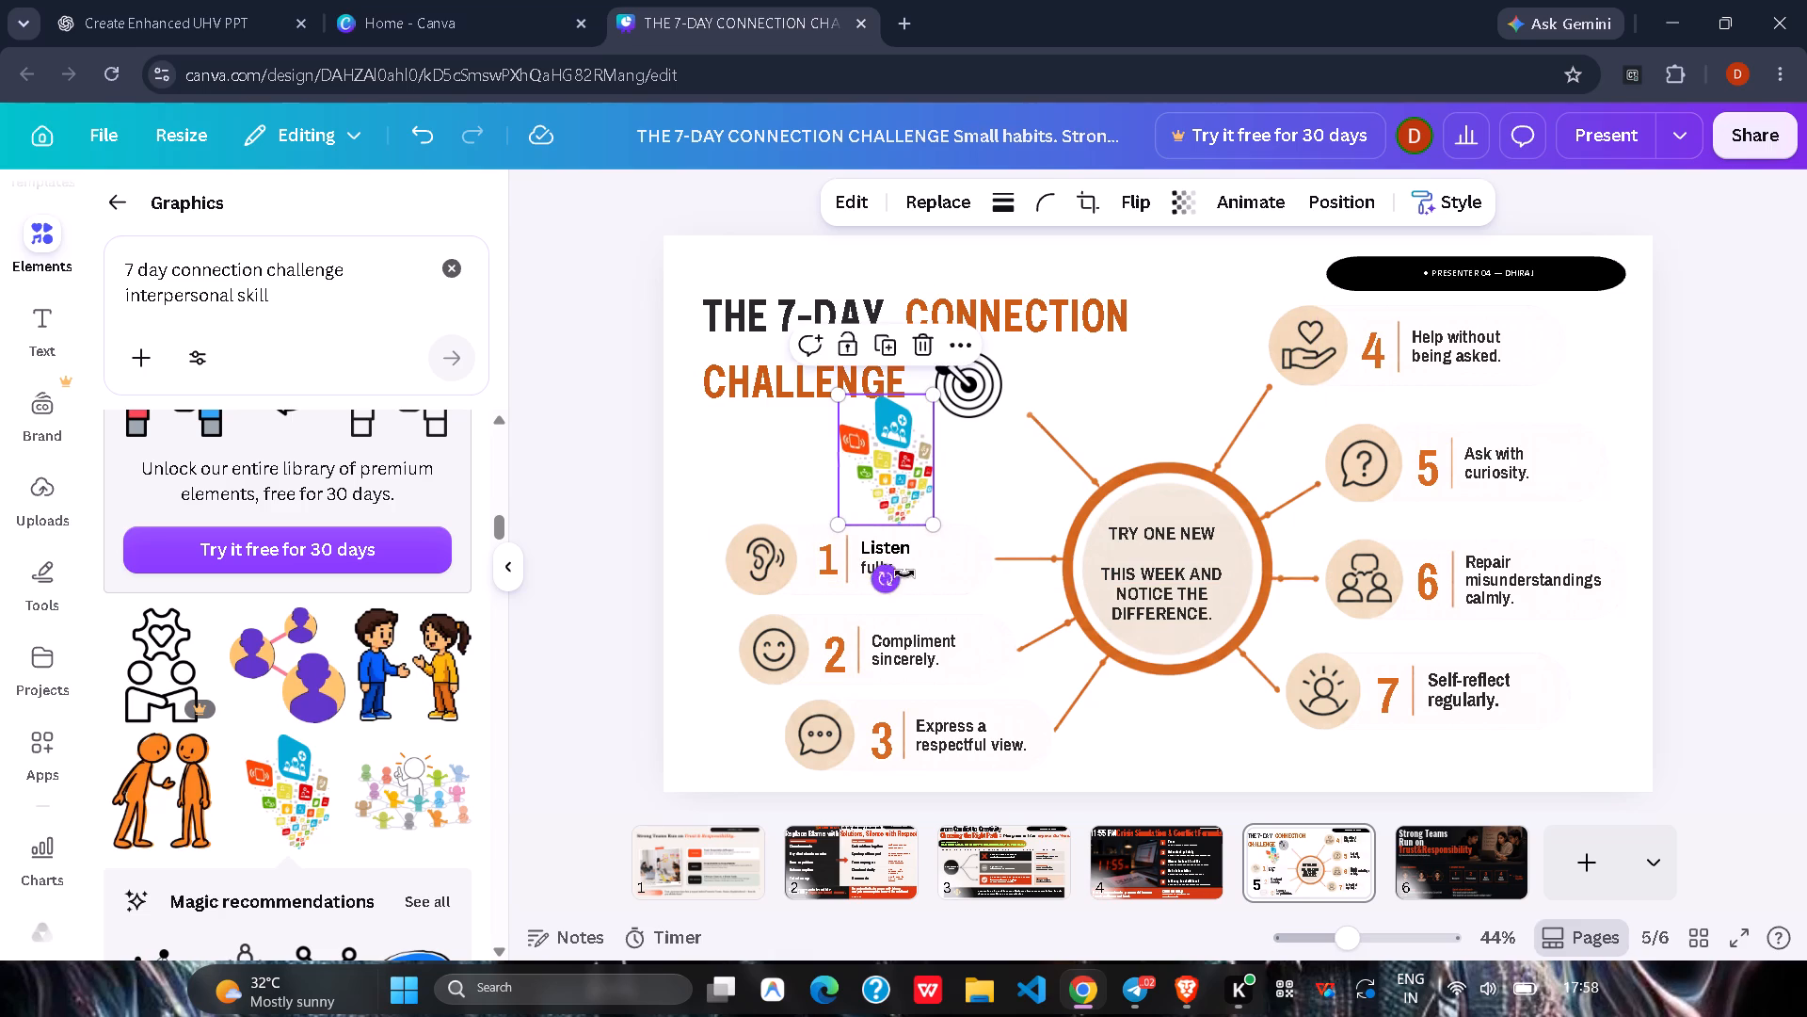
drag(904, 573, 958, 540)
drag(901, 541, 918, 566)
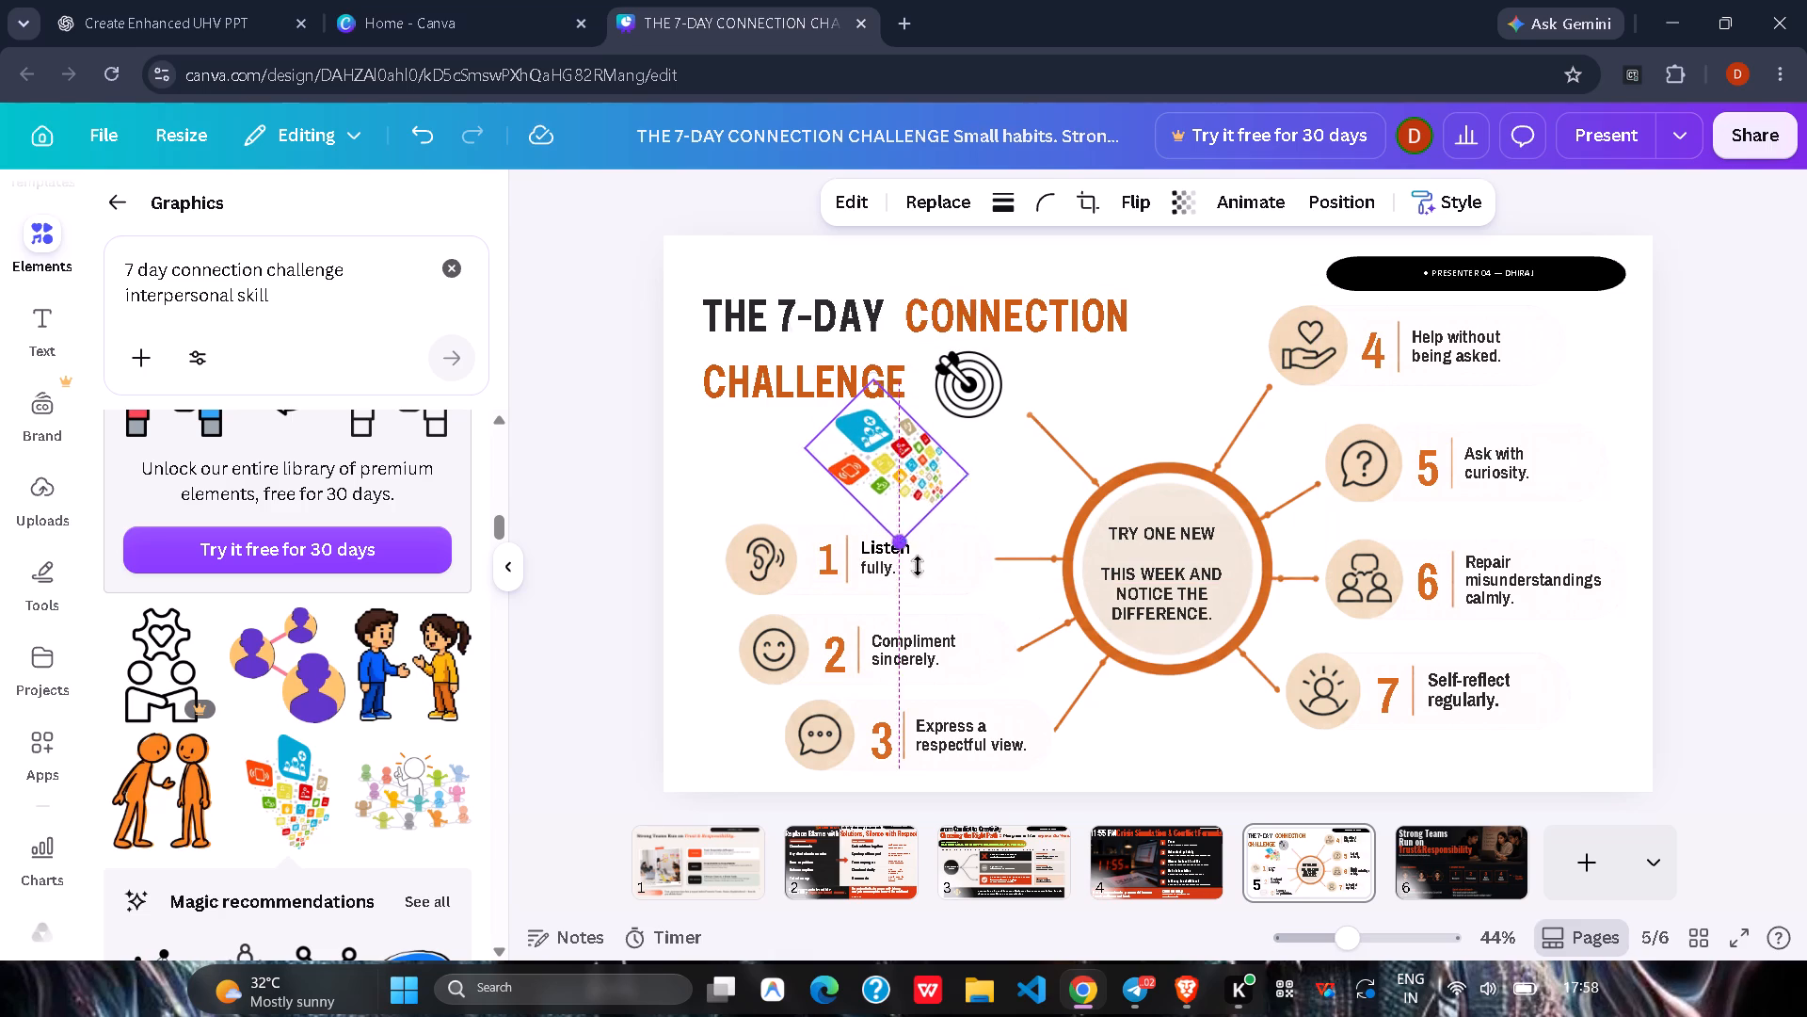
drag(918, 566, 933, 590)
drag(903, 506, 926, 499)
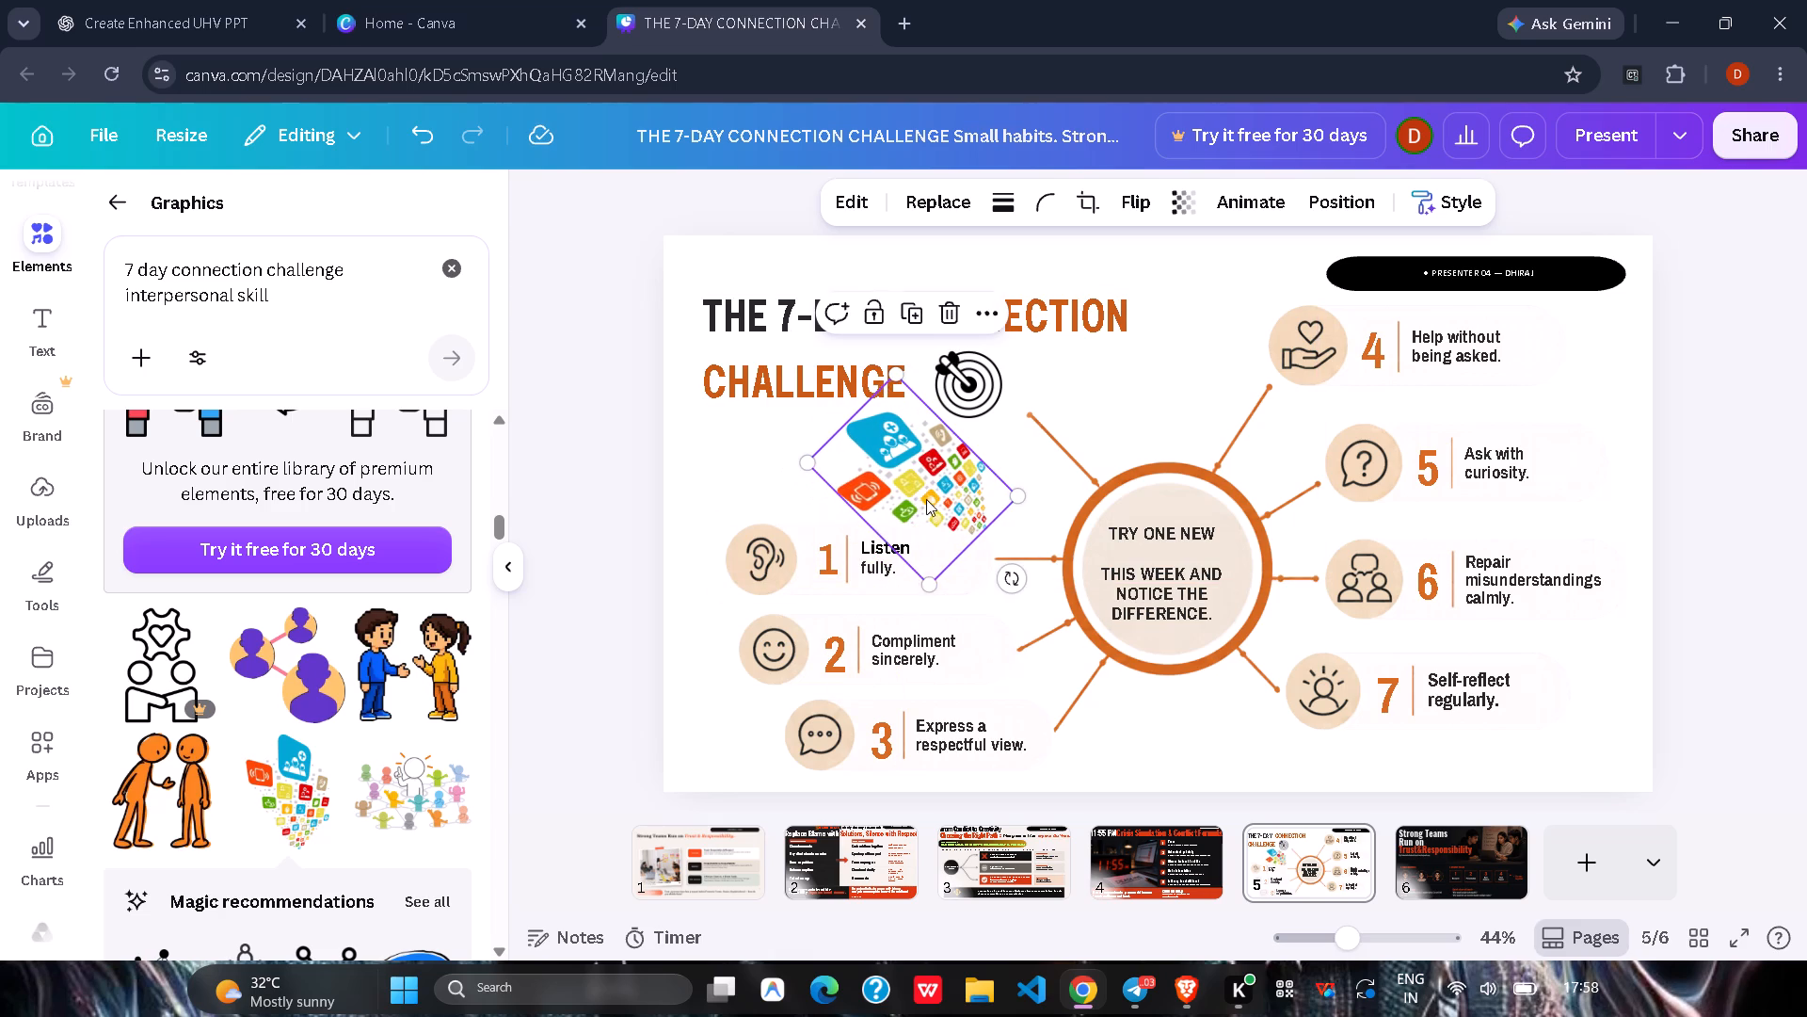
click(610, 516)
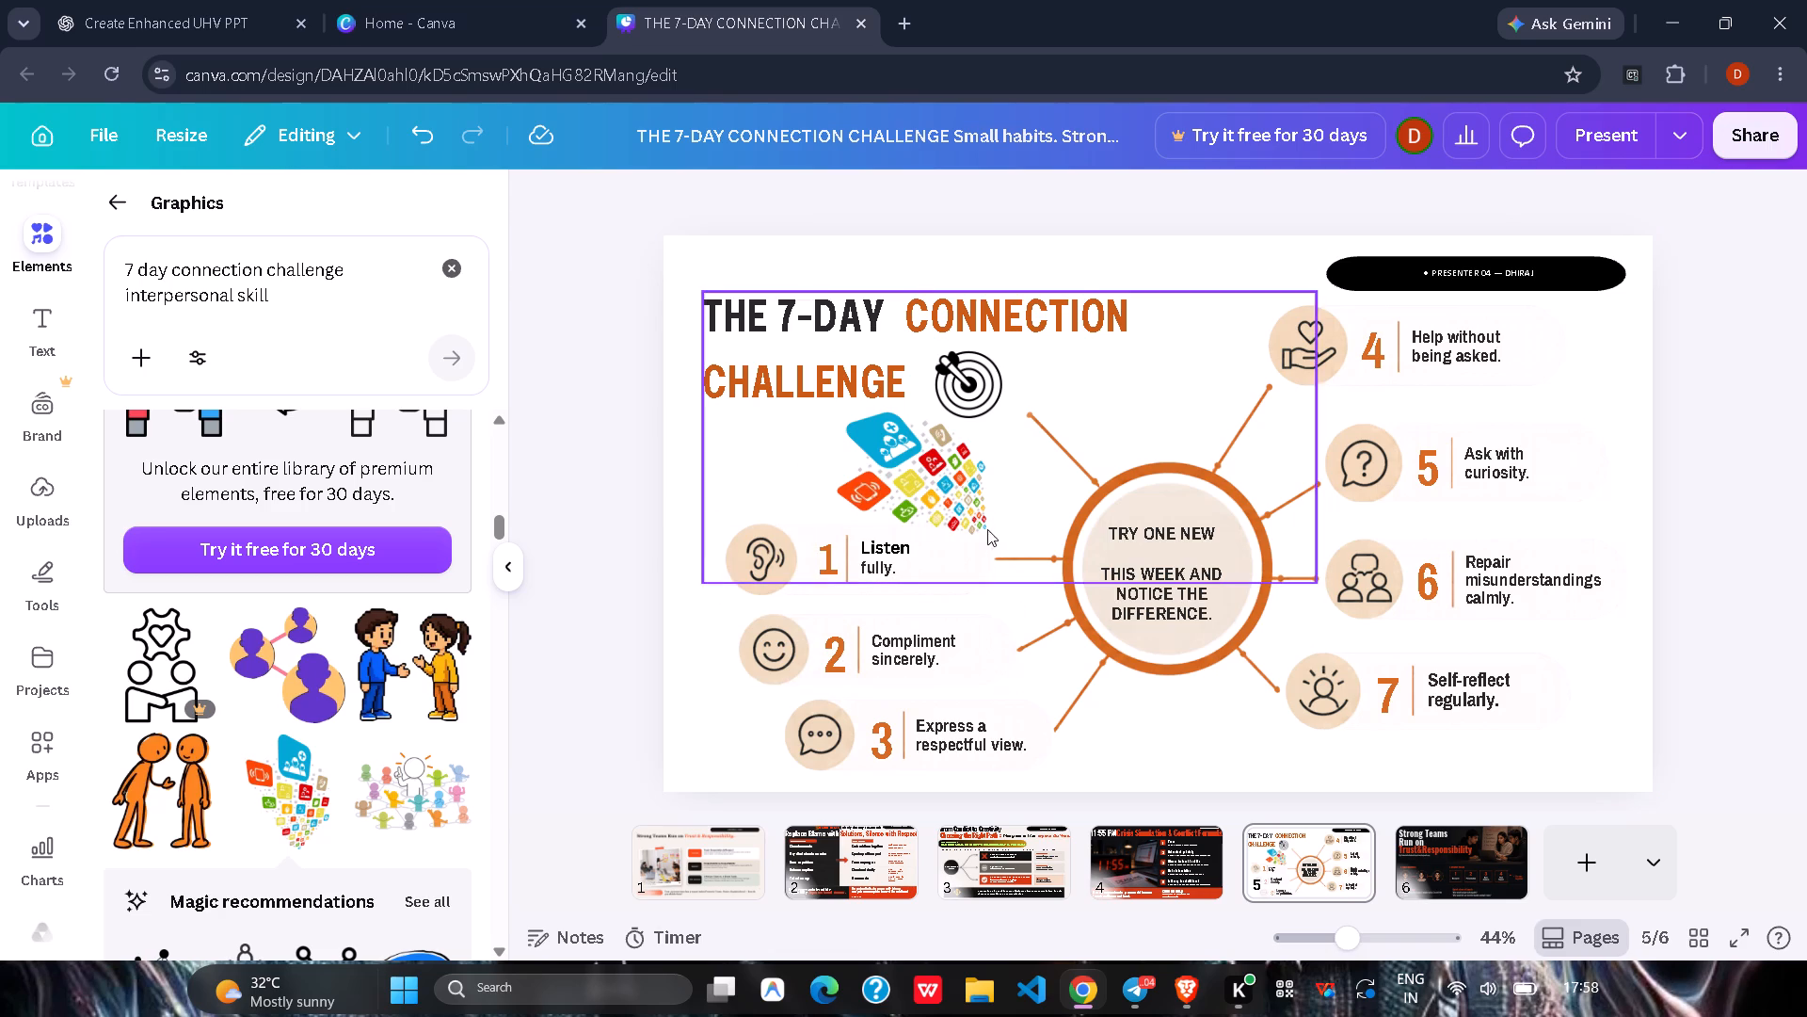
Move the icon tiles graphic below the target icon, closer to the central circle, and rotate it to about -55°.
drag(939, 502, 1017, 516)
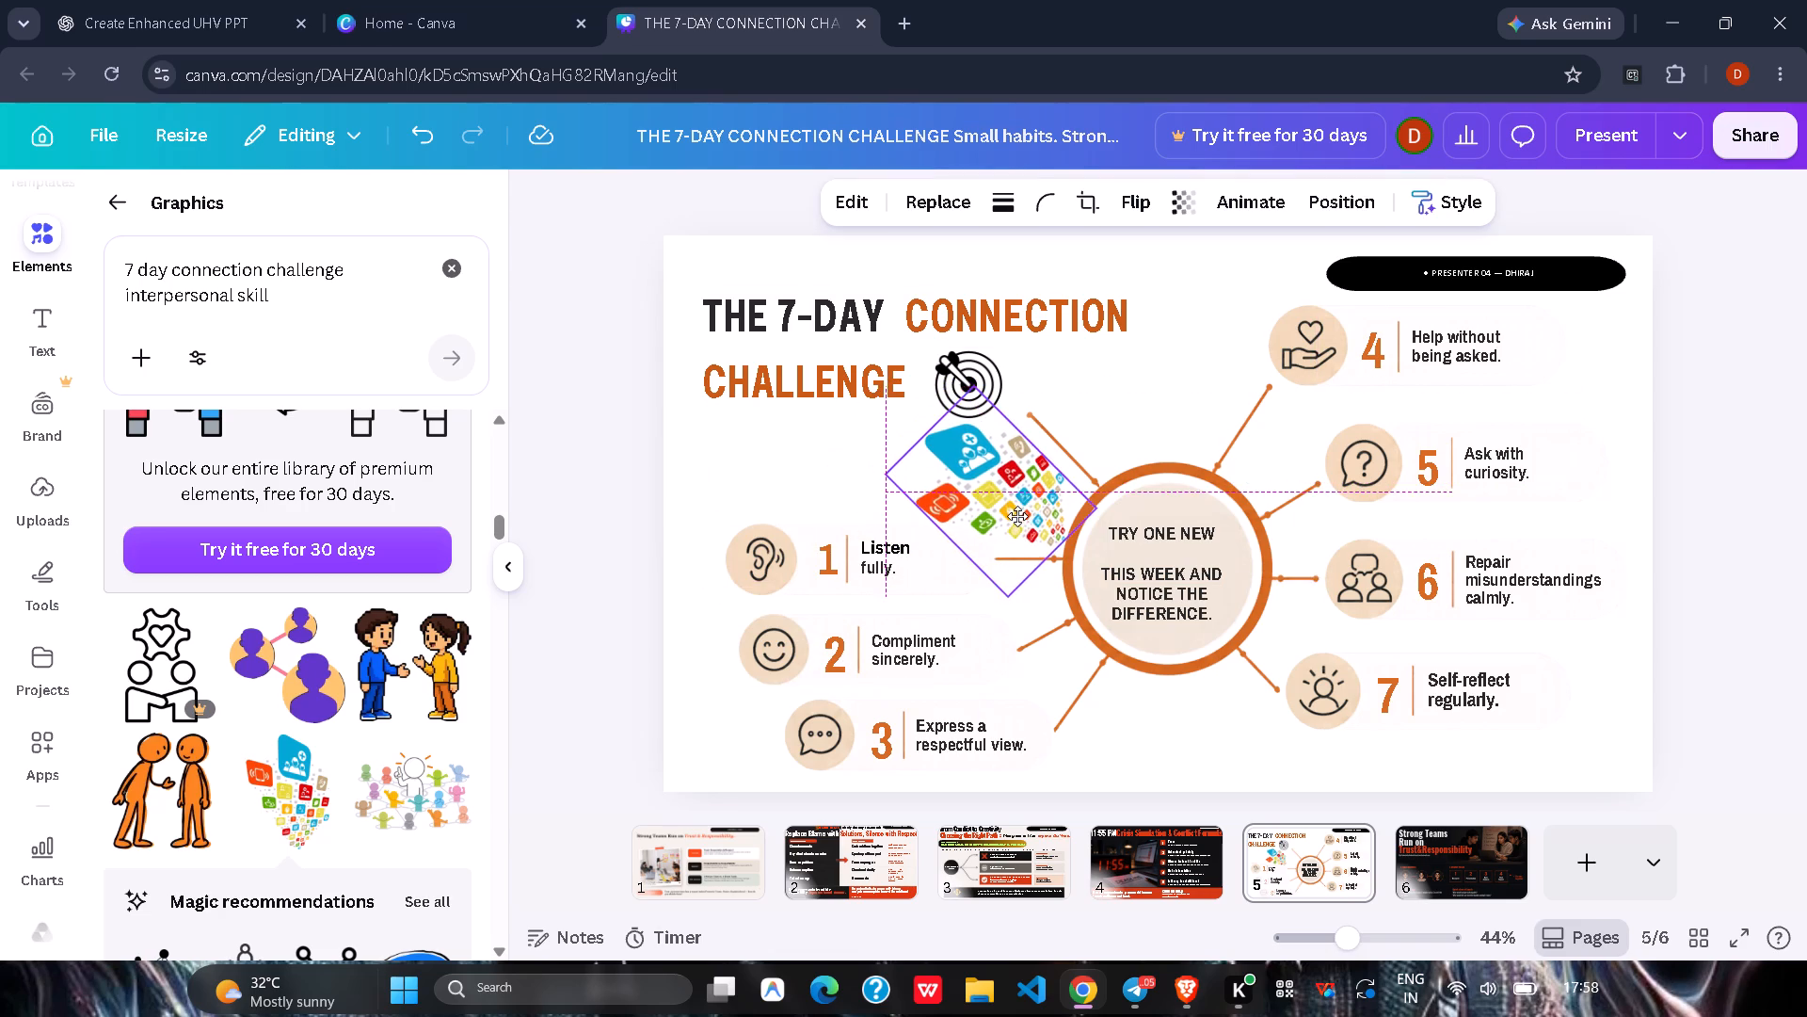
drag(1017, 516, 988, 514)
drag(1053, 584, 1069, 568)
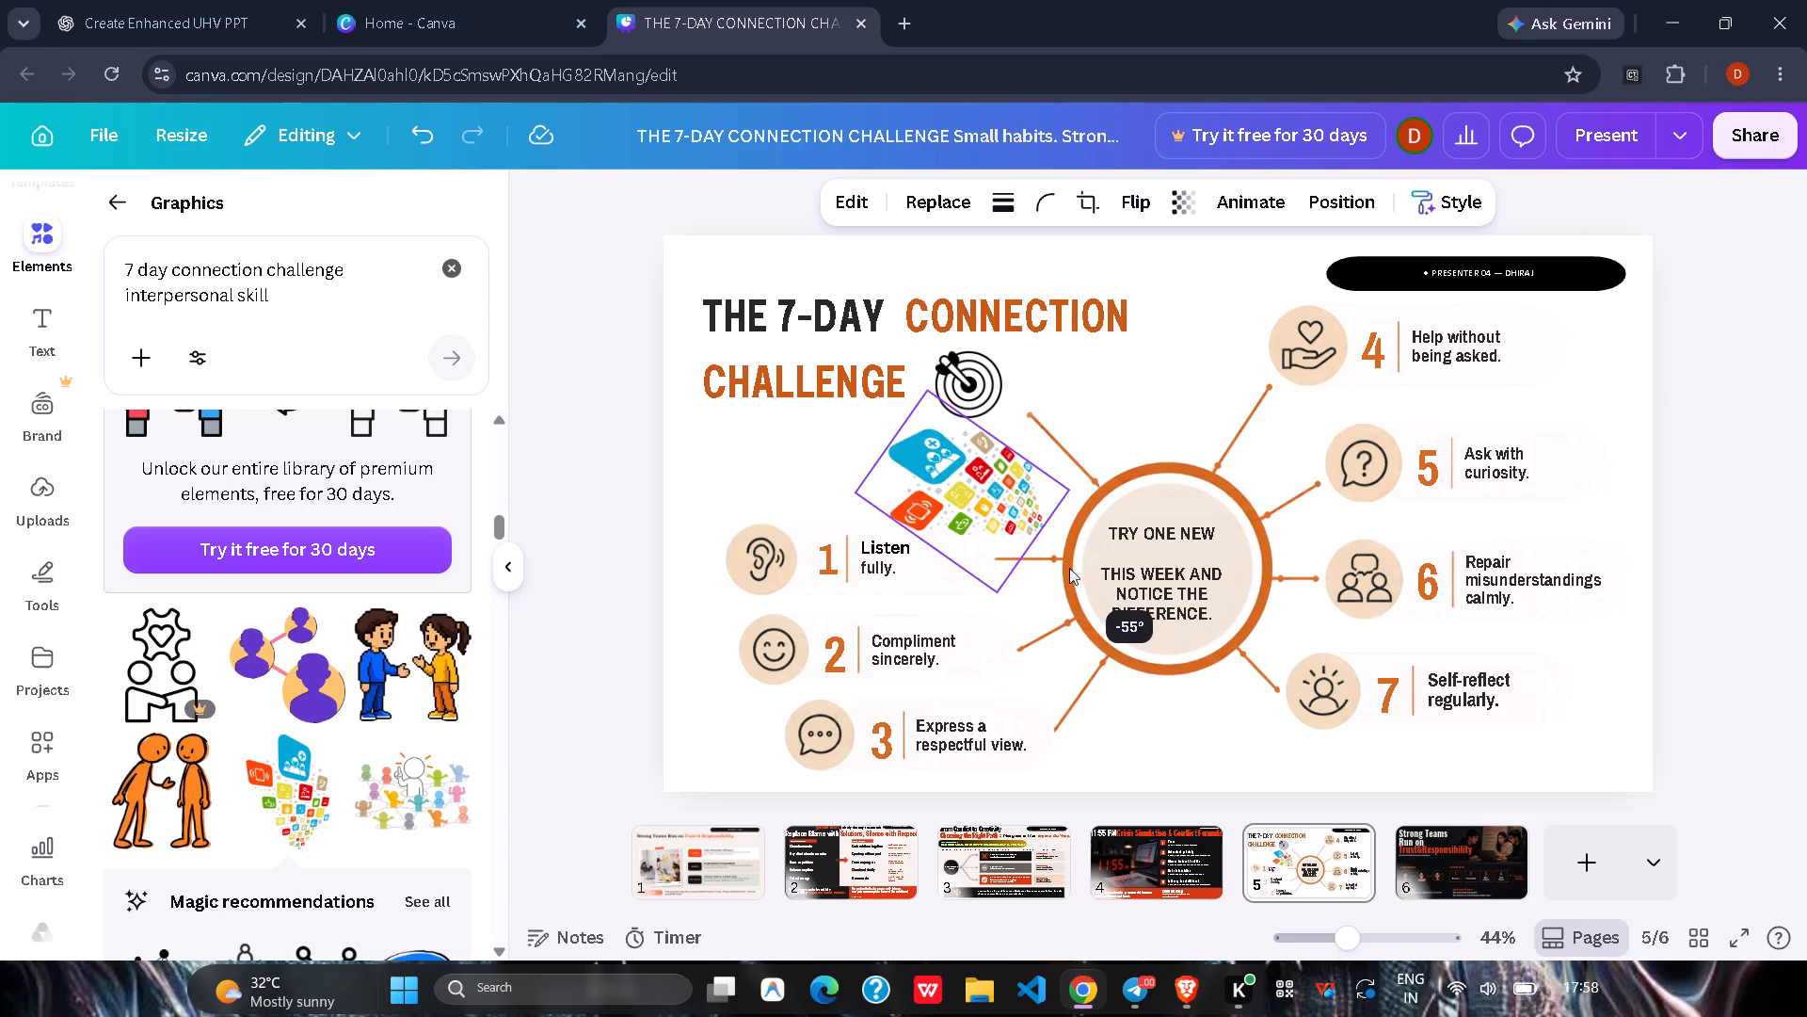
drag(1069, 568, 1077, 567)
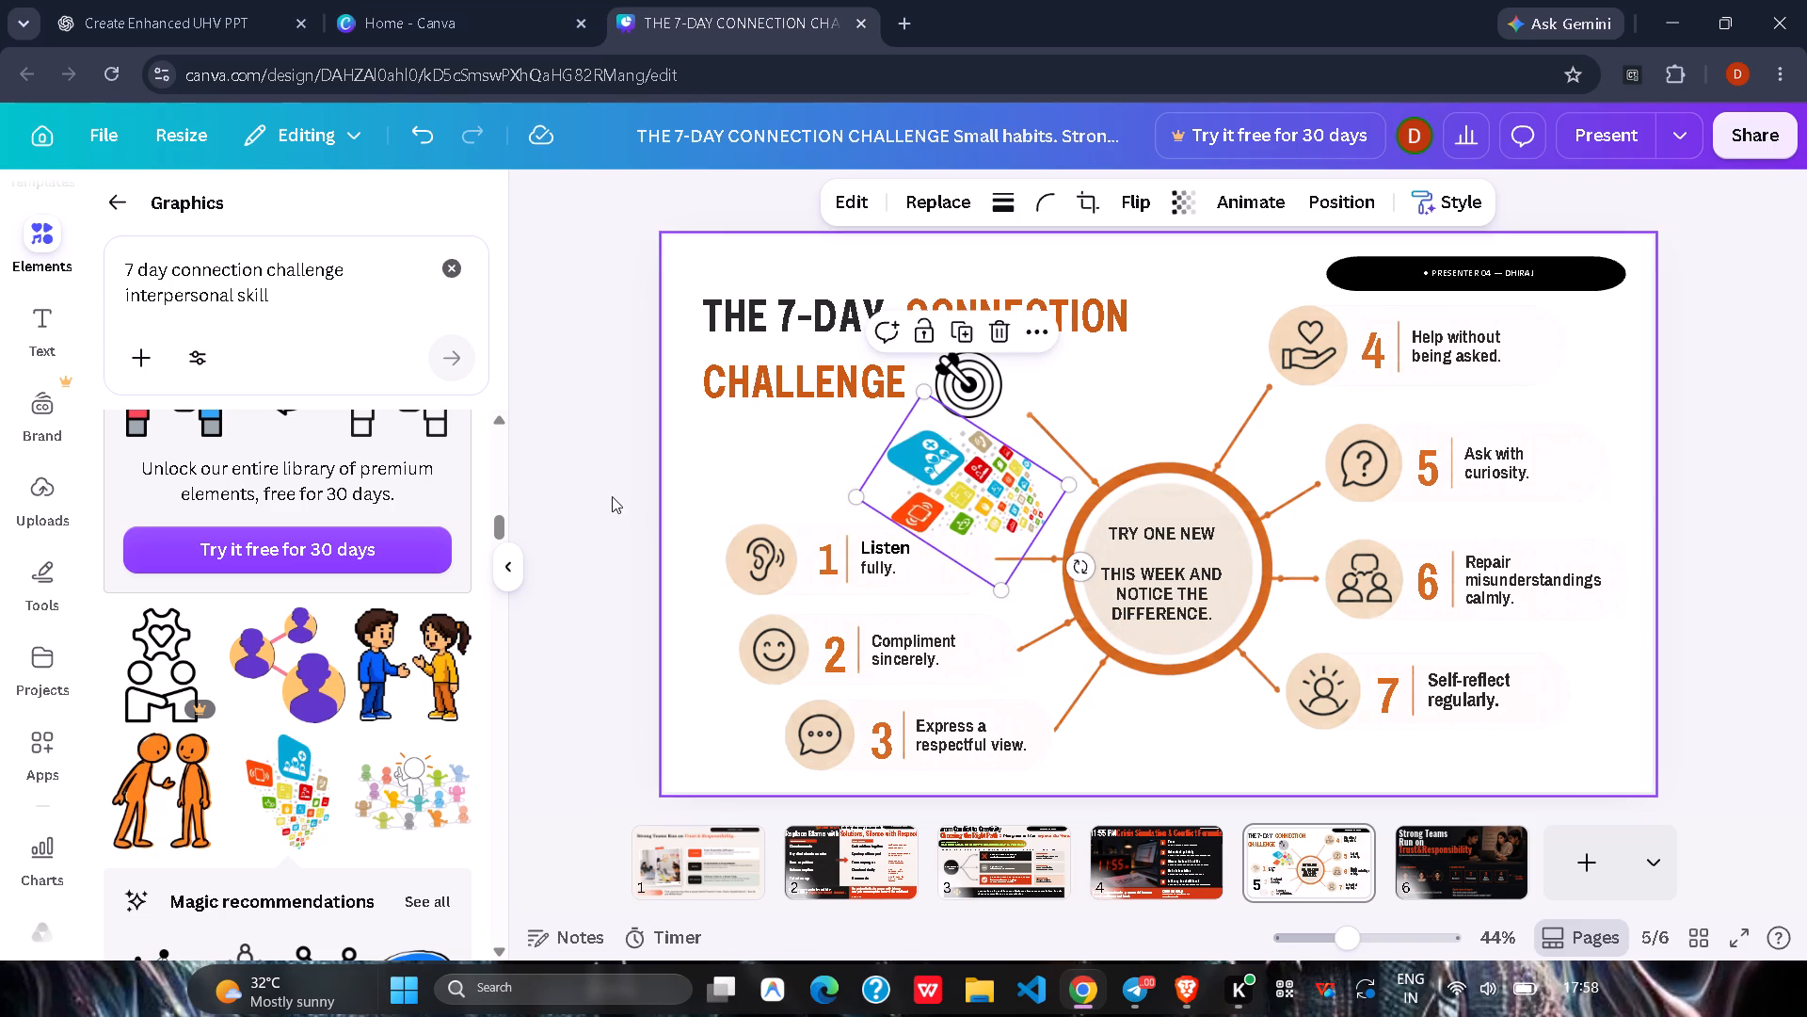
click(612, 496)
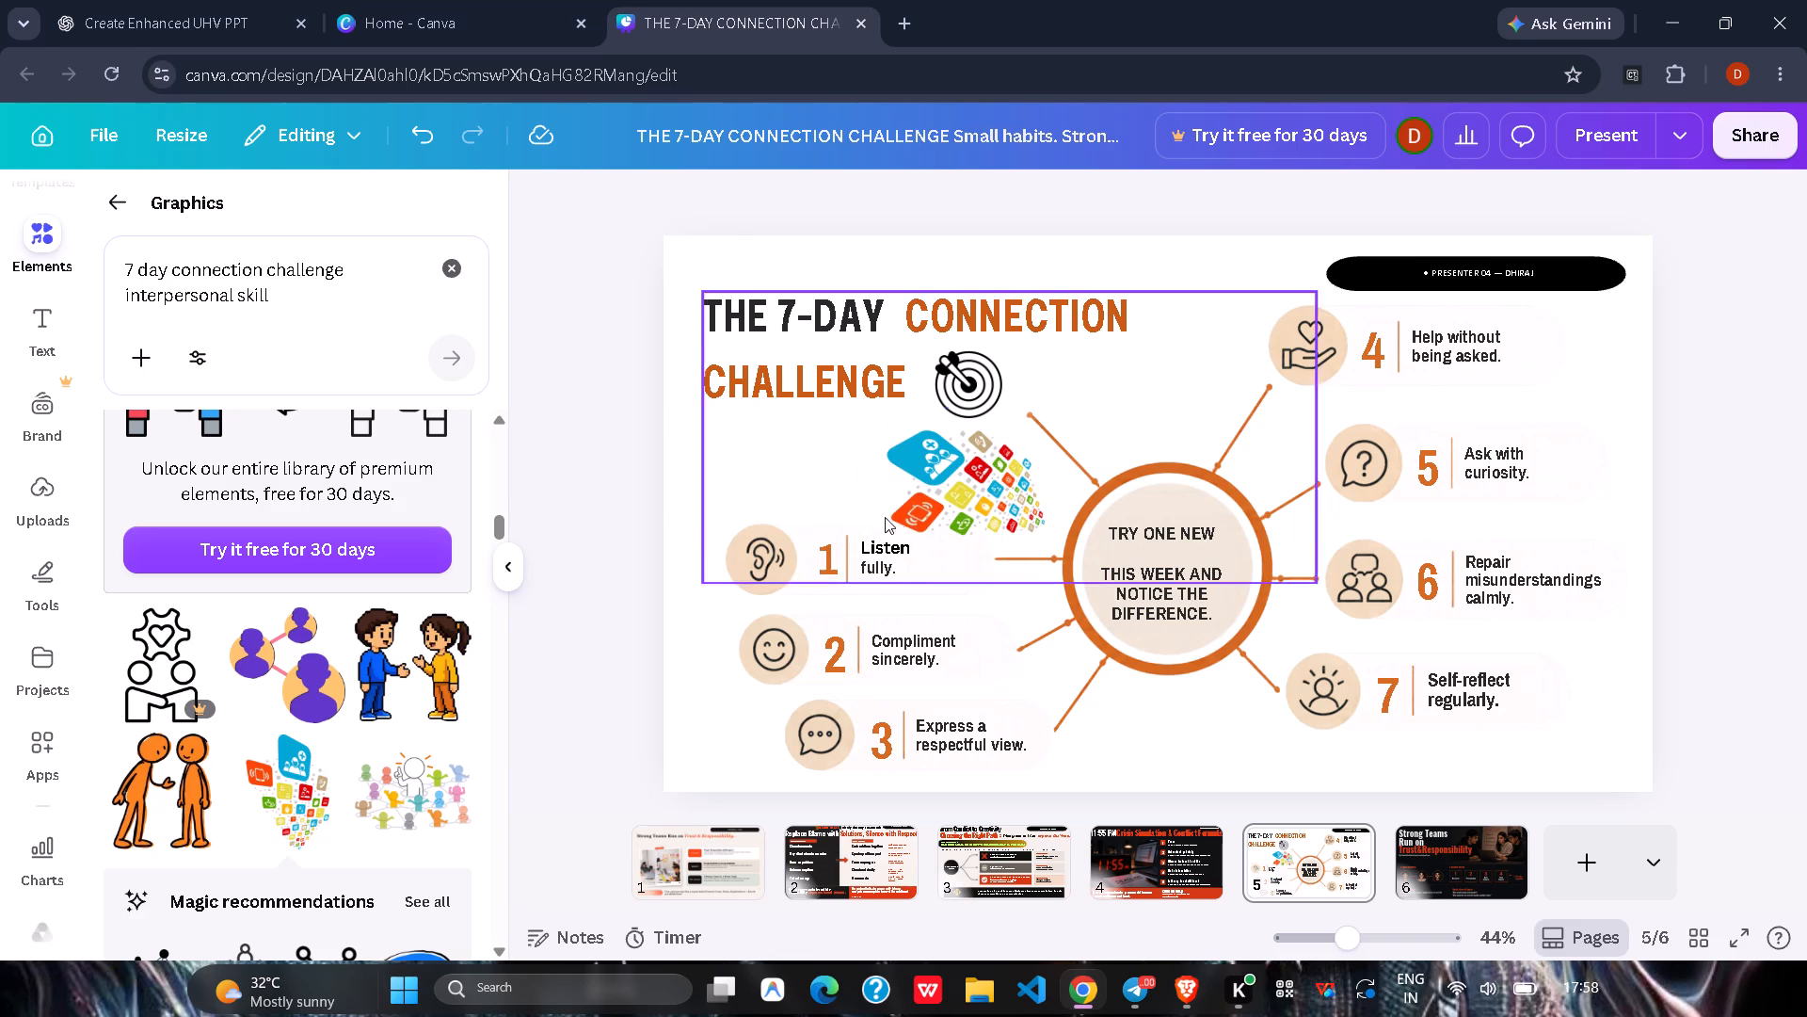
Reduce the tilted icon tiles graphic slightly and nudge it into the gap between item 1 and the central circle.
click(932, 497)
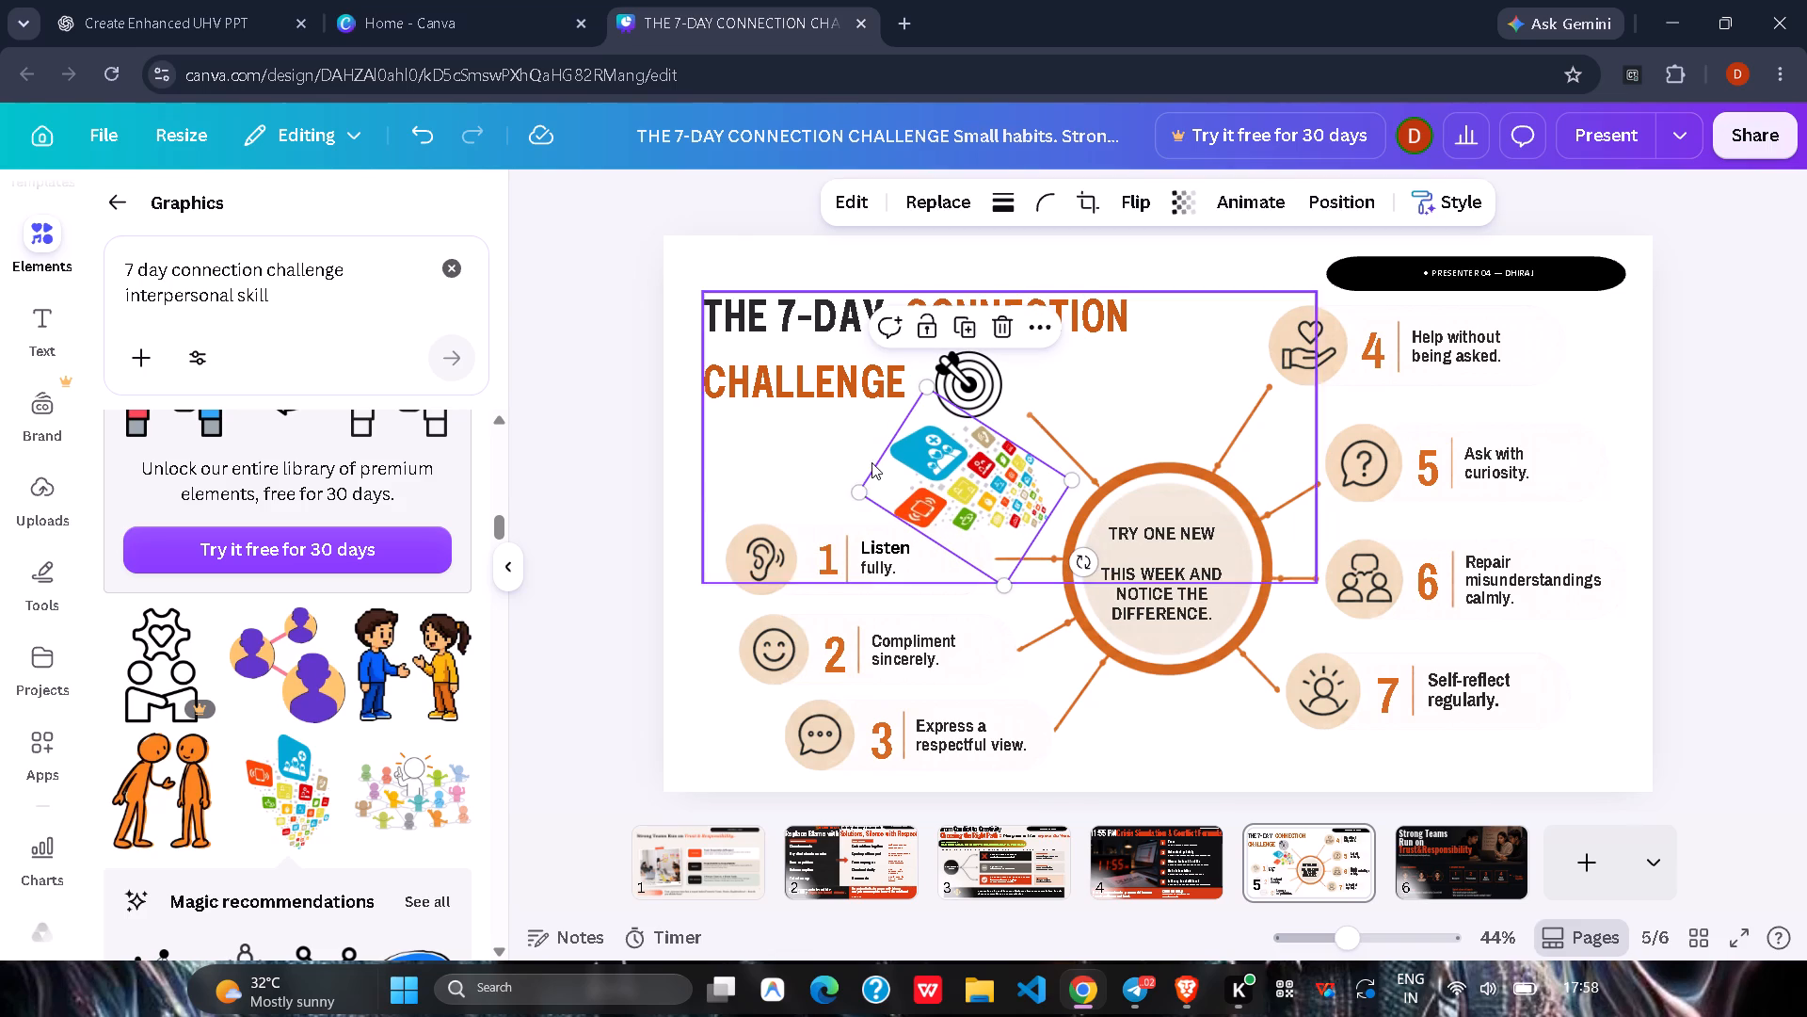
drag(854, 490, 887, 496)
click(641, 494)
click(986, 504)
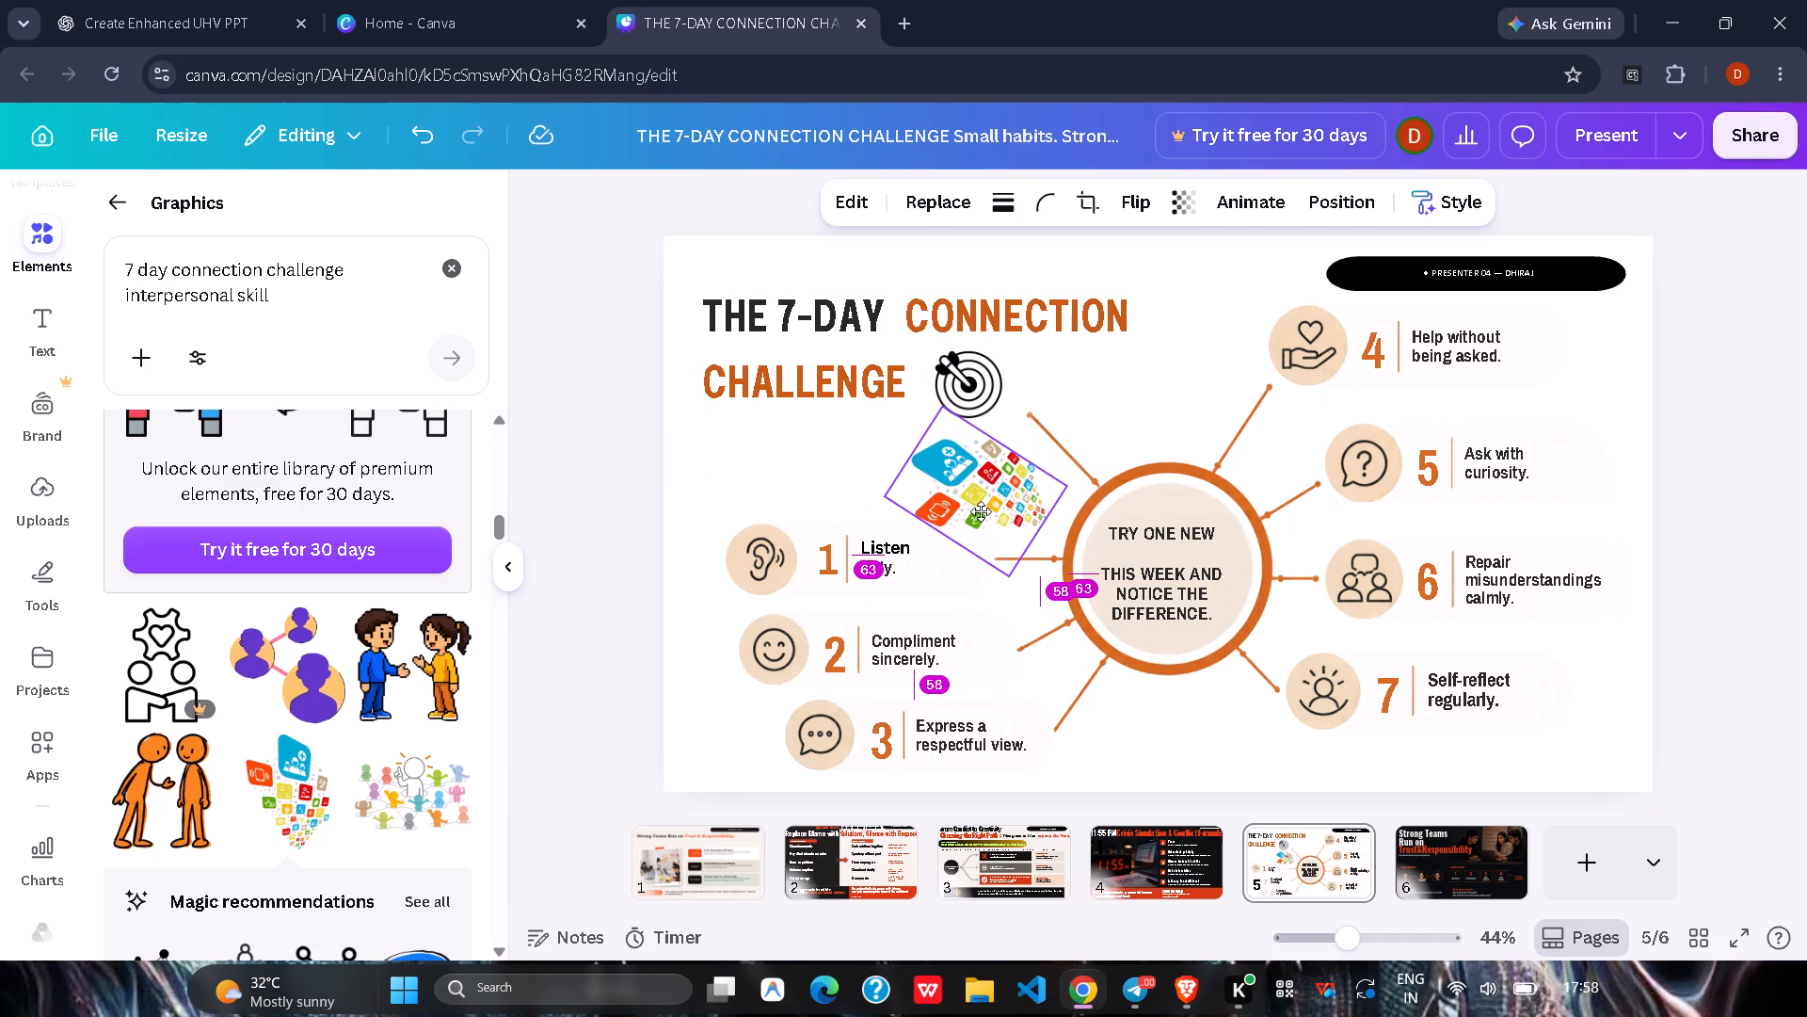
click(1708, 546)
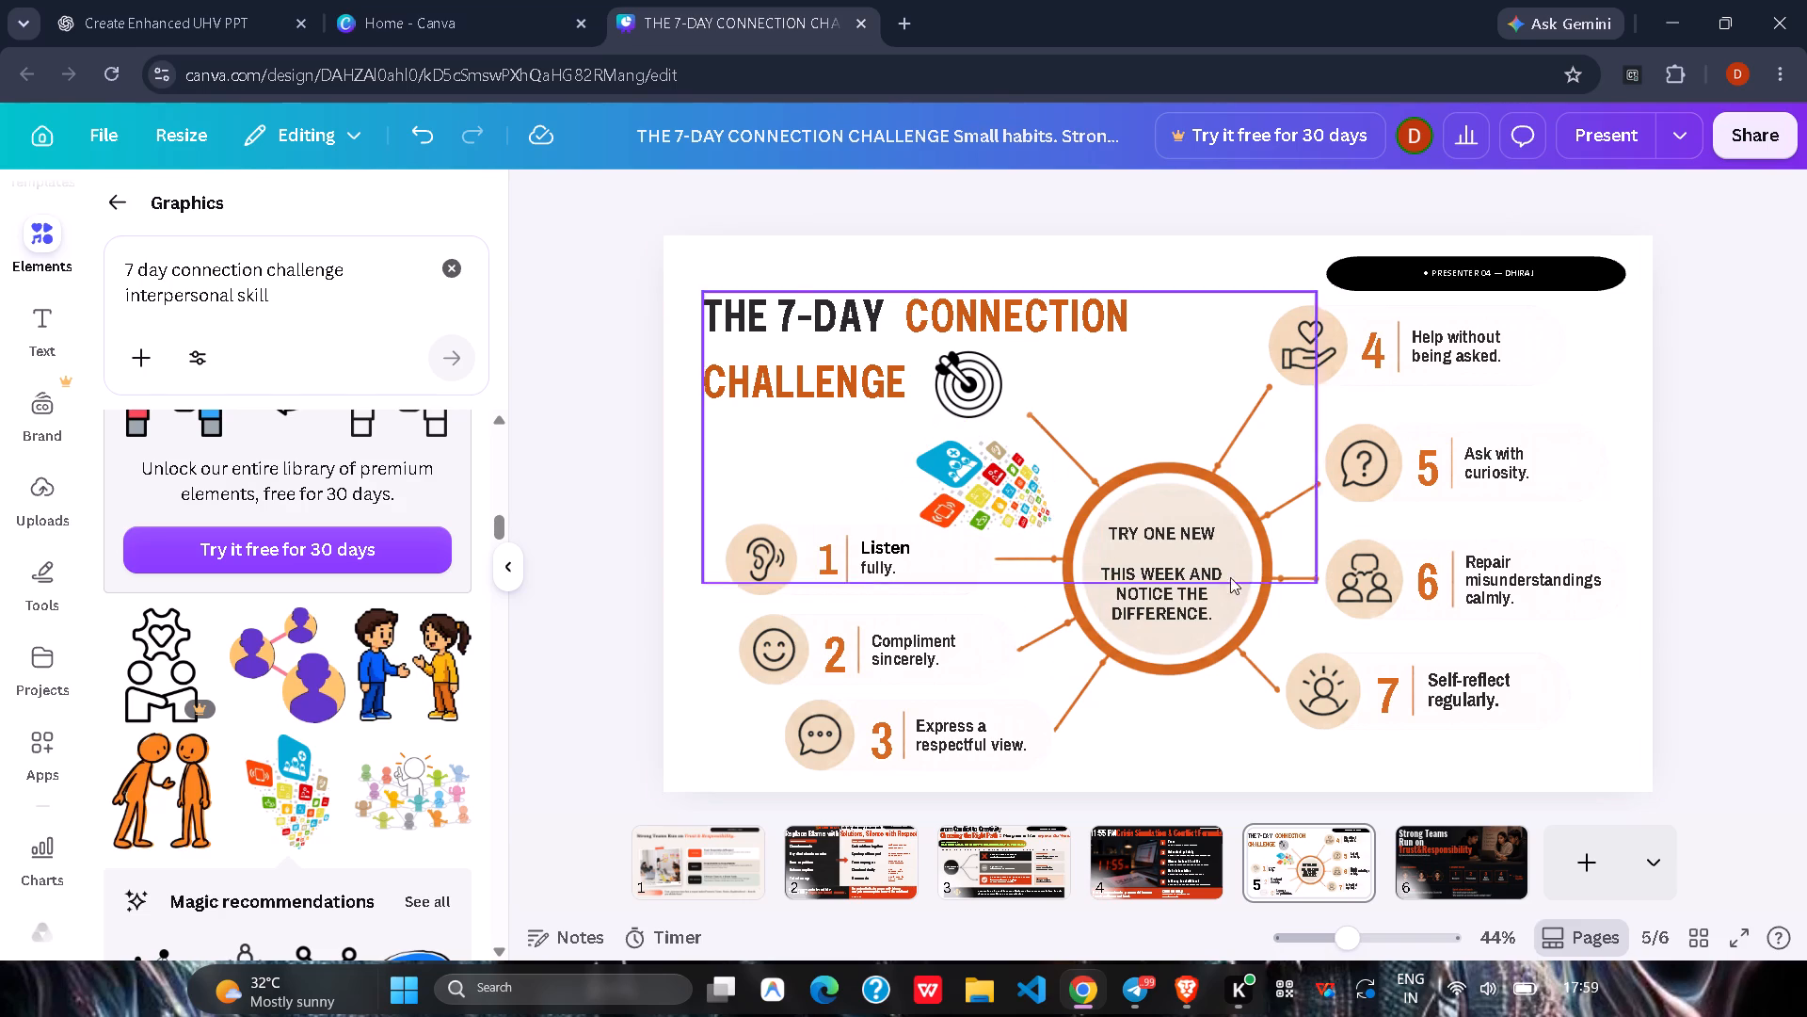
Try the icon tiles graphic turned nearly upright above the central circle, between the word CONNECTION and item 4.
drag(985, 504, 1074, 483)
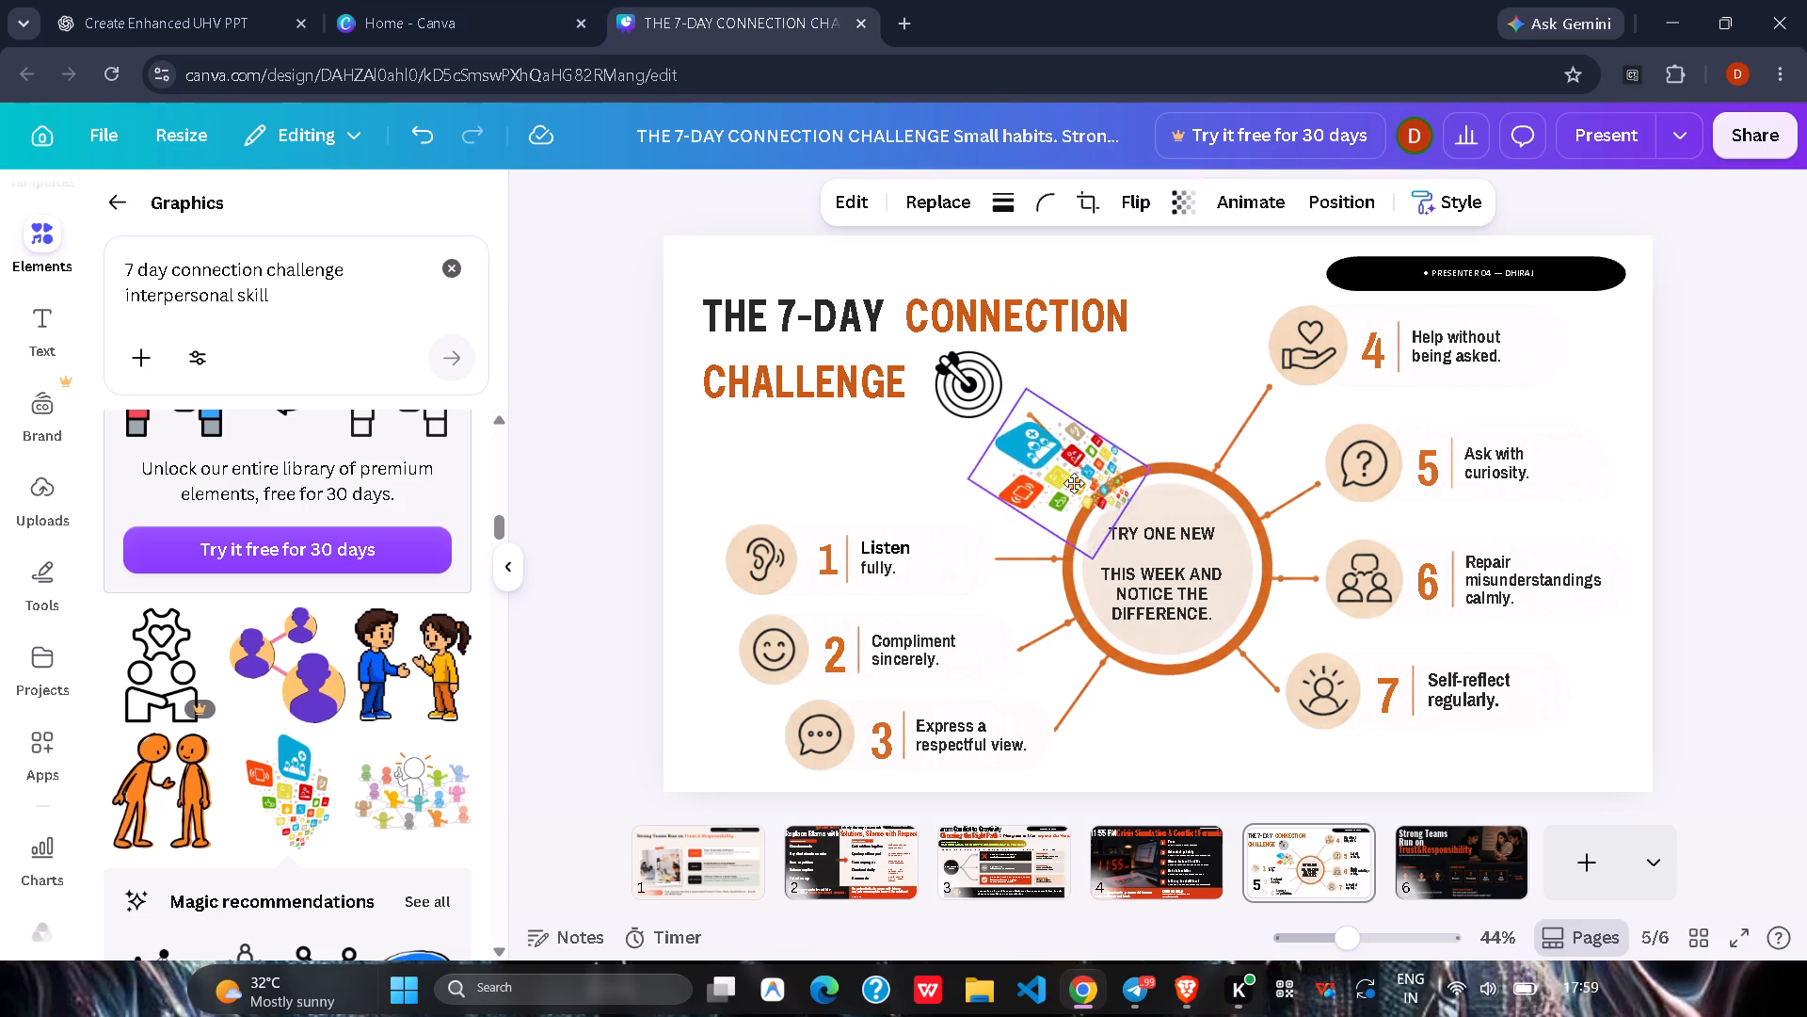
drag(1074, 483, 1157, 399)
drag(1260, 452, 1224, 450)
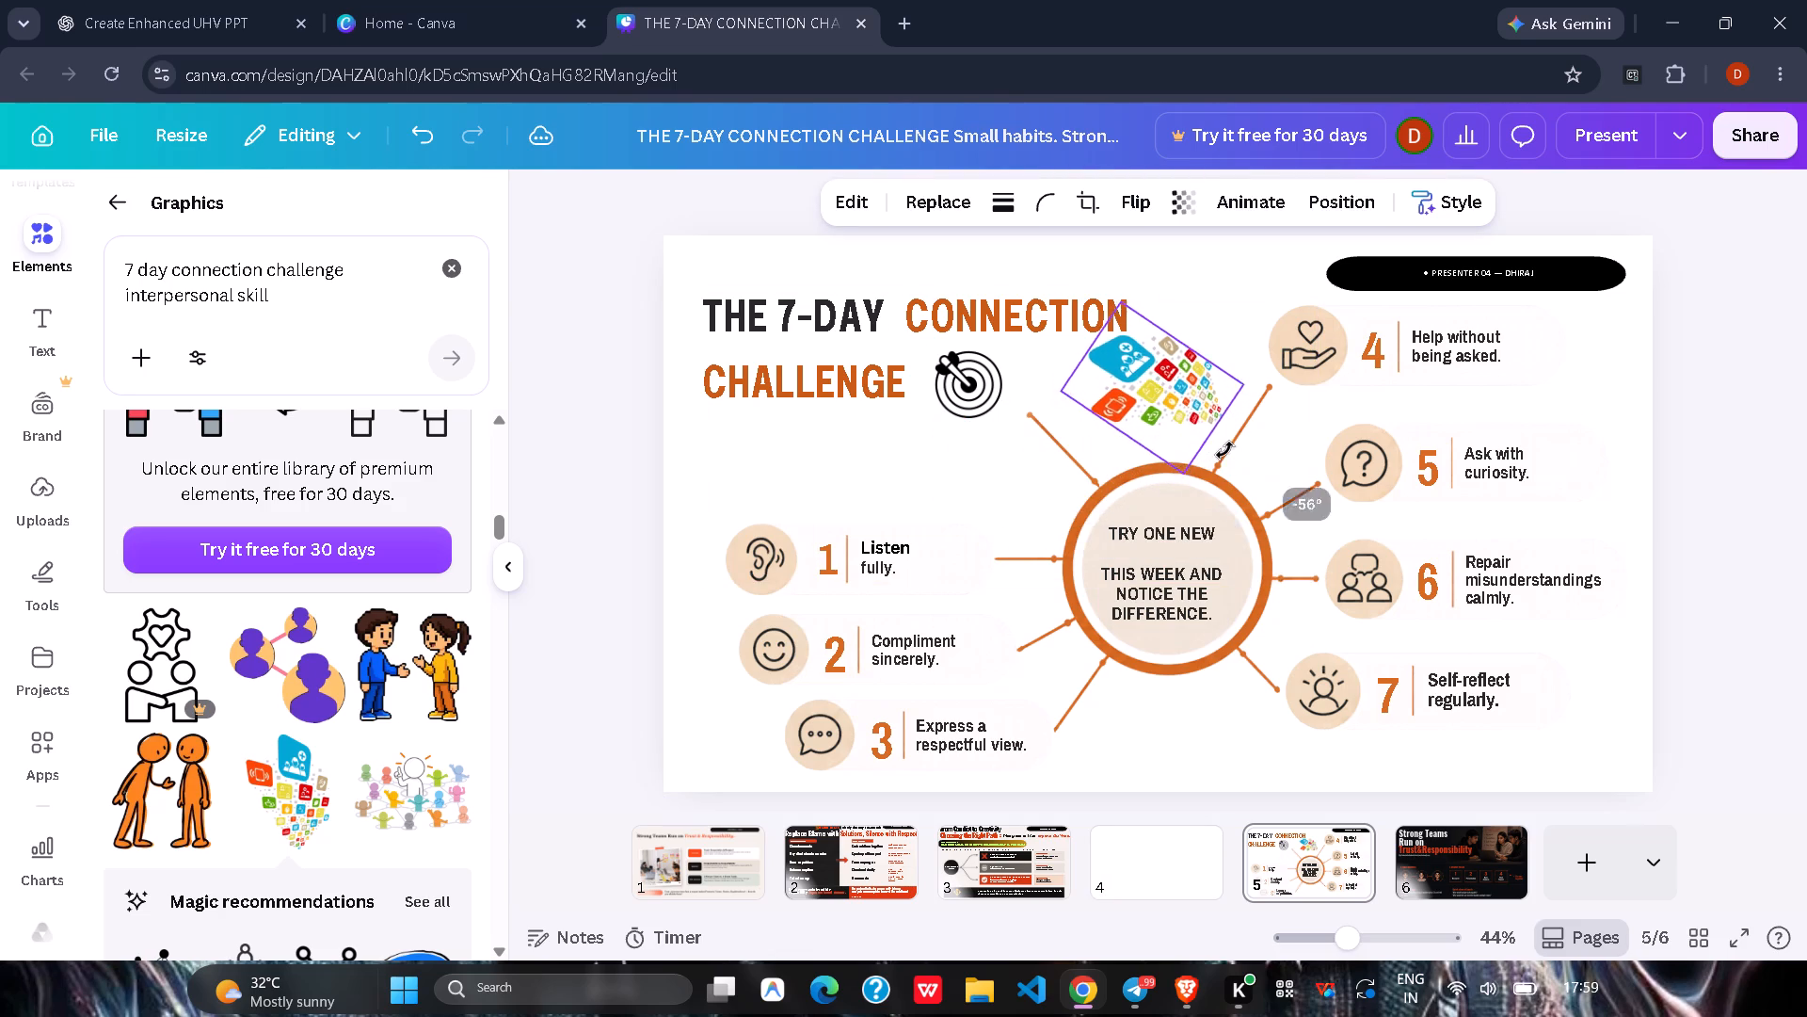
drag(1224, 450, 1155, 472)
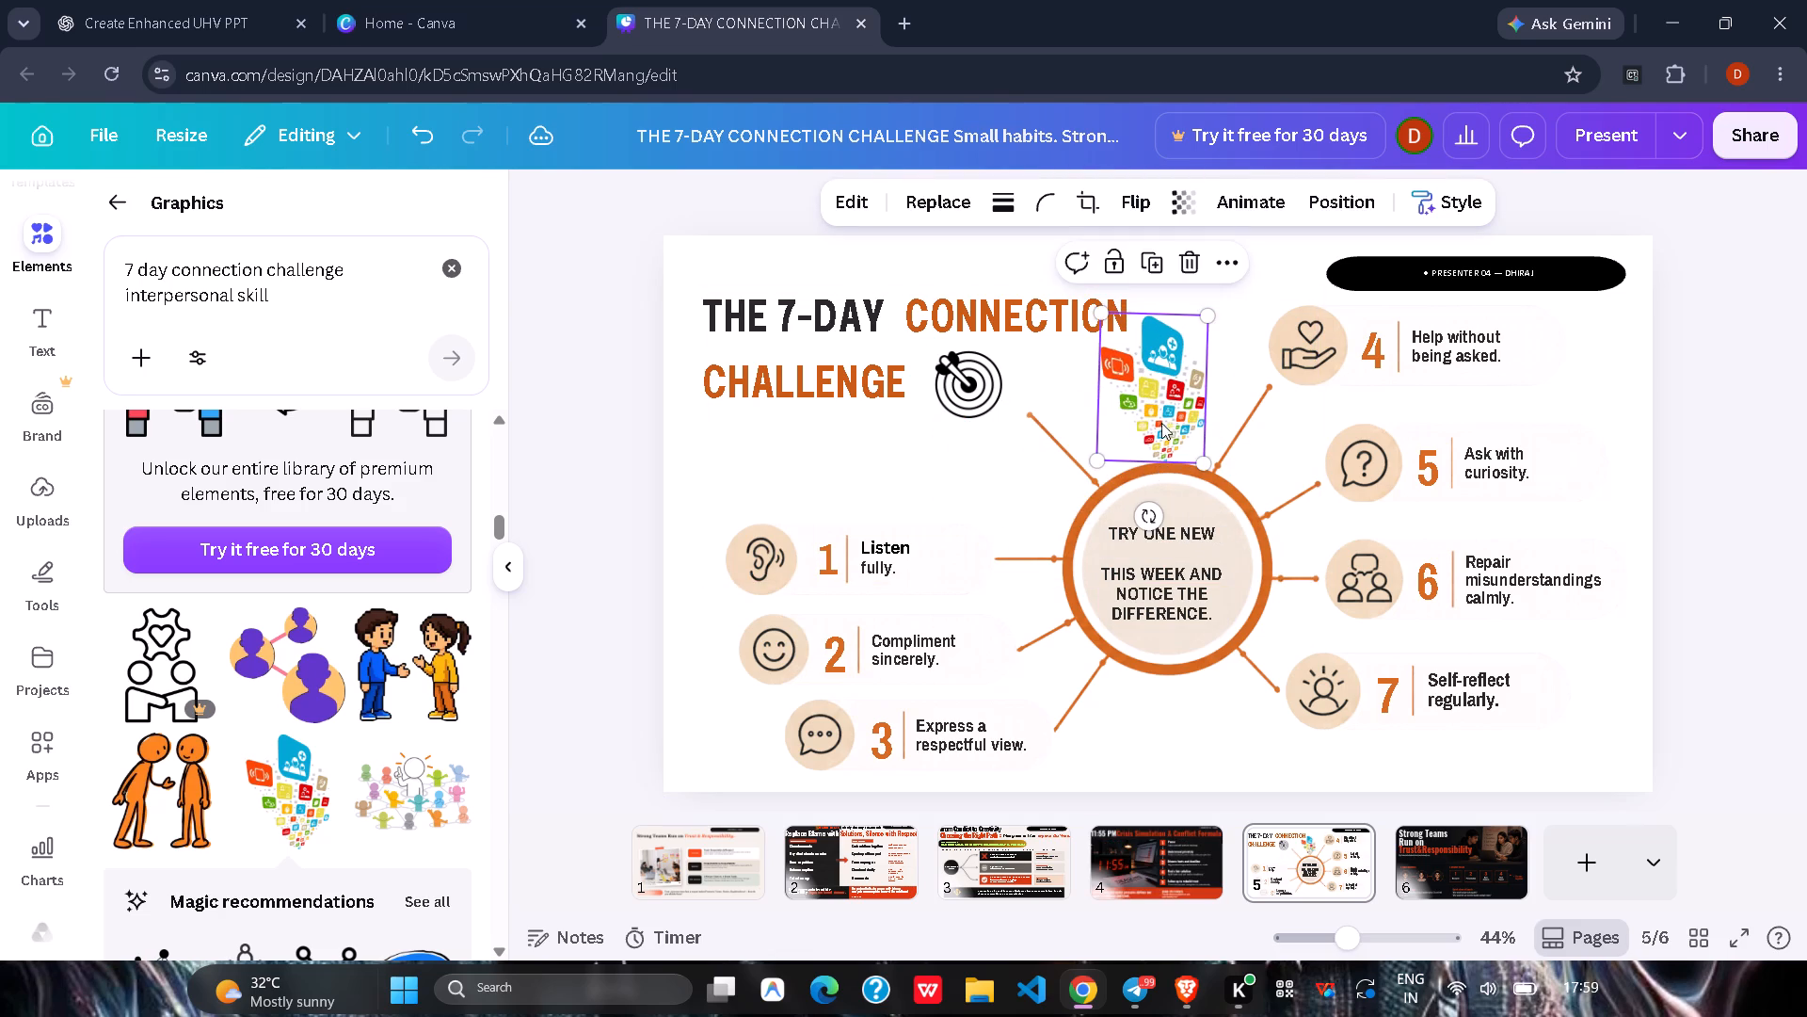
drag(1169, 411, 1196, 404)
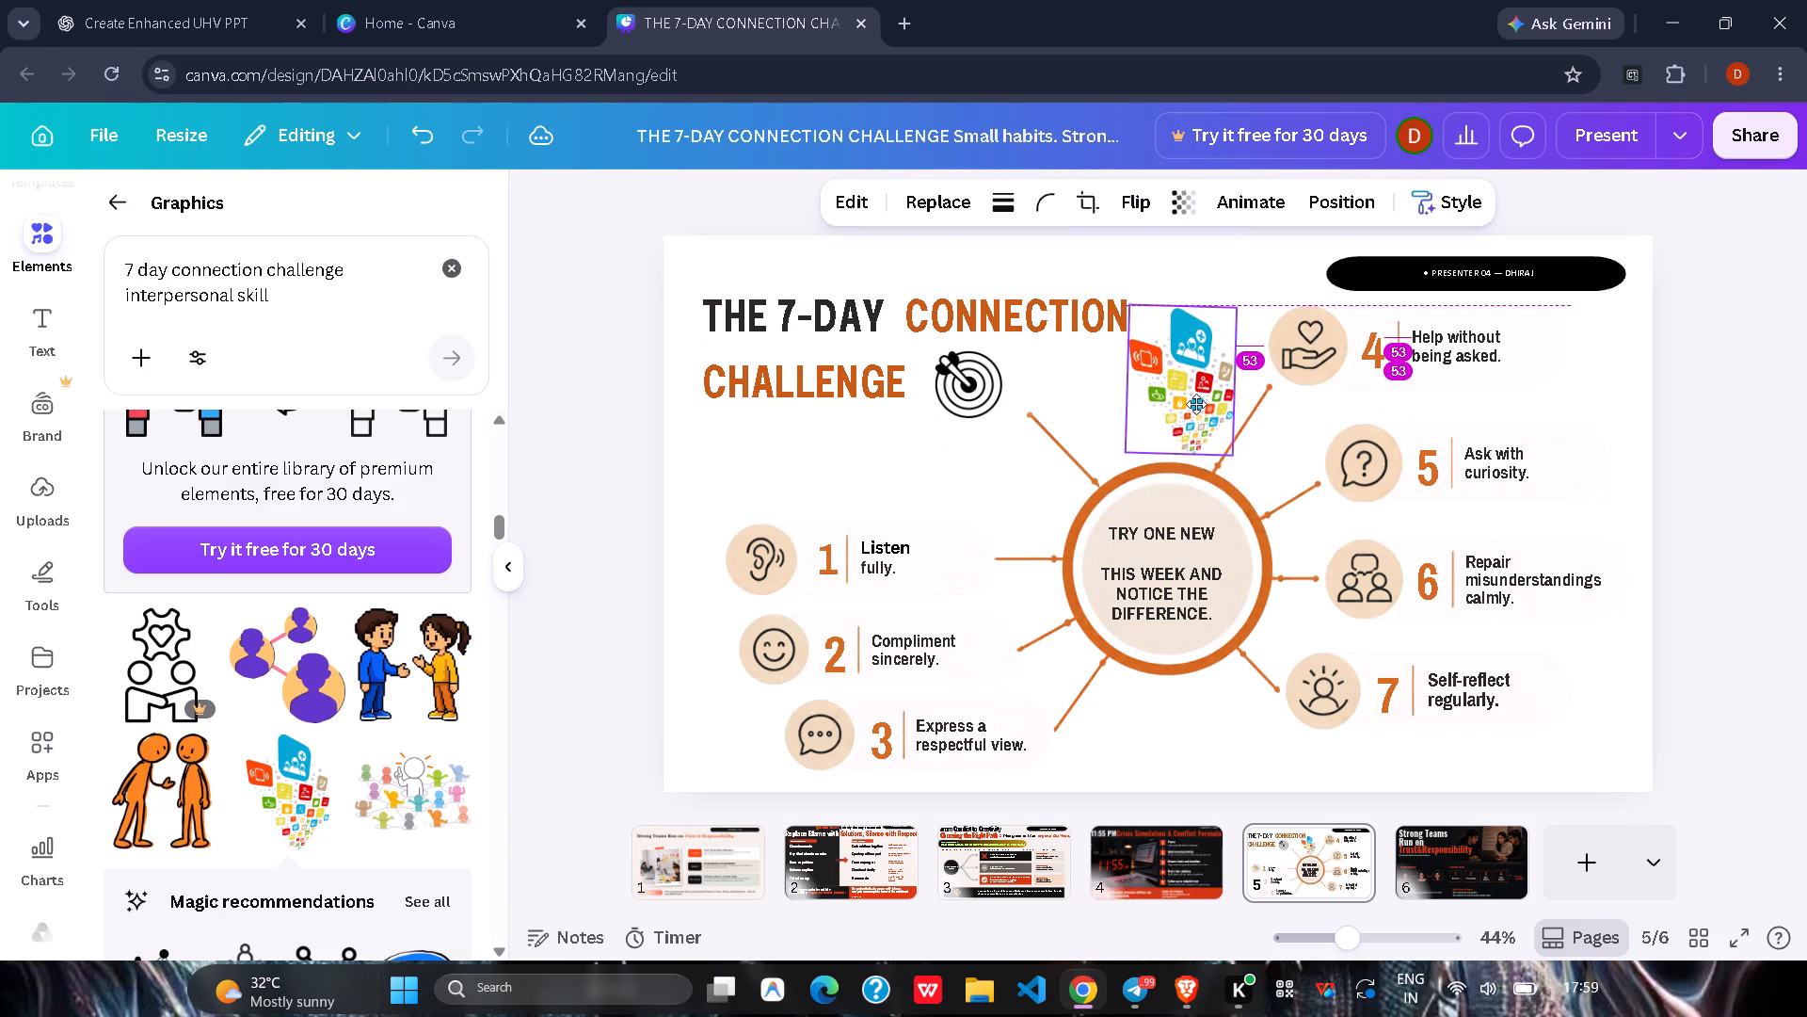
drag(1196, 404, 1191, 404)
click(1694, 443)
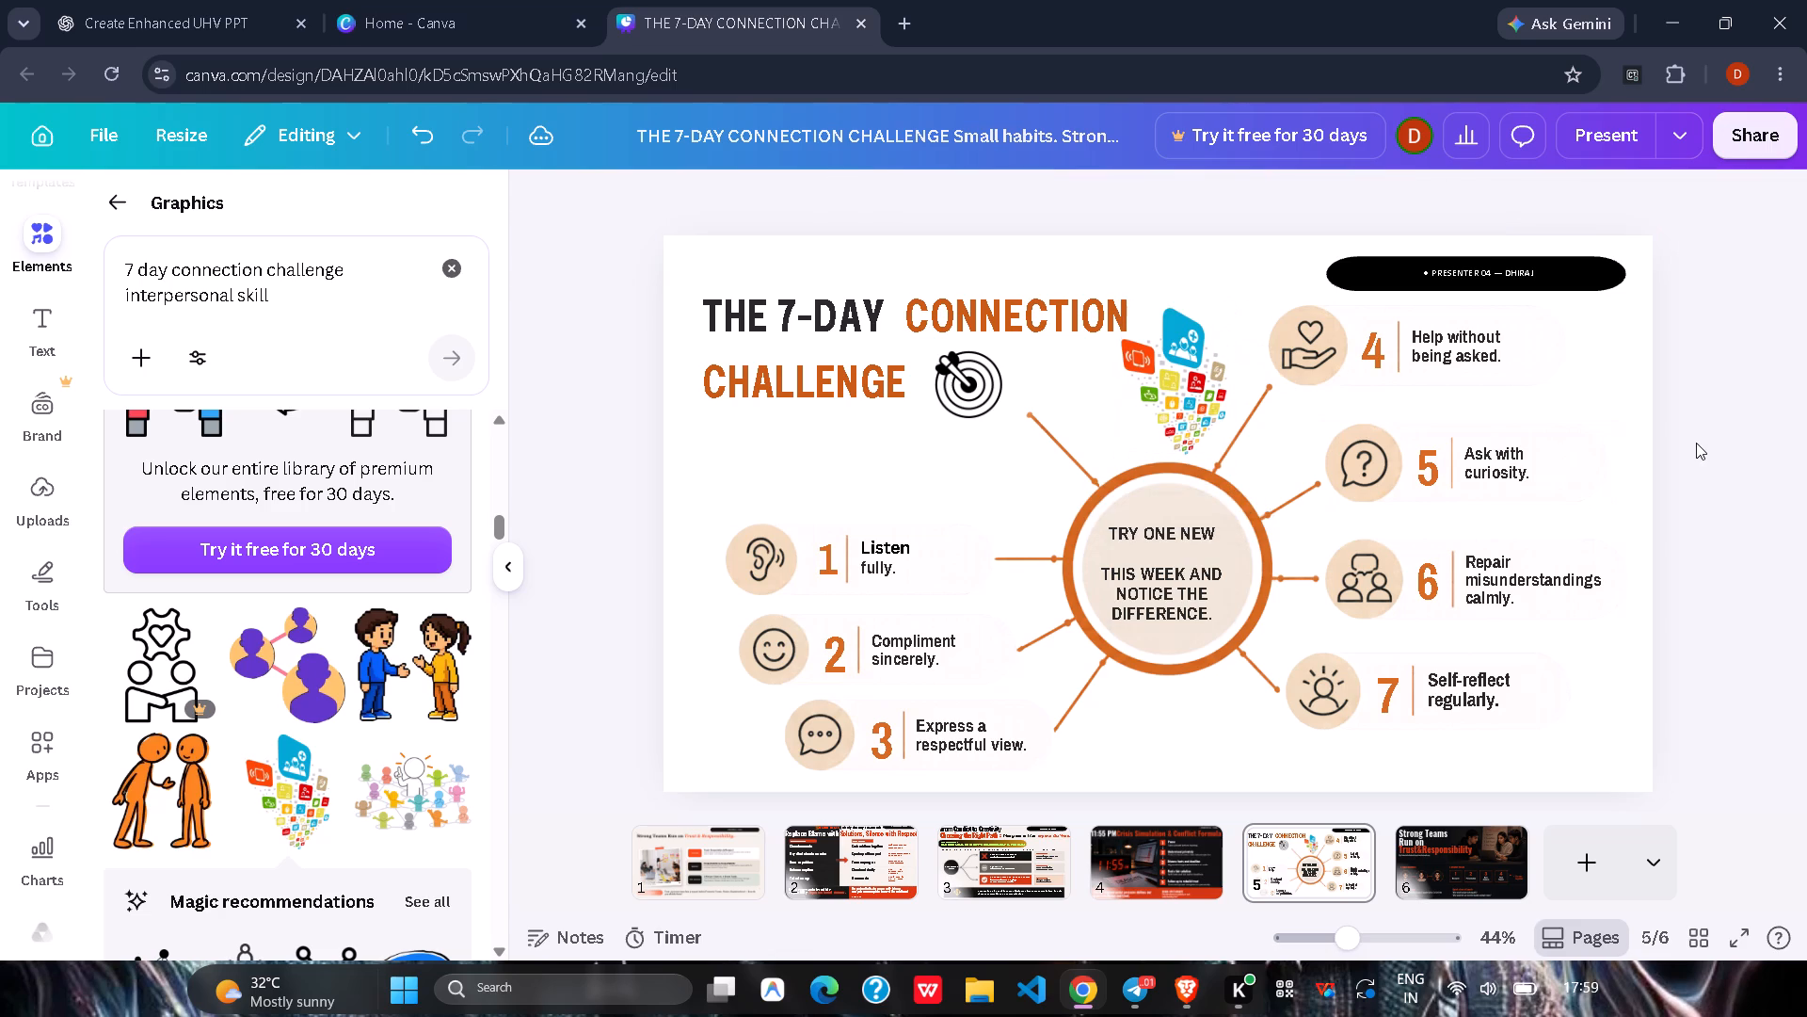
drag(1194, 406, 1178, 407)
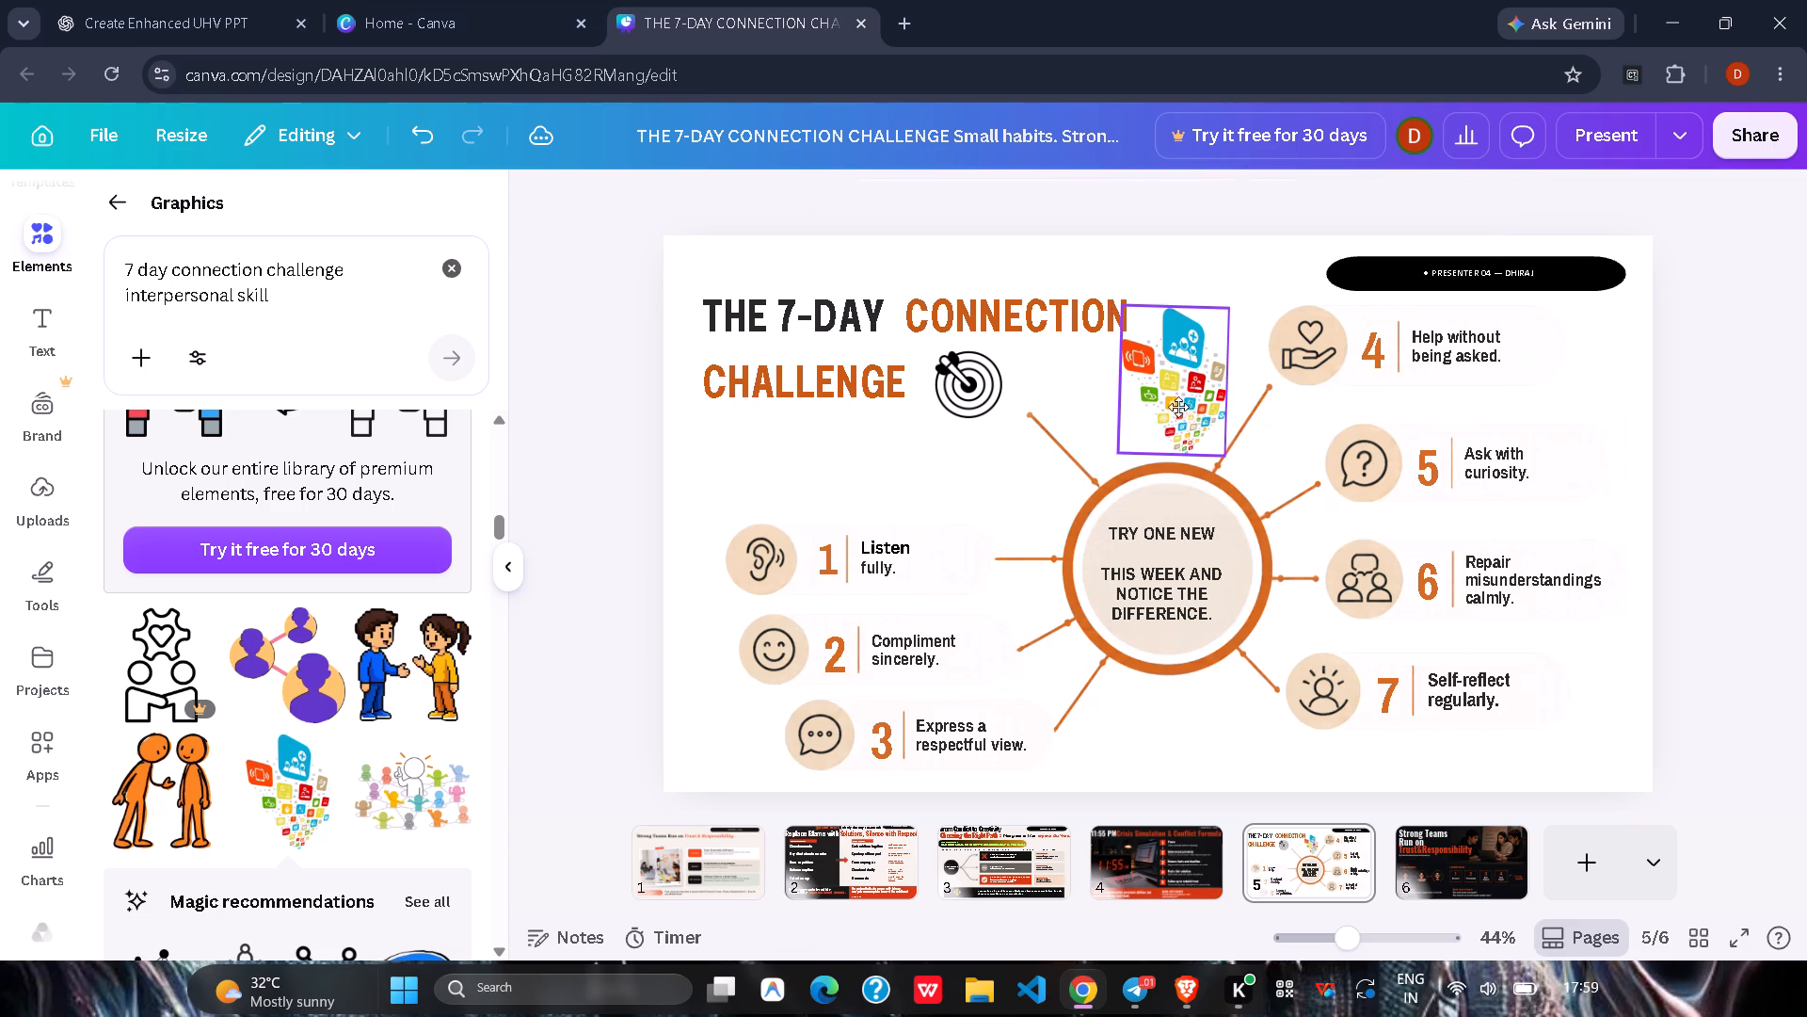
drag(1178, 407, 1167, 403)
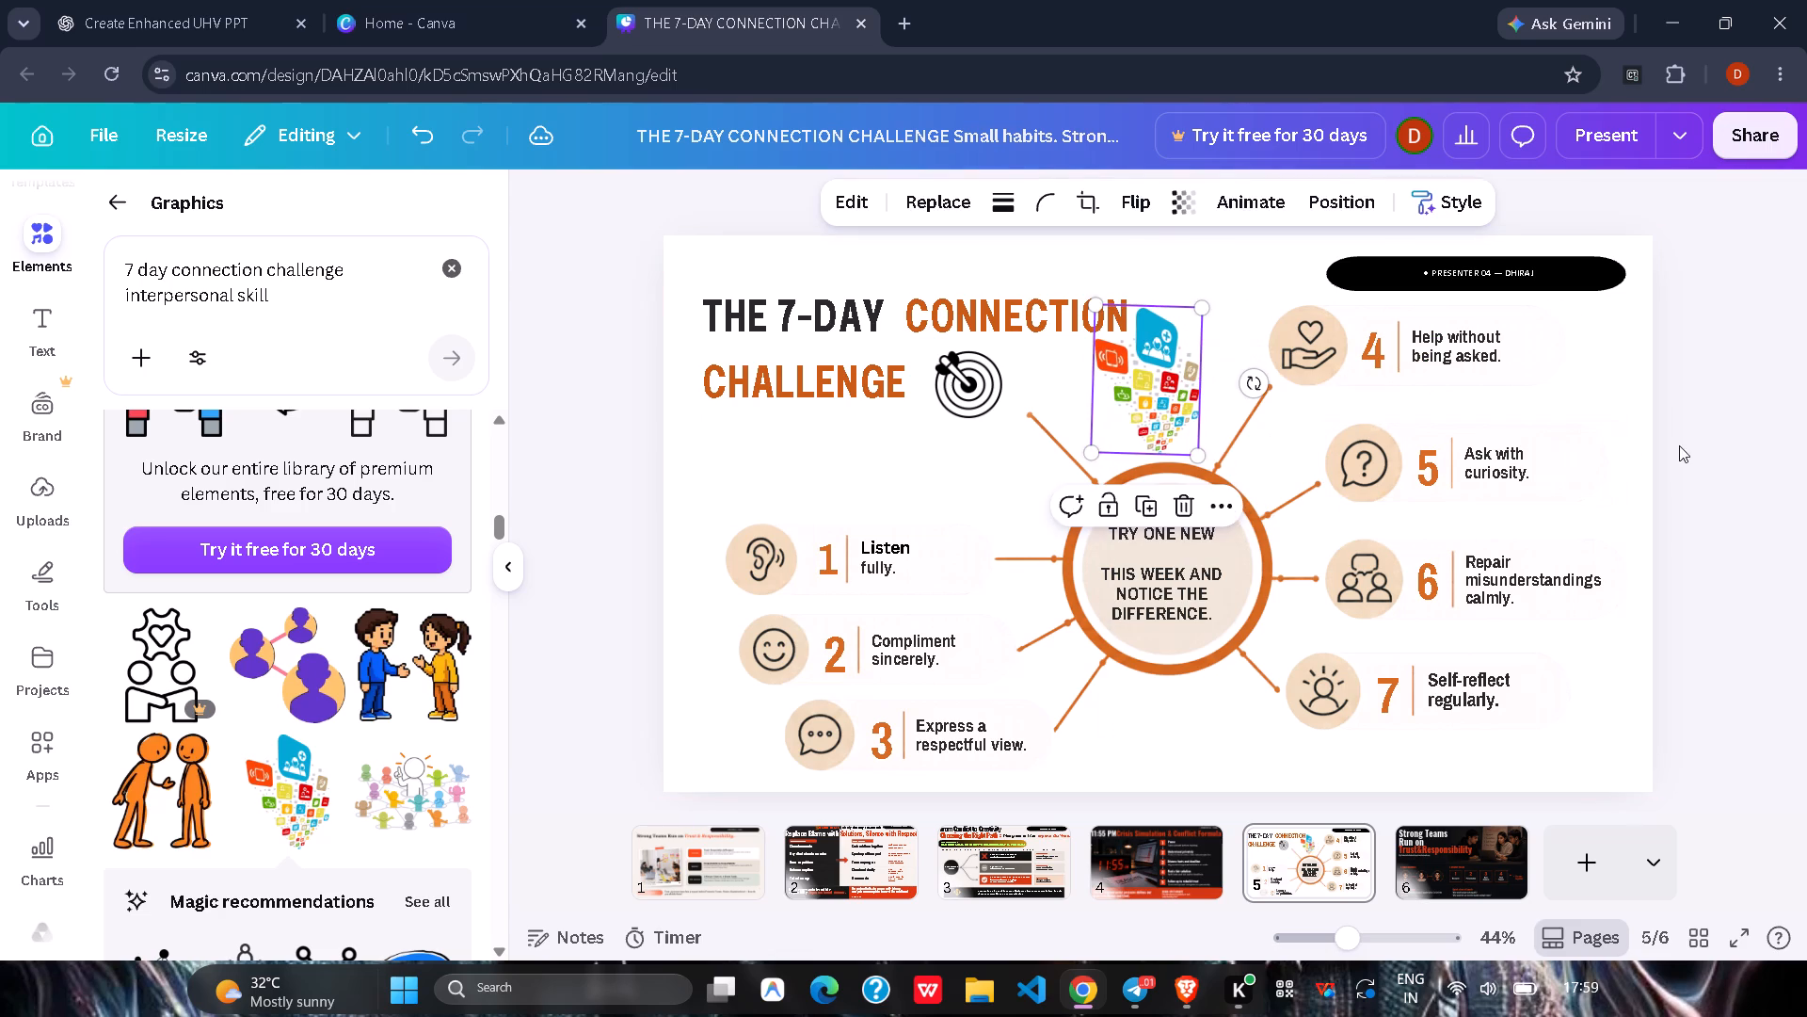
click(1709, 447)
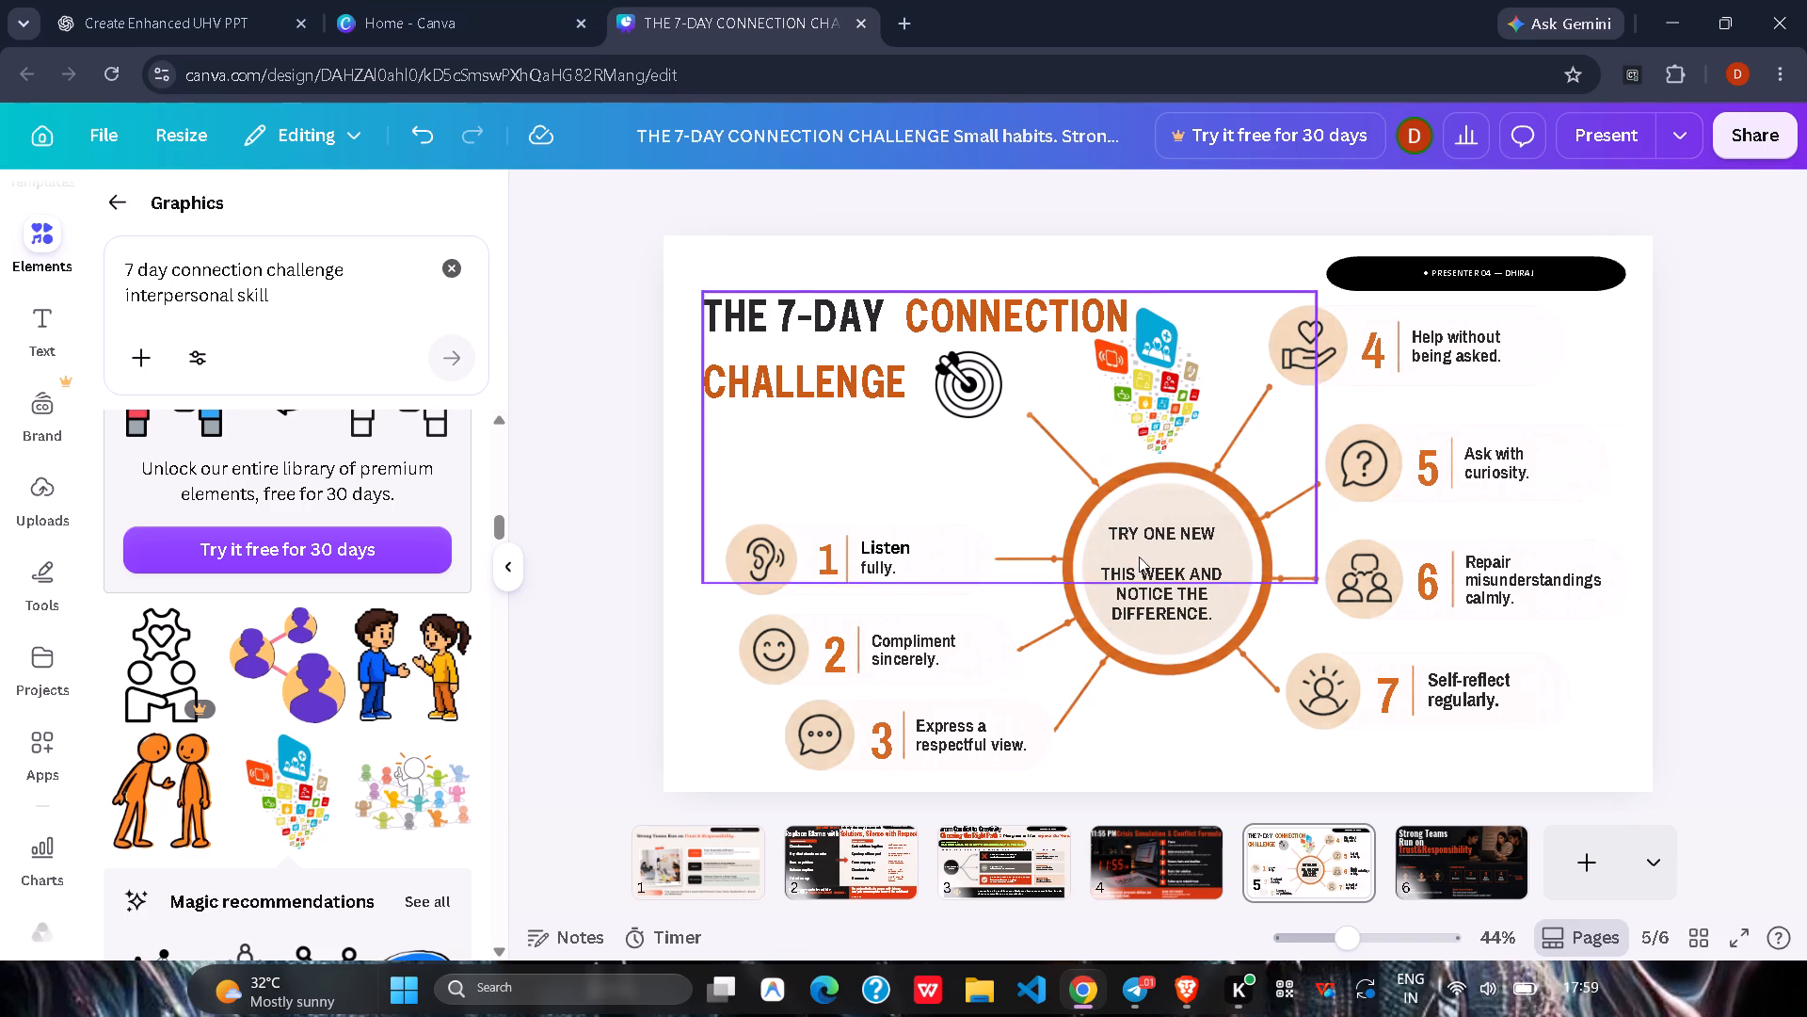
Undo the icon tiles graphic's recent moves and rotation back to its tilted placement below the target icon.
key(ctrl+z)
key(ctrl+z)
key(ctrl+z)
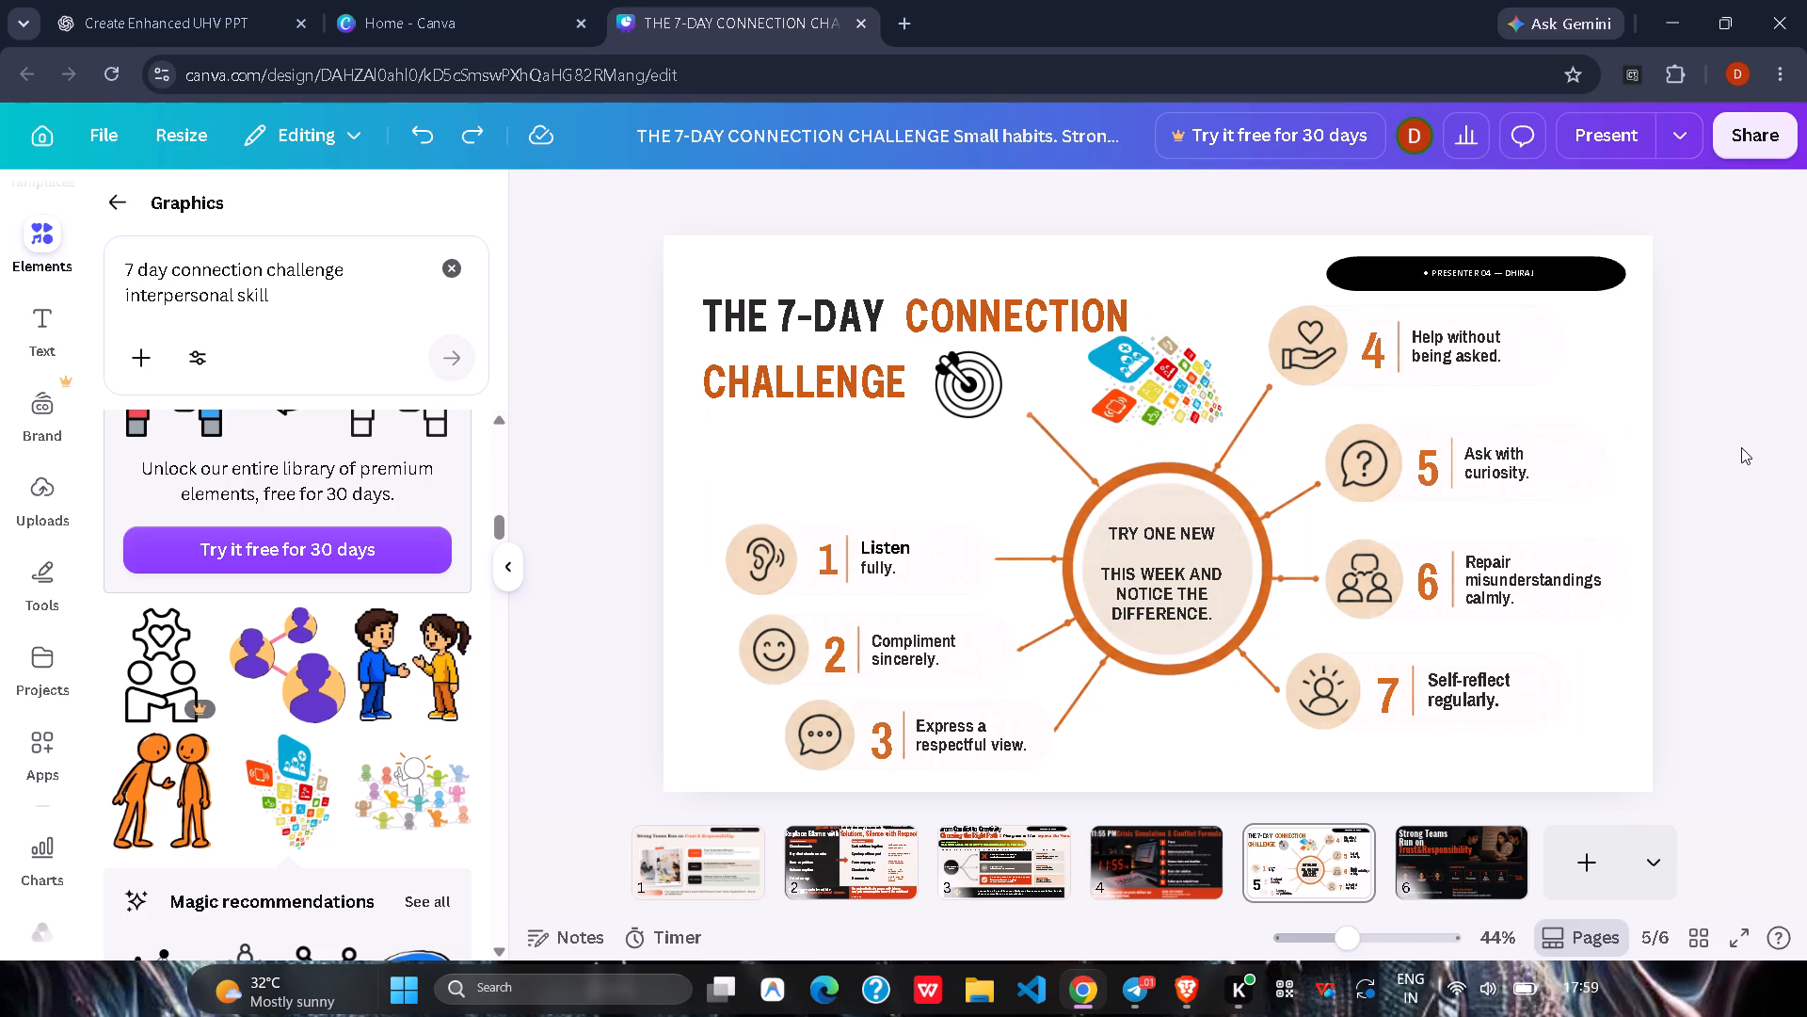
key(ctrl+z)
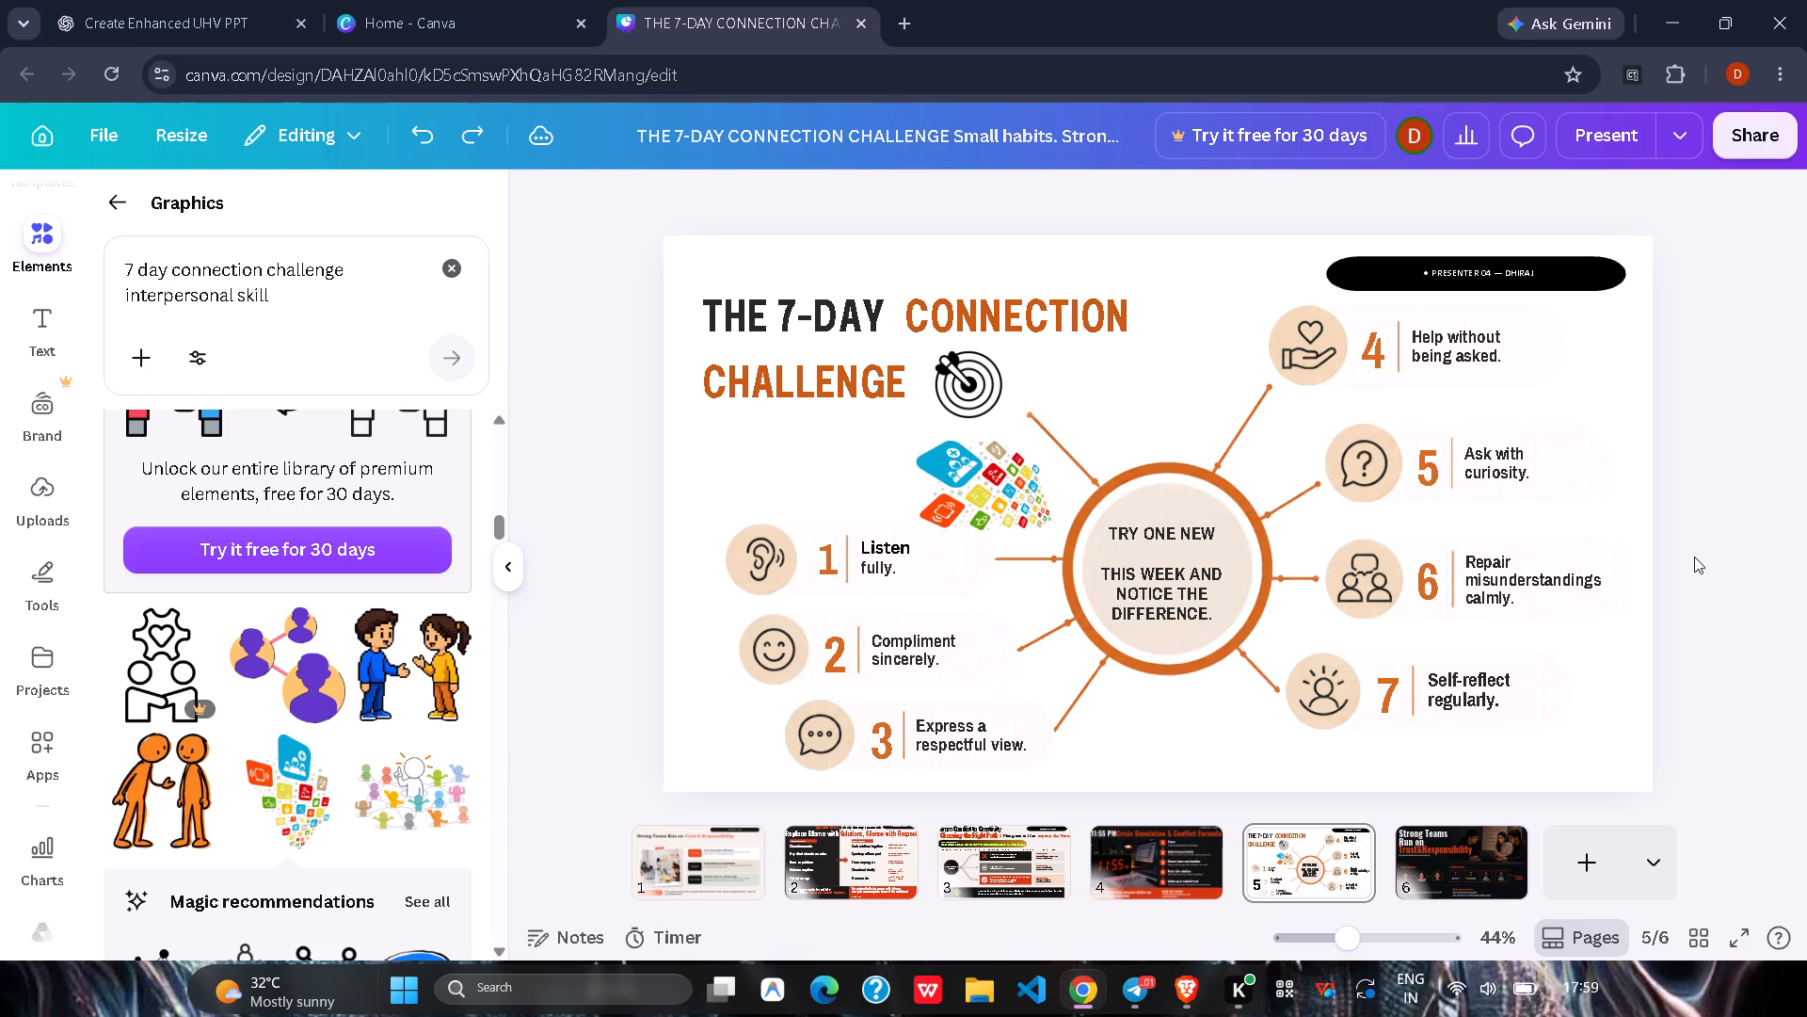
Fine-tune the rotation of the icon tiles graphic below the target icon by a slight amount.
click(998, 509)
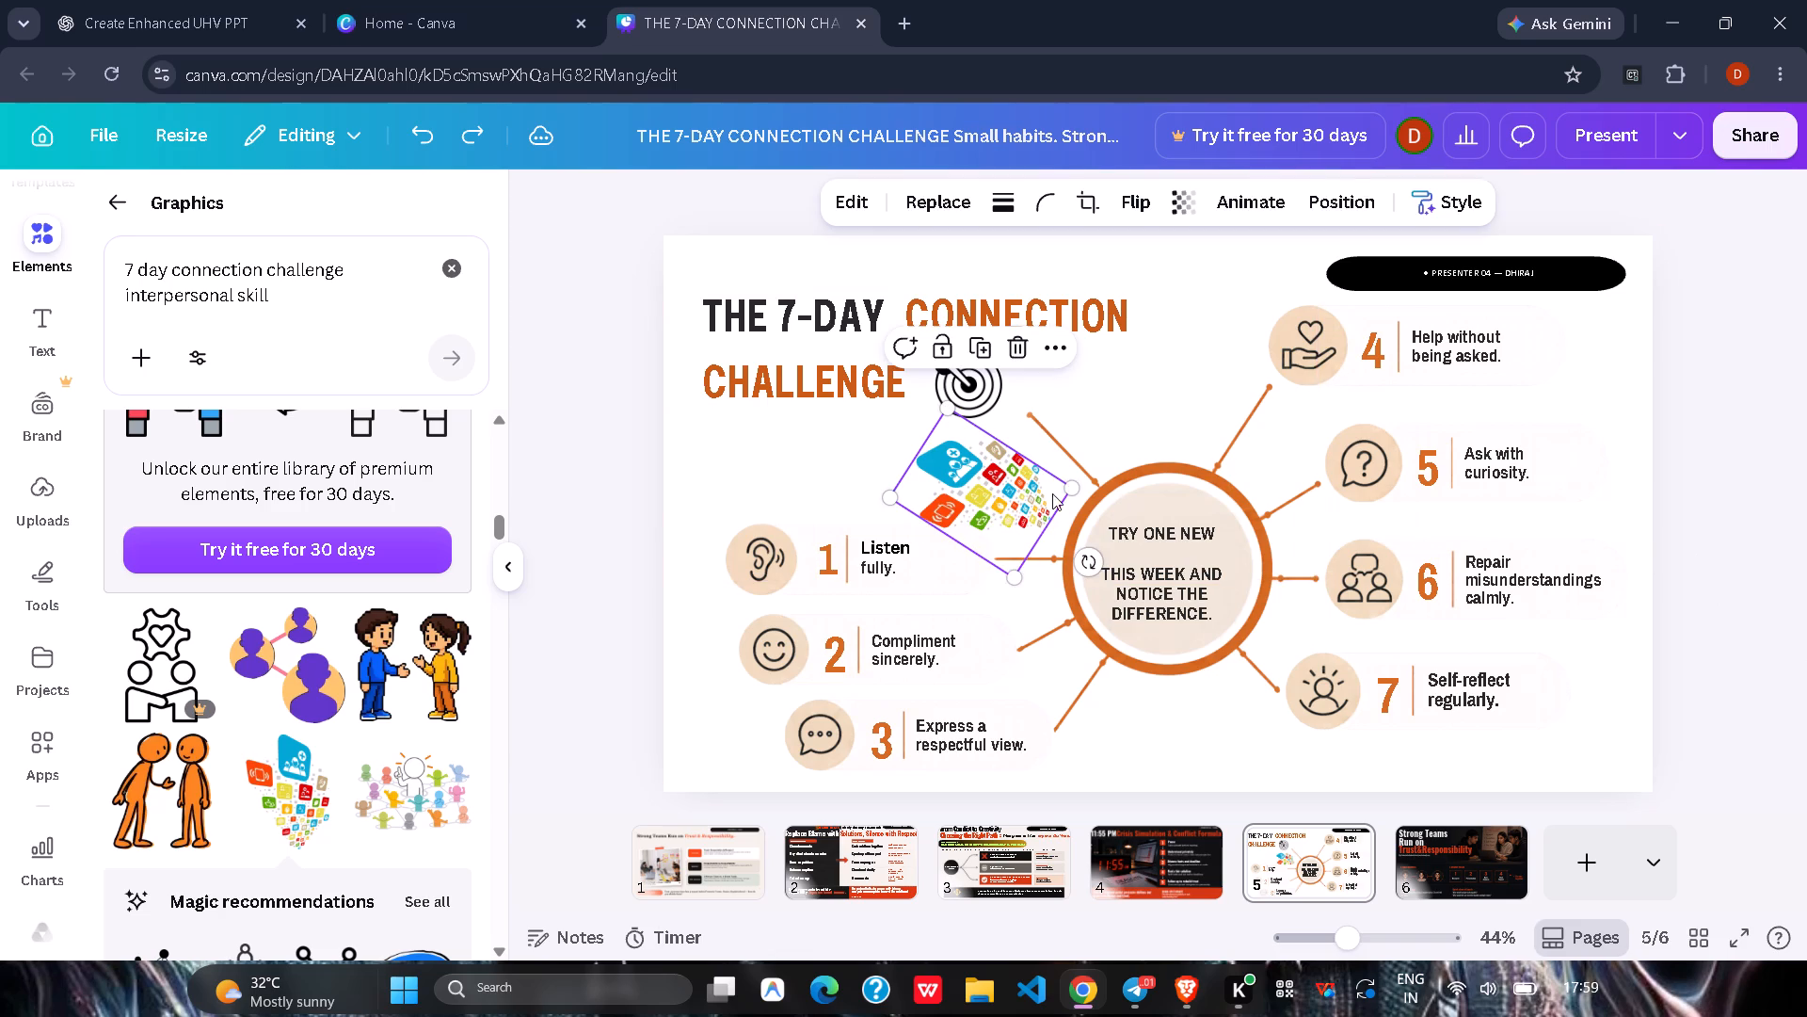
drag(1083, 550, 1087, 559)
click(1694, 523)
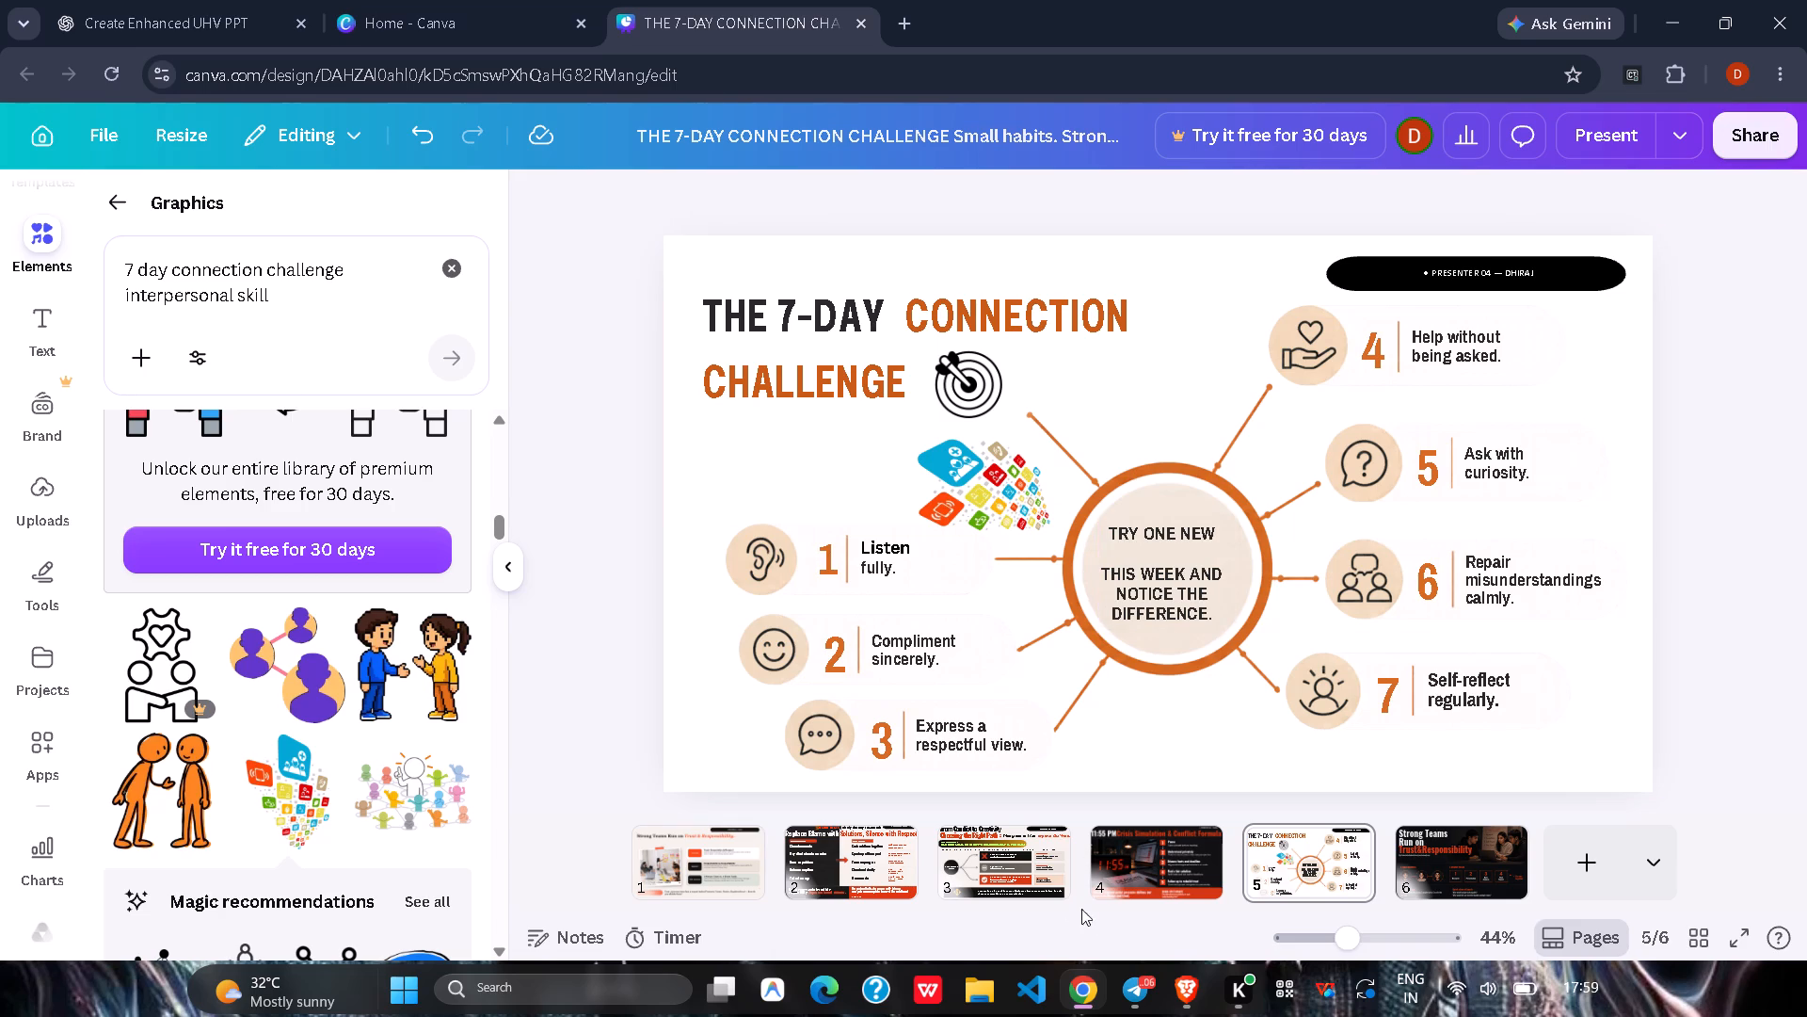
Look through the presentation's slides, from the 7-Day Connection Challenge to the two Strong Teams slides, to check their content and layout.
click(1146, 864)
click(1309, 865)
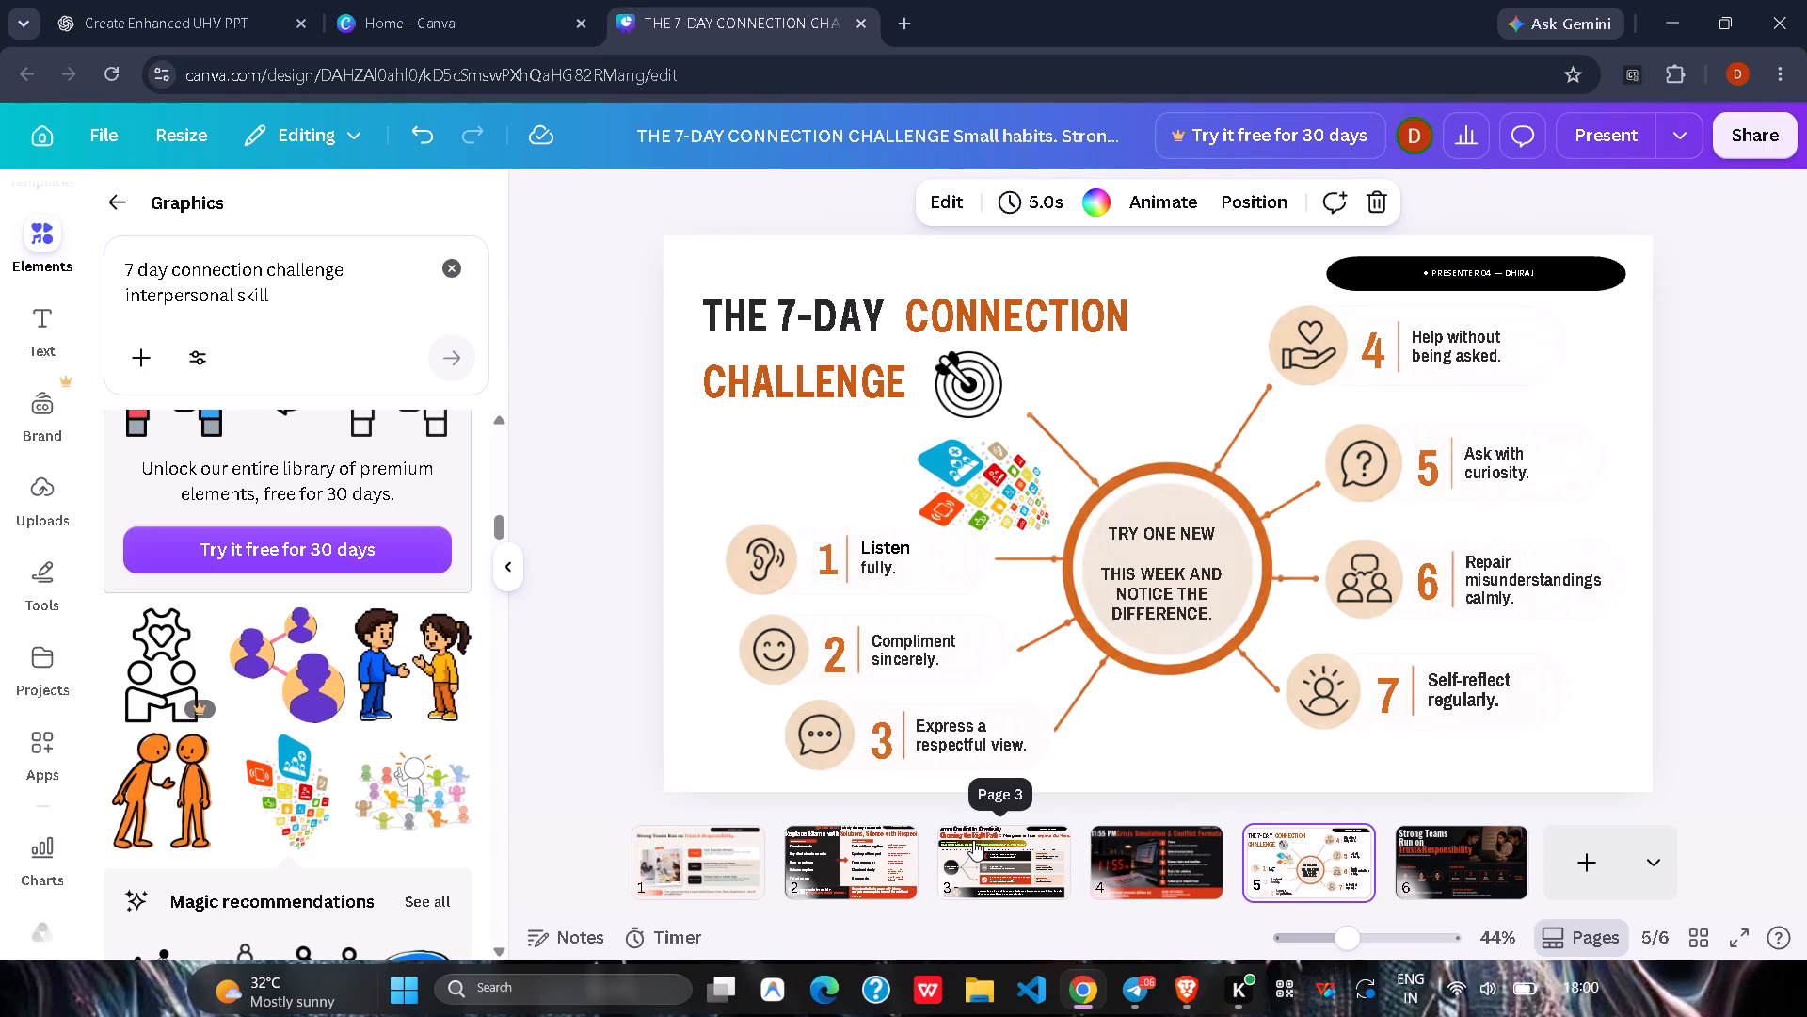
click(988, 849)
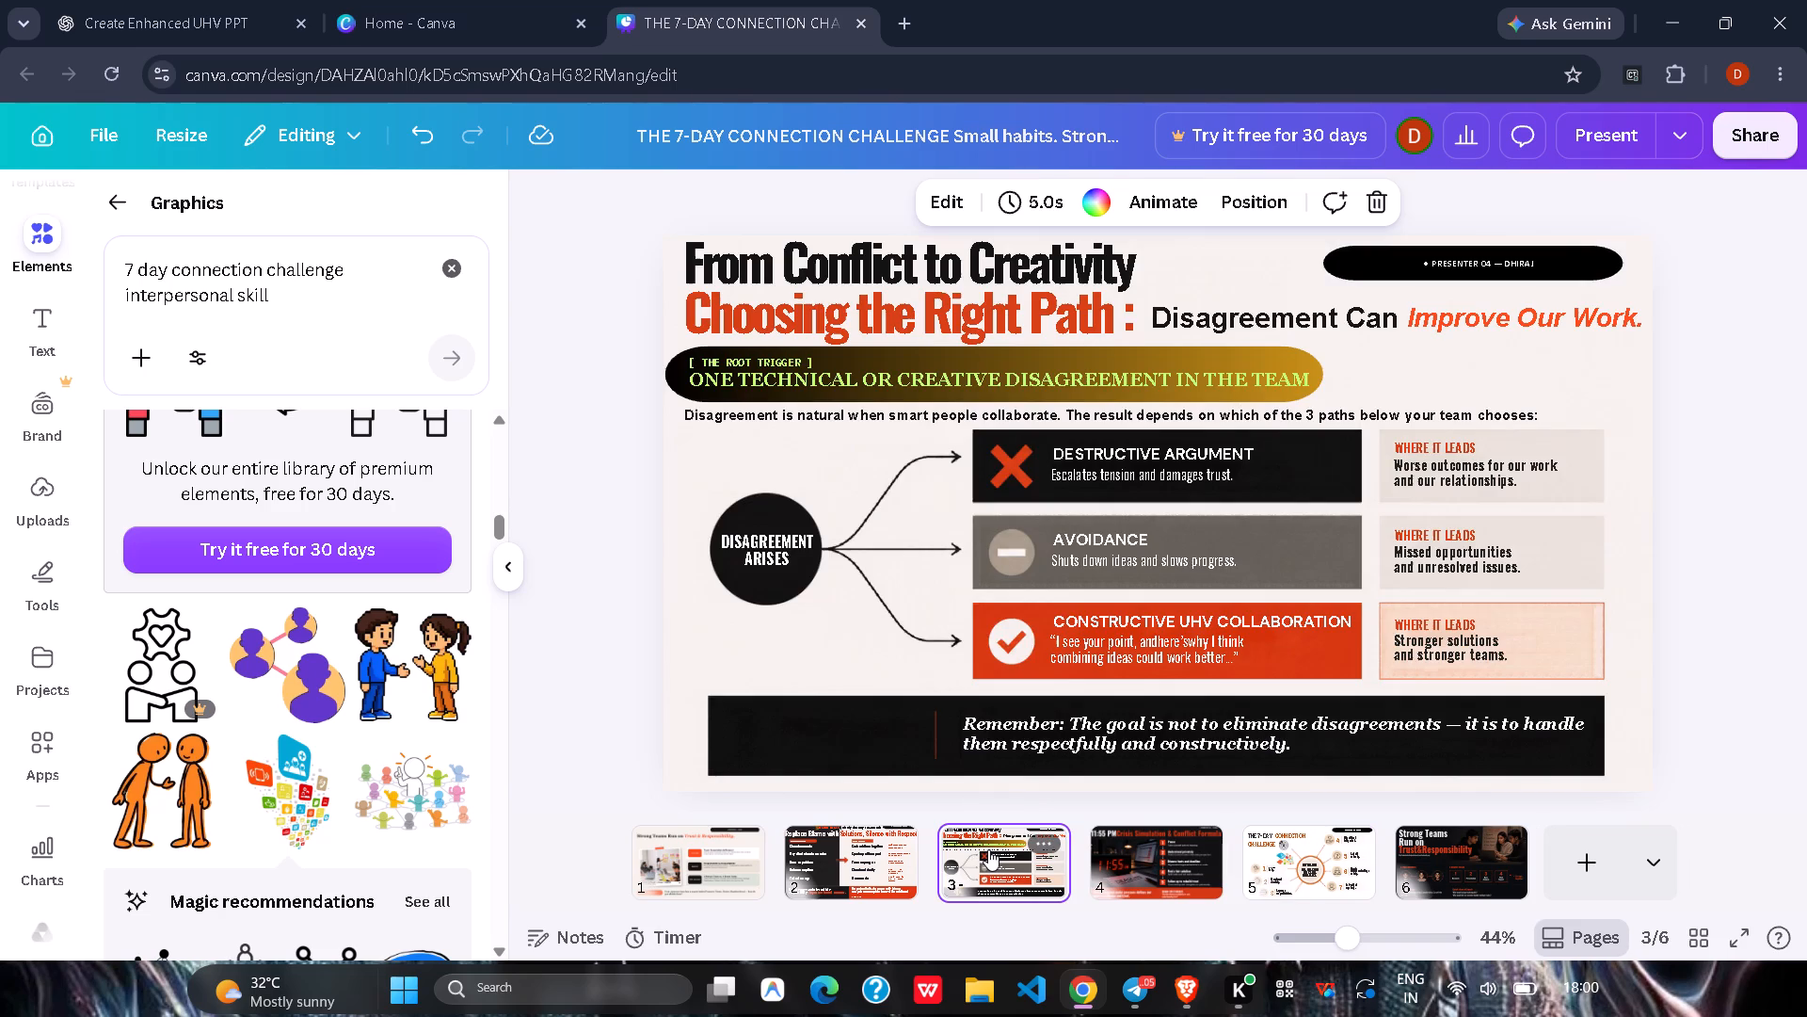
click(876, 864)
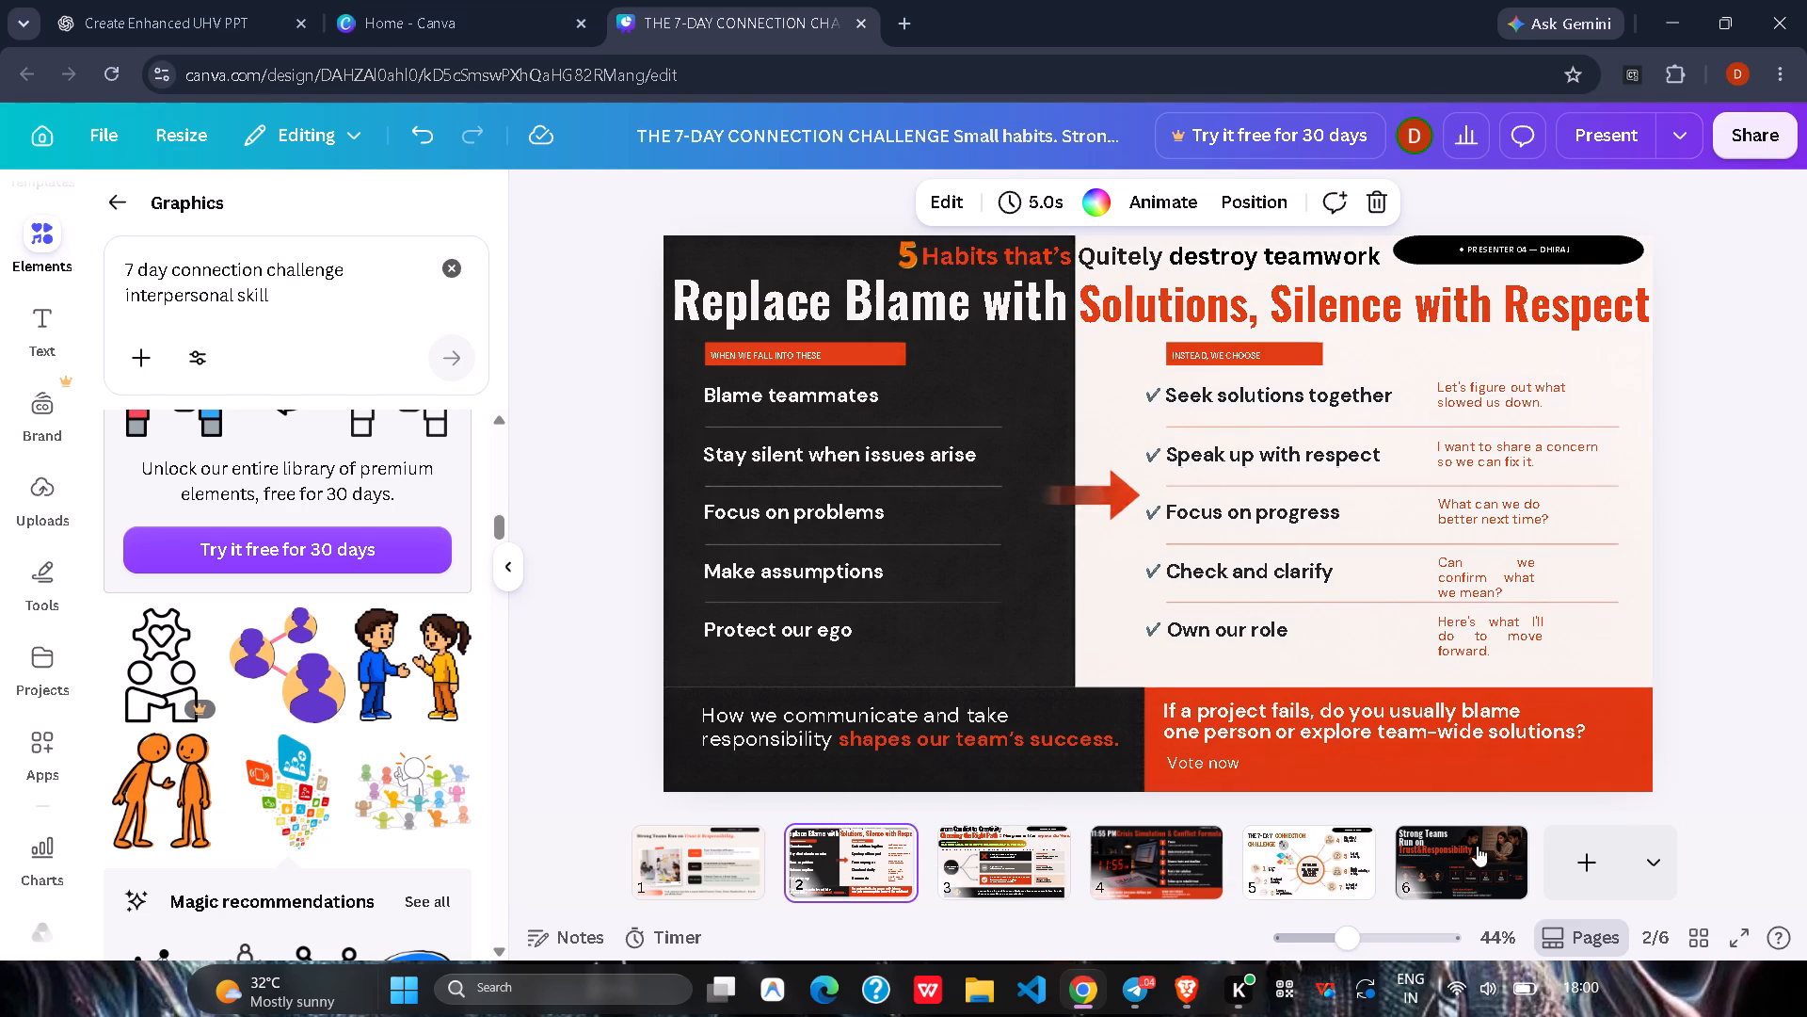
click(1329, 883)
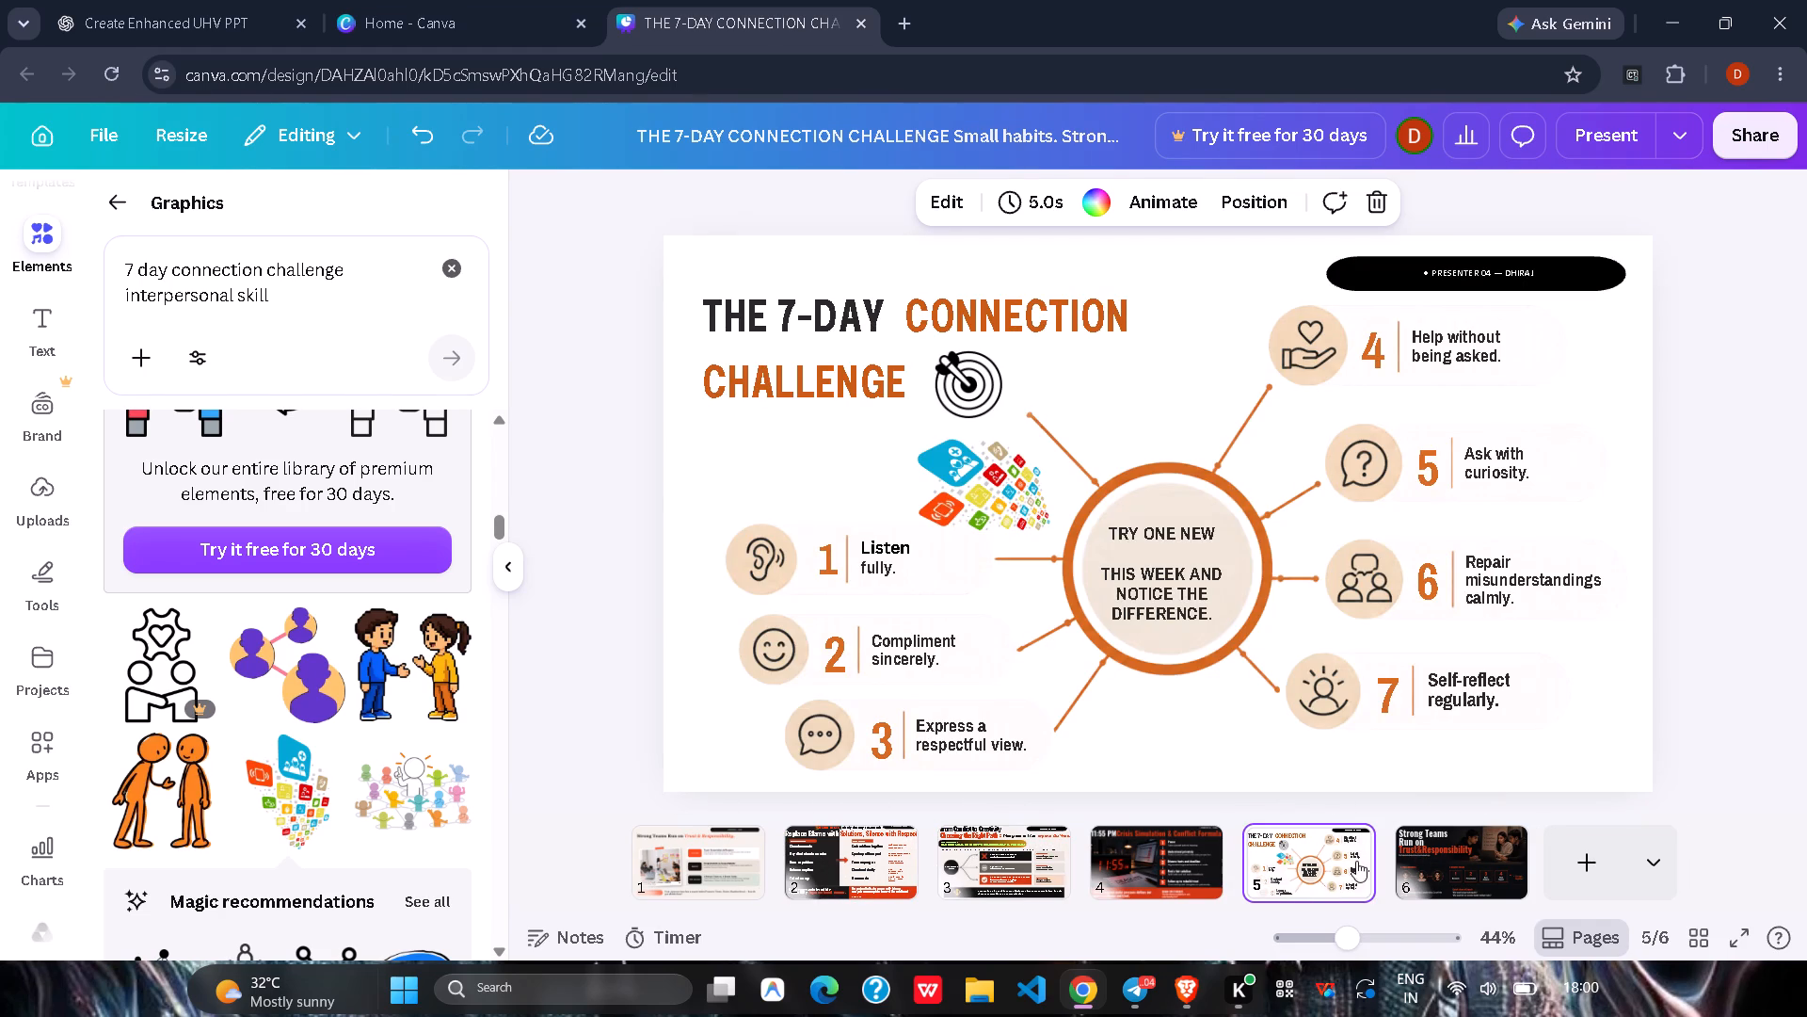
click(655, 847)
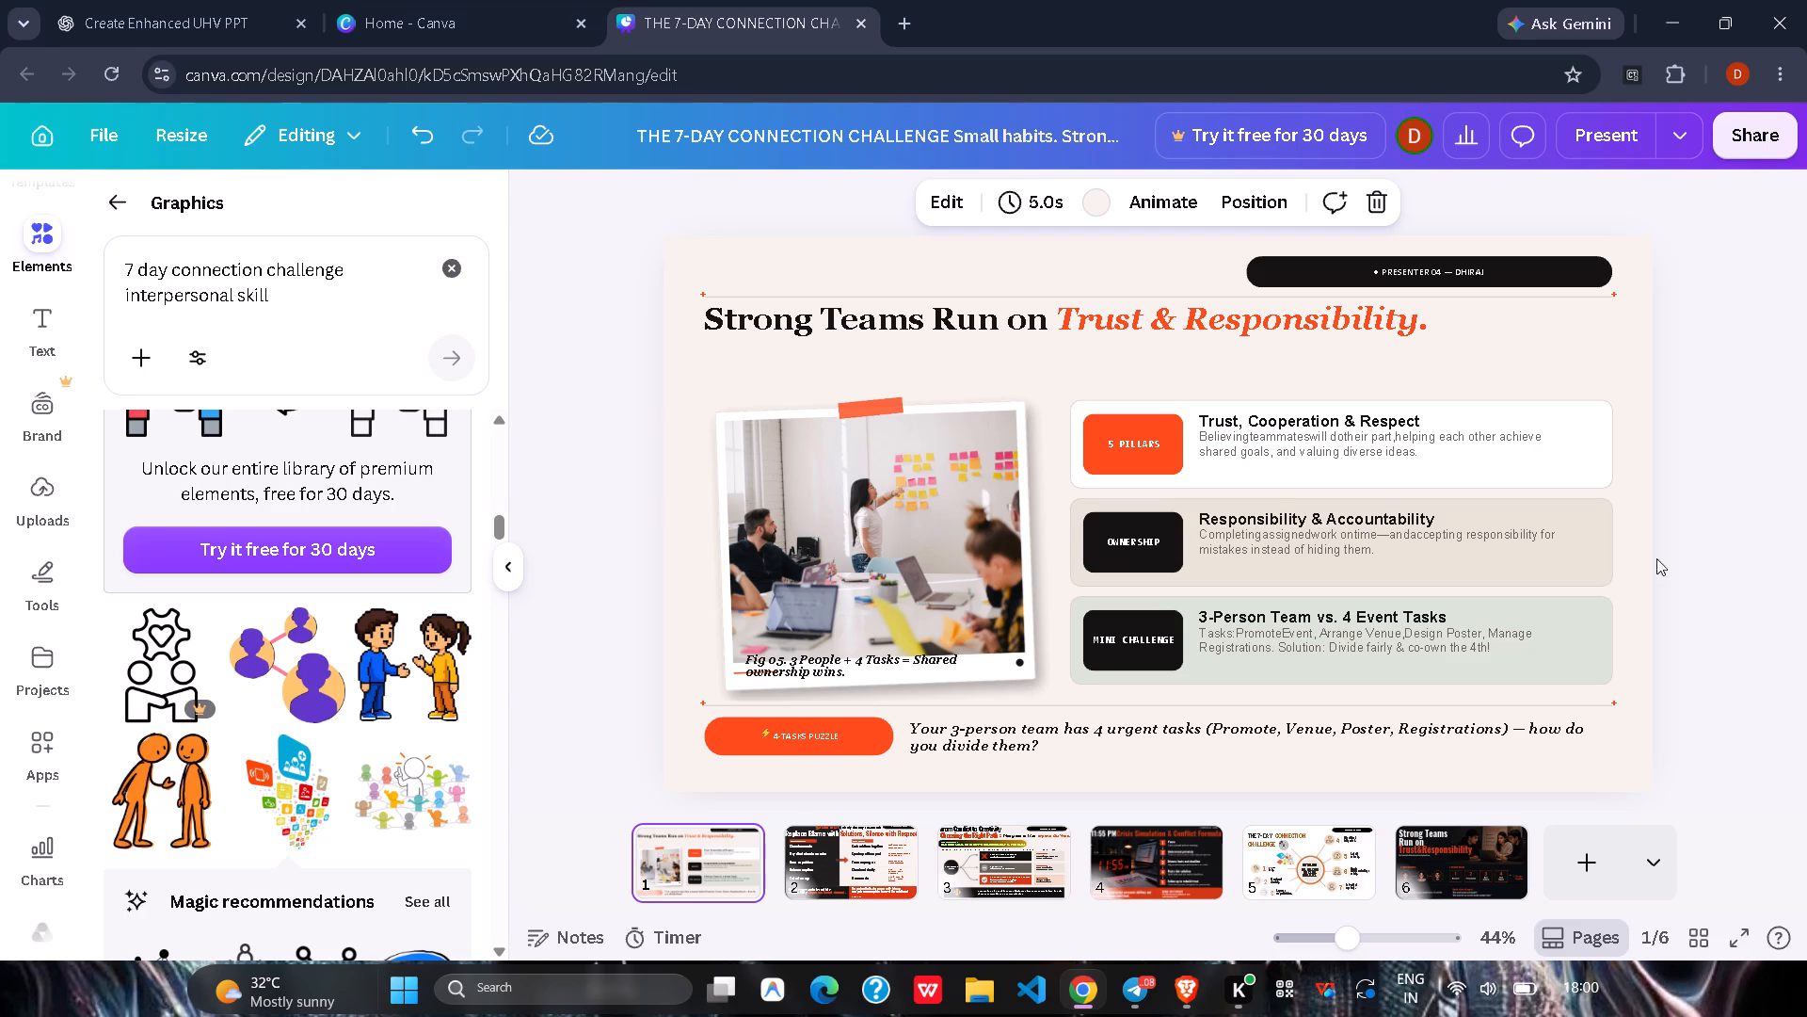
click(1458, 847)
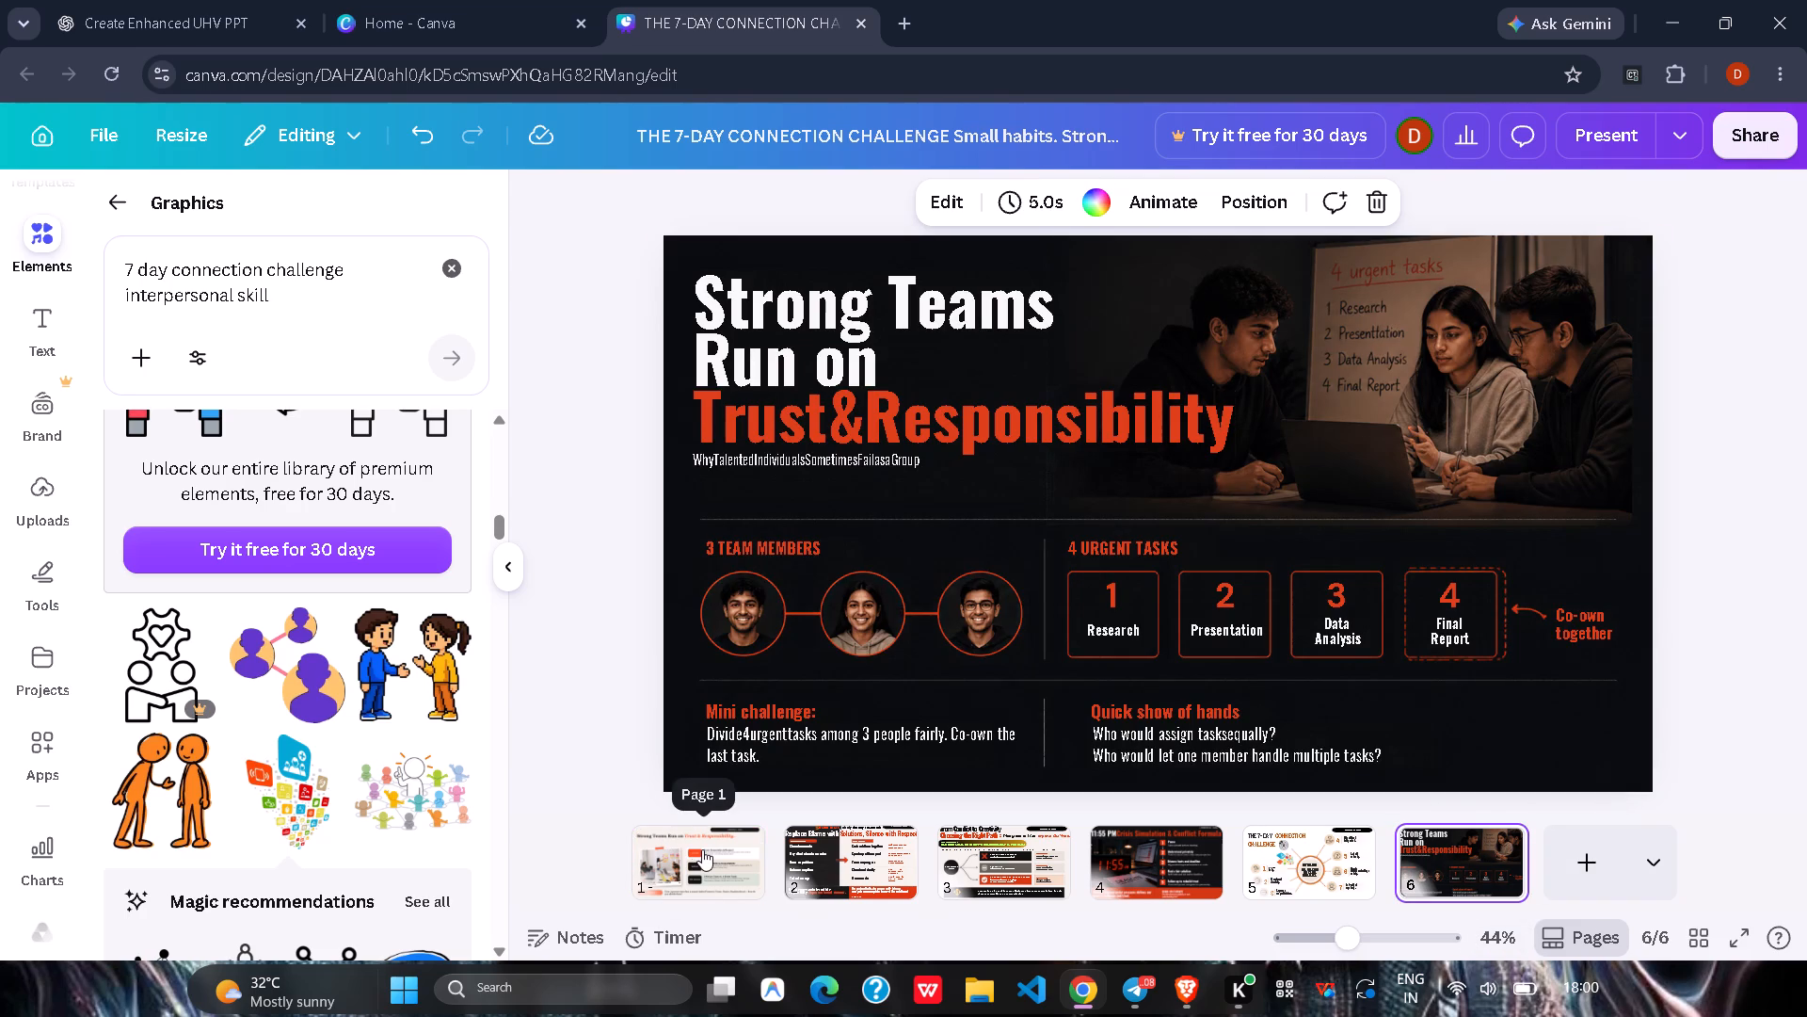
Delete the "Fig 05. 3 People + 4 Tasks – Shared ownership wins." caption from the team photo on slide 1.
click(702, 849)
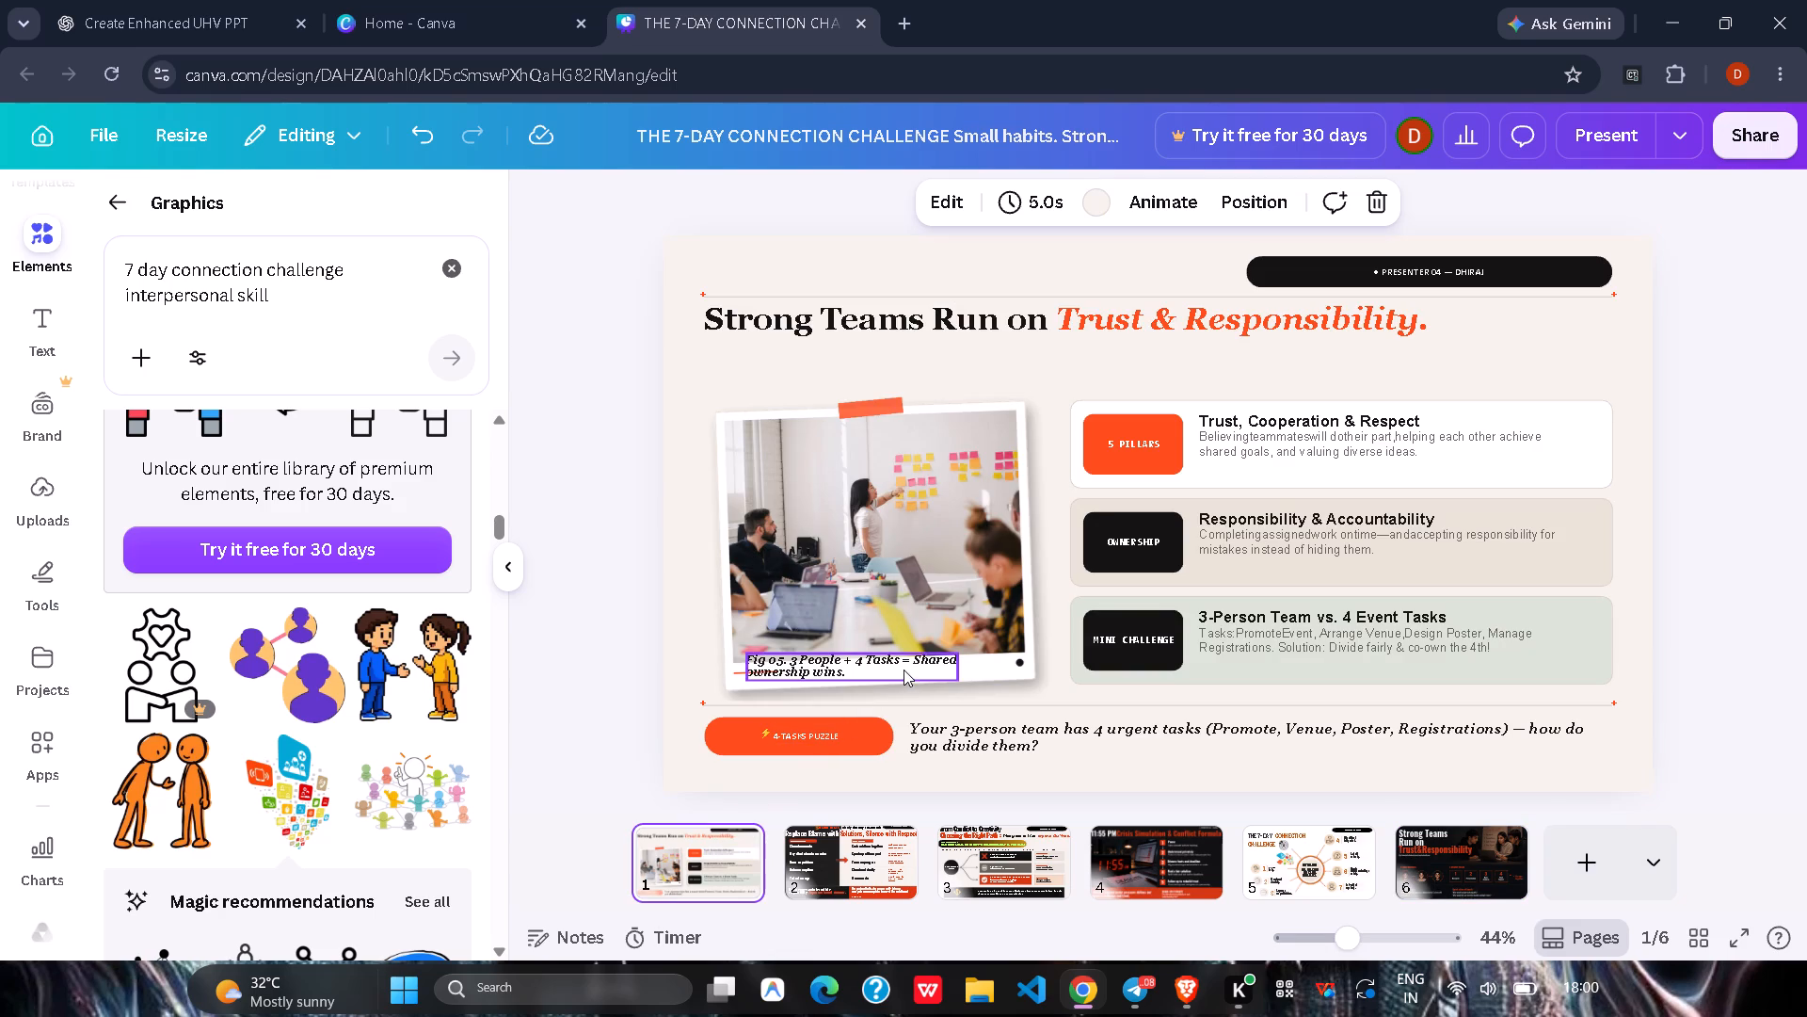
drag(810, 660, 826, 676)
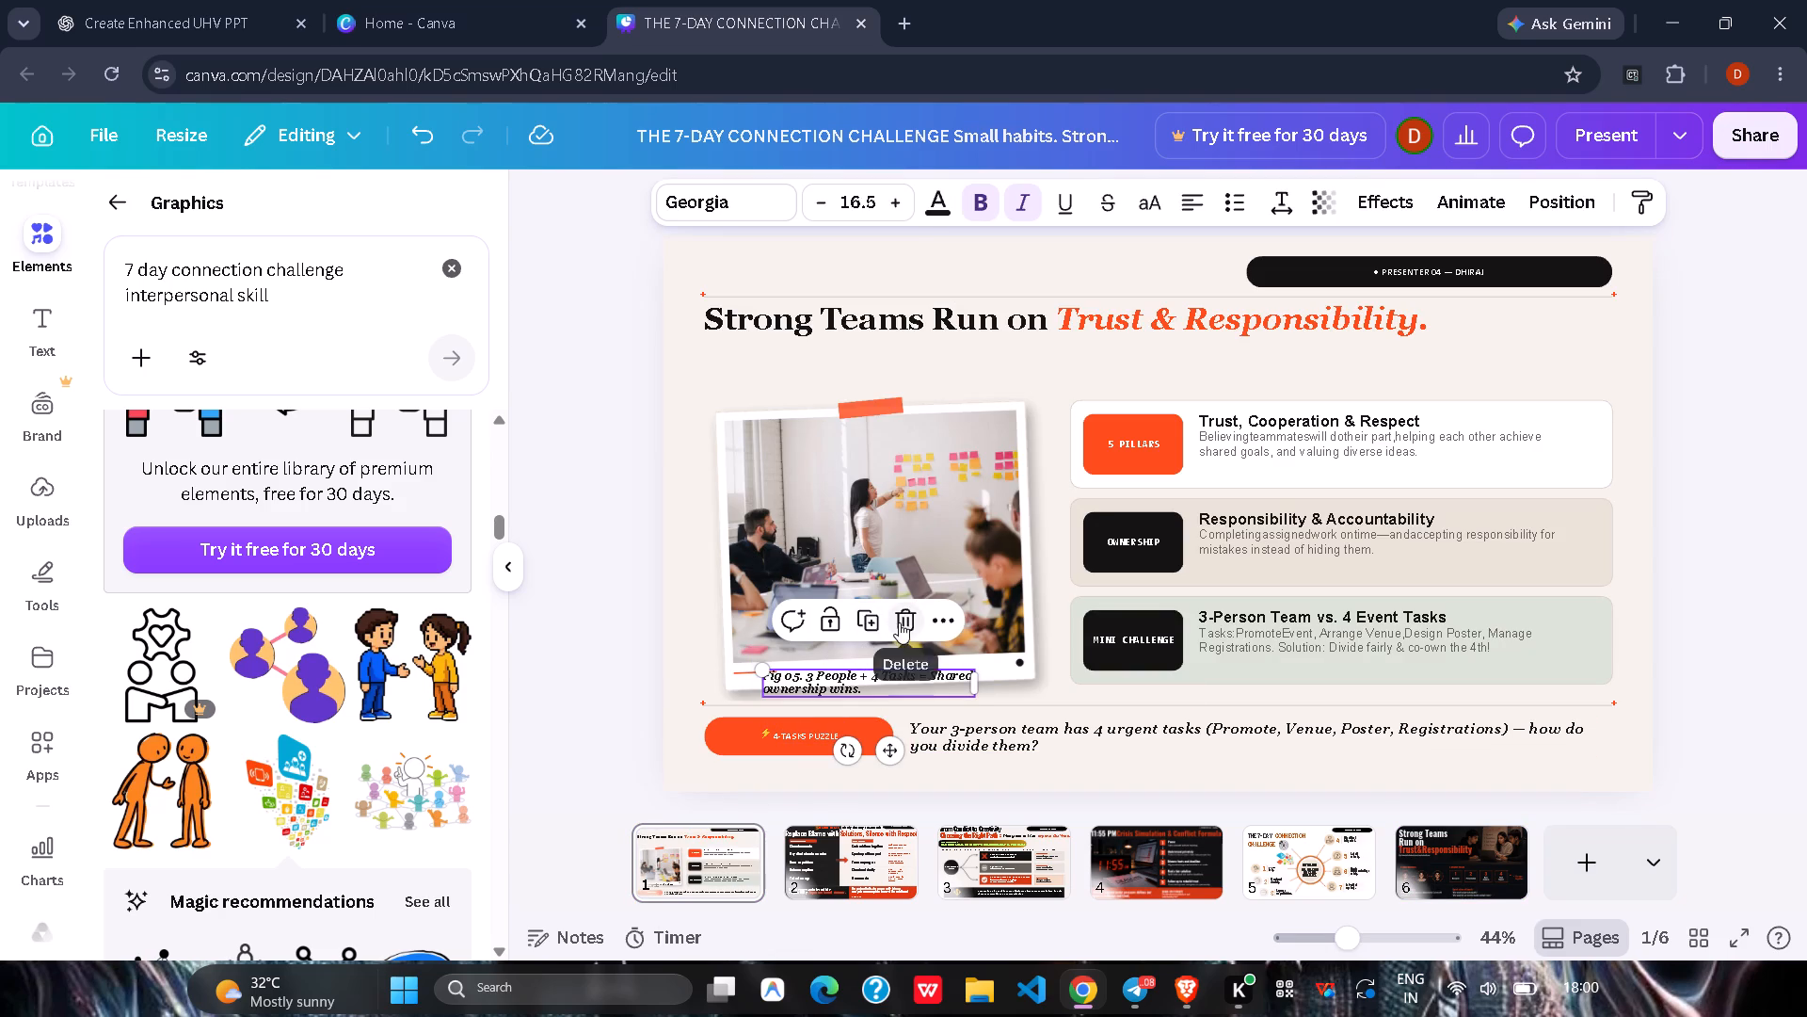
click(899, 622)
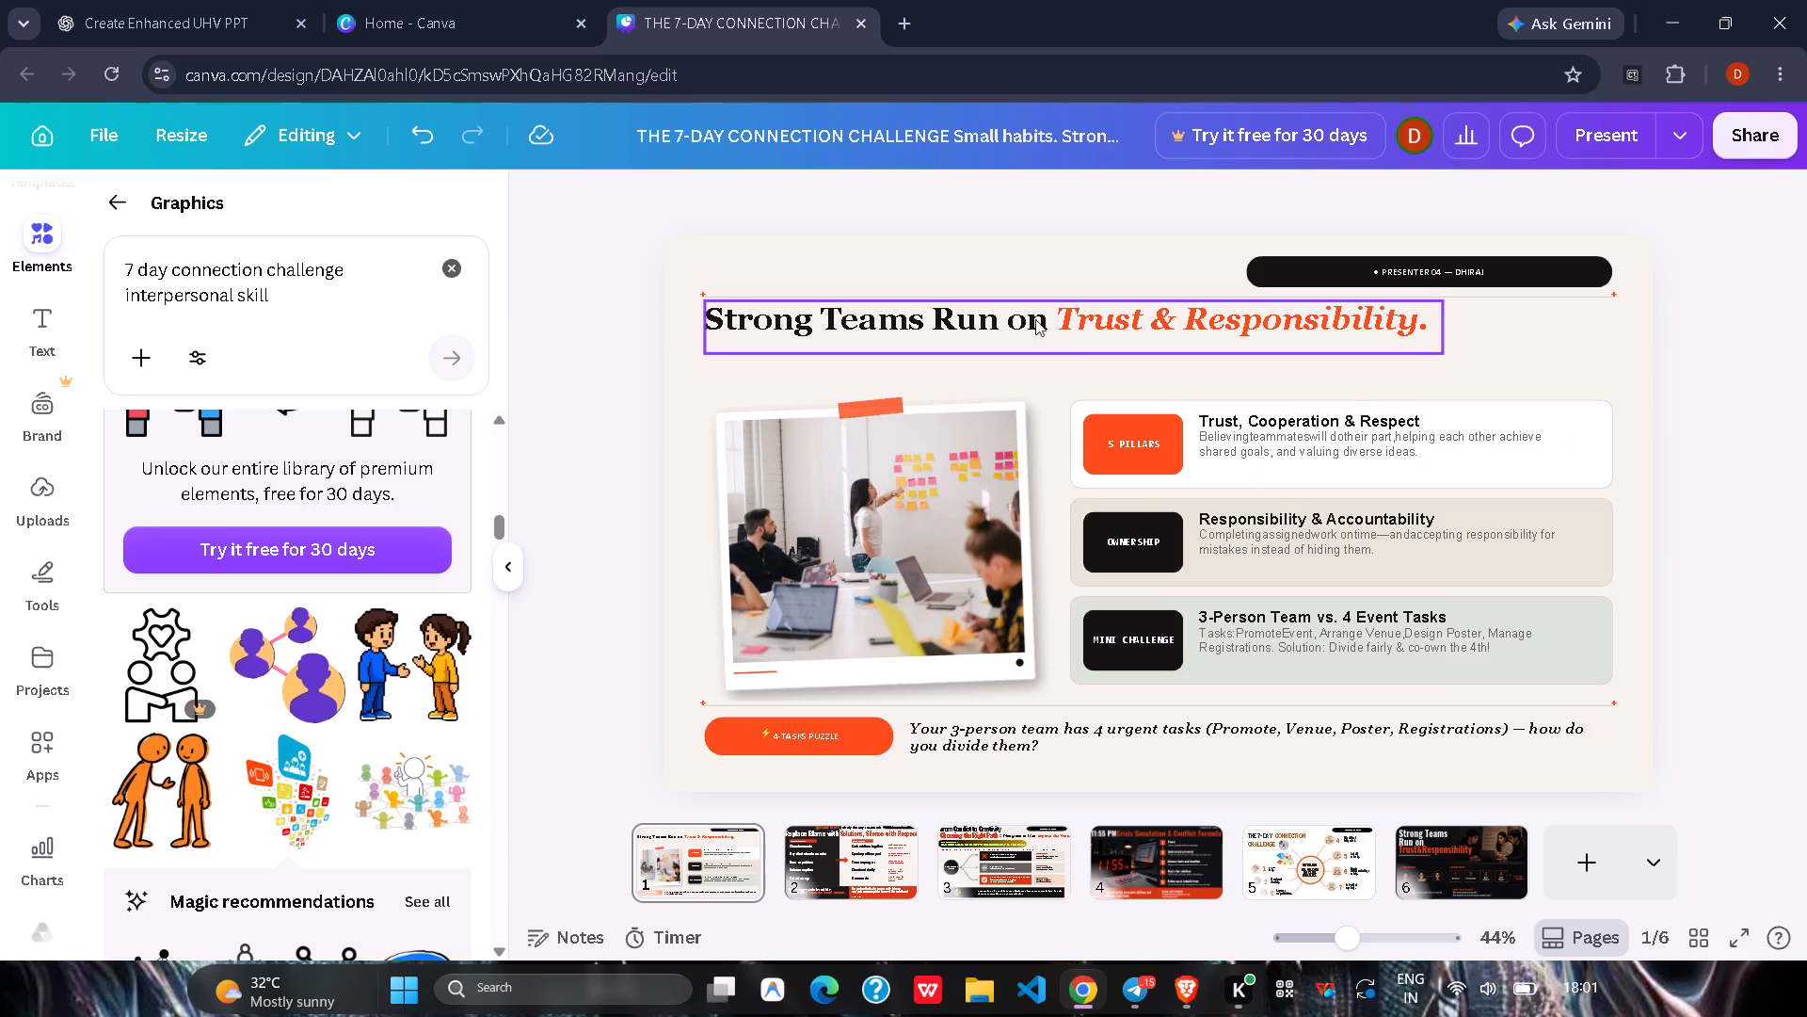
Move the heading "Strong Teams Run on Trust & Responsibility." slightly down, away from the line above it.
drag(1084, 321, 1091, 335)
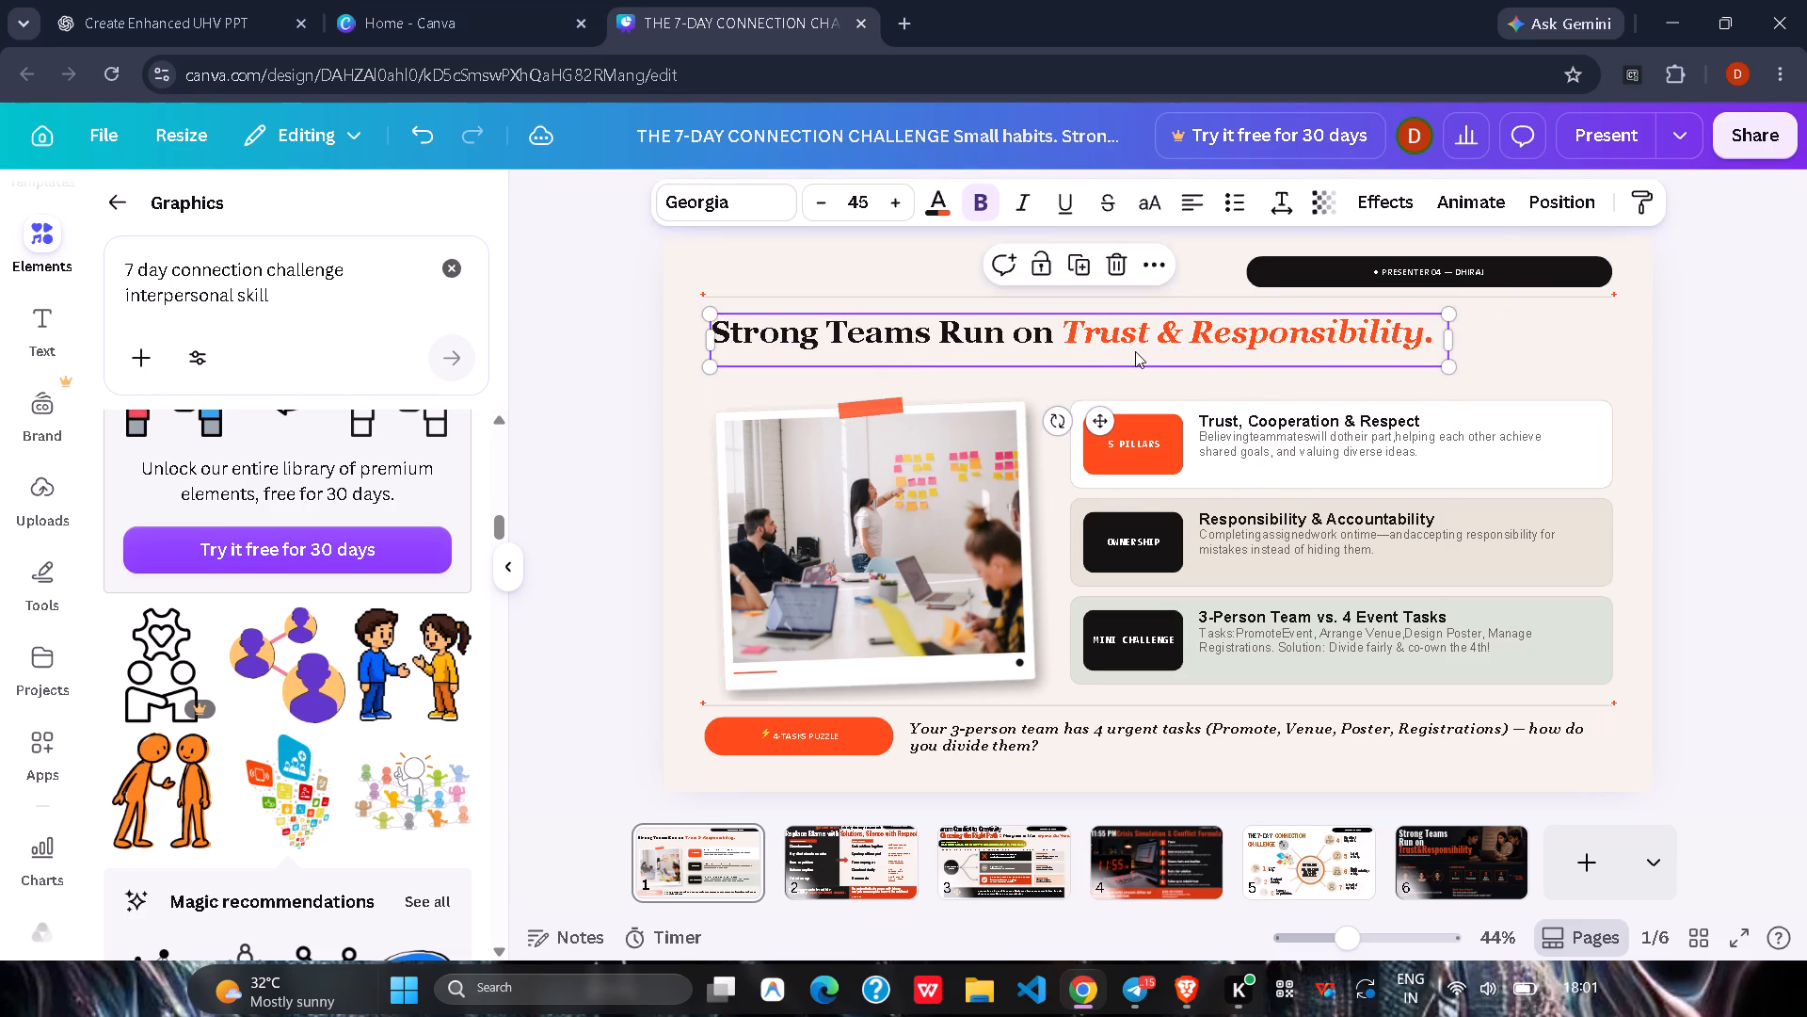
click(1750, 476)
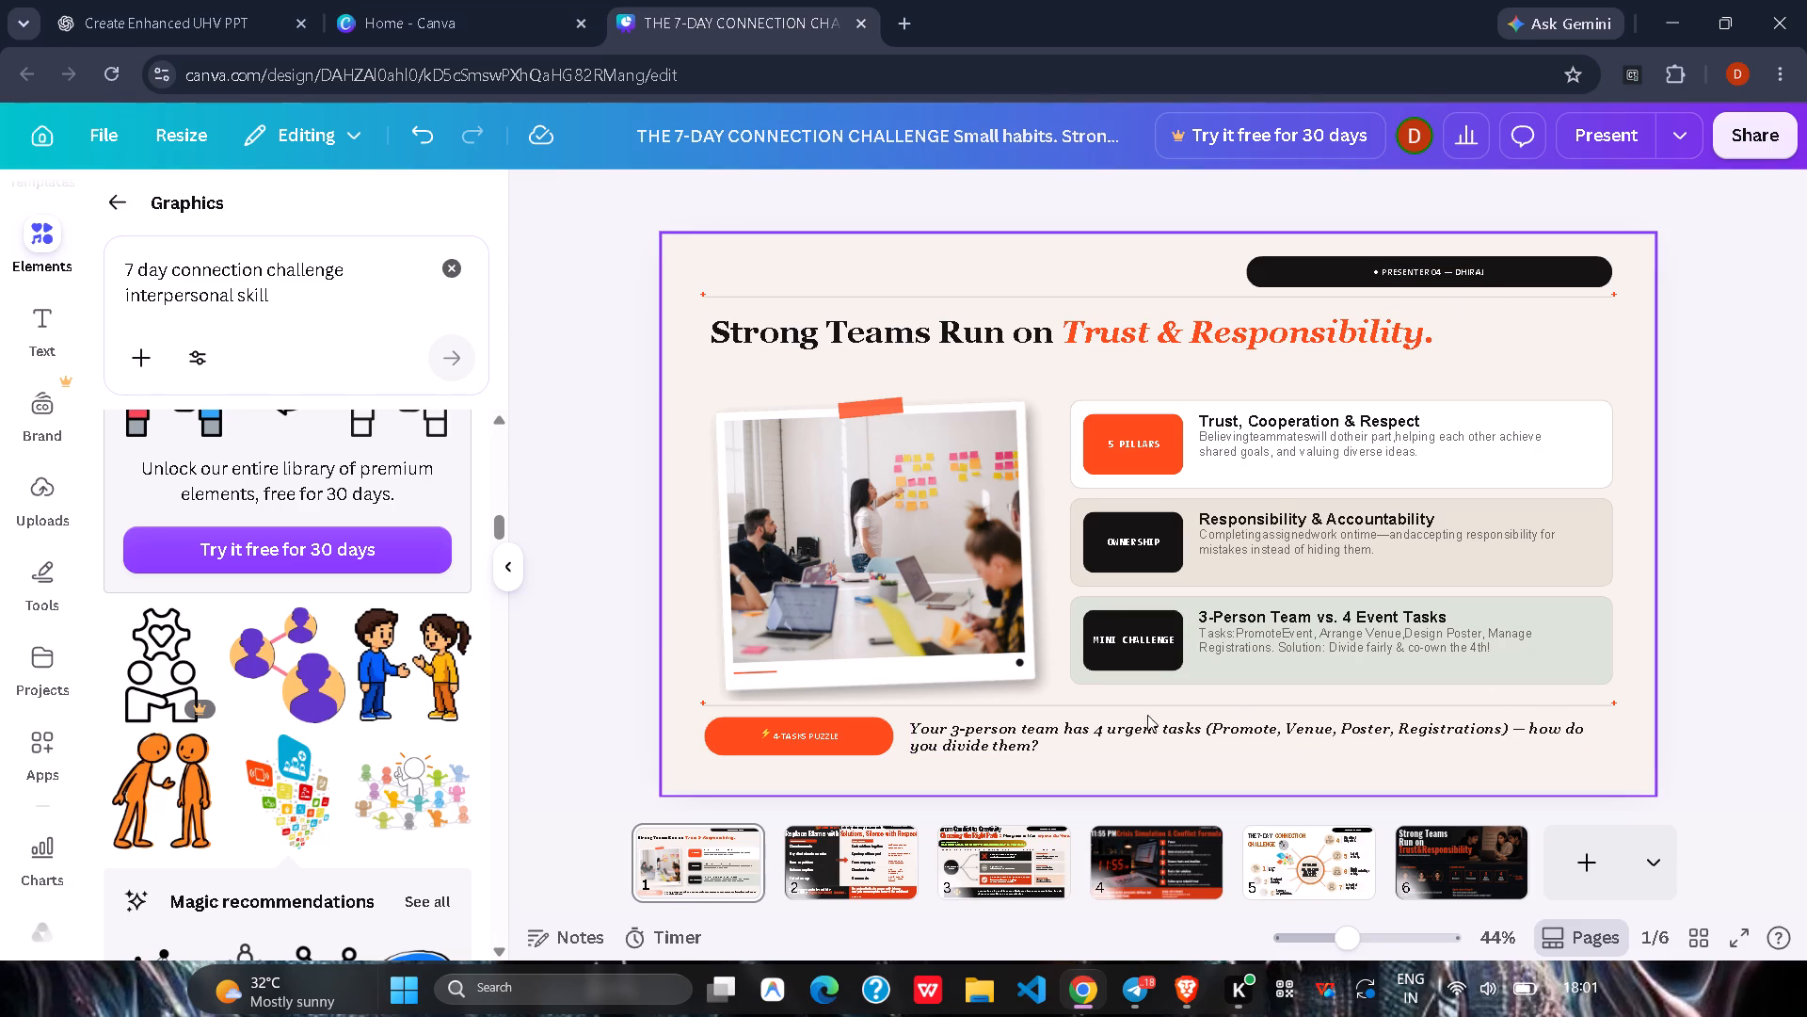
Move the framed team photo on slide 1 slightly up and a little left, closer to the heading.
drag(895, 556, 886, 539)
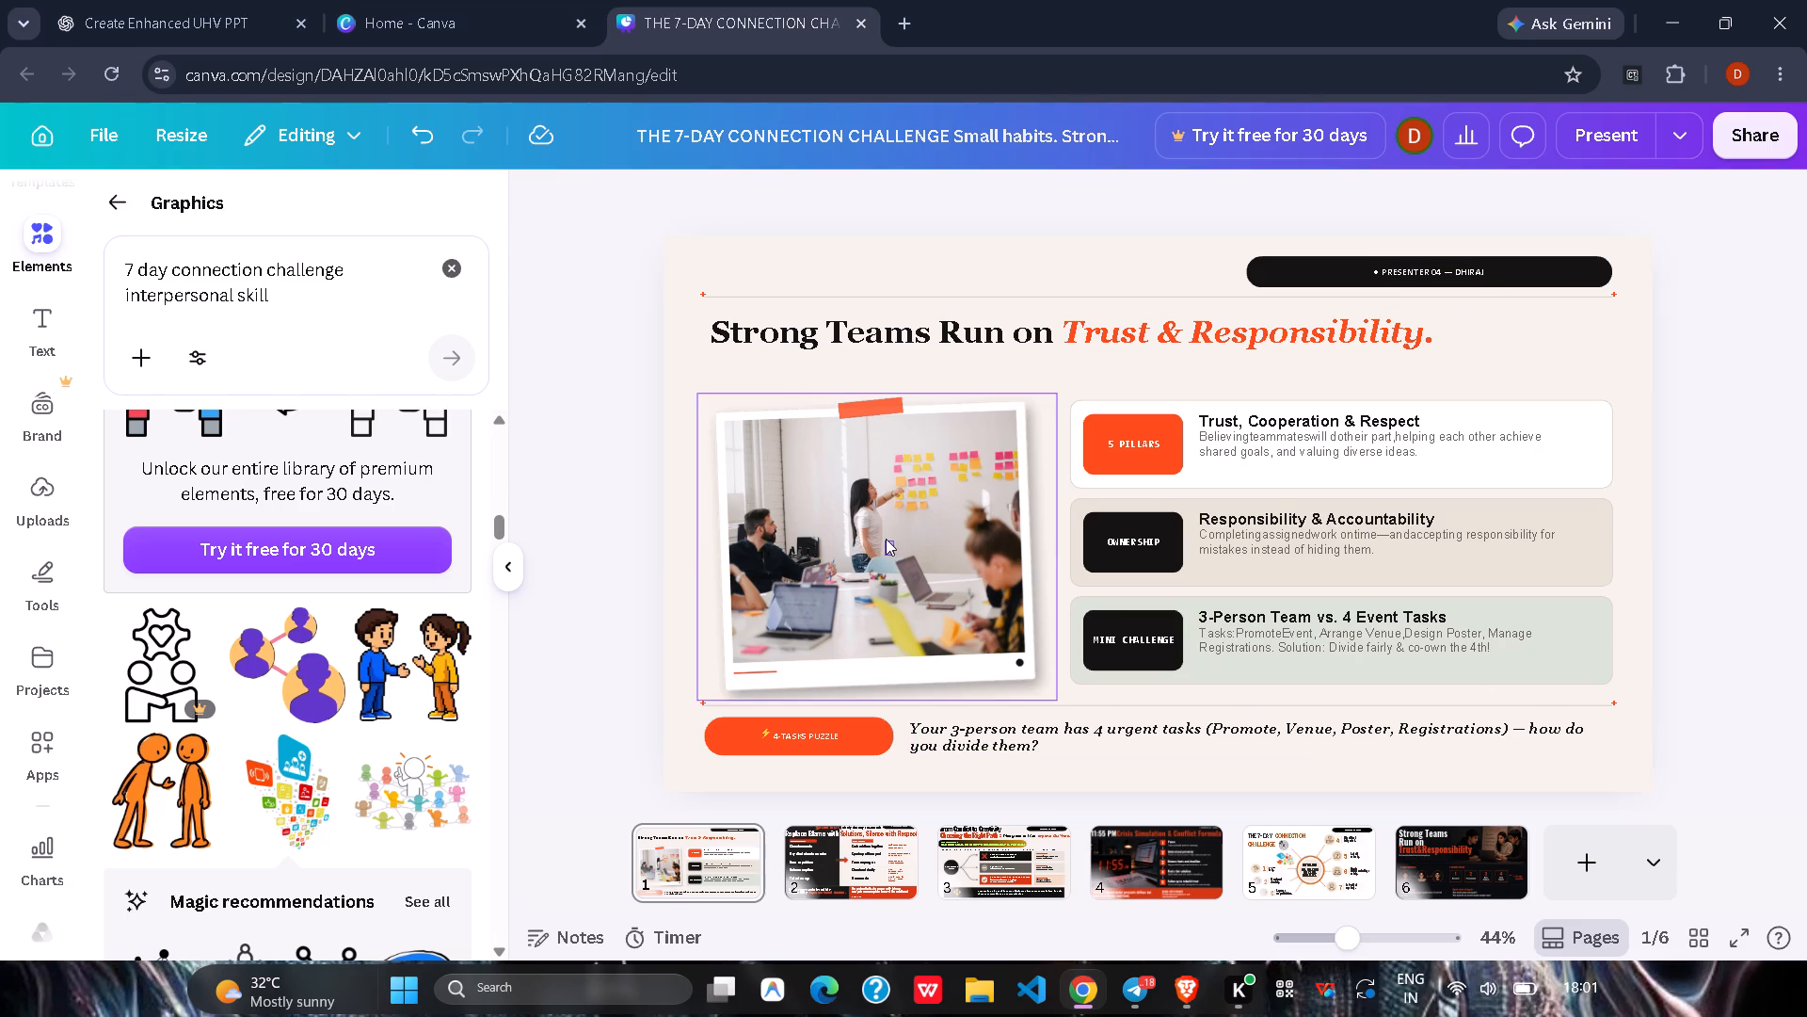
drag(886, 539, 879, 519)
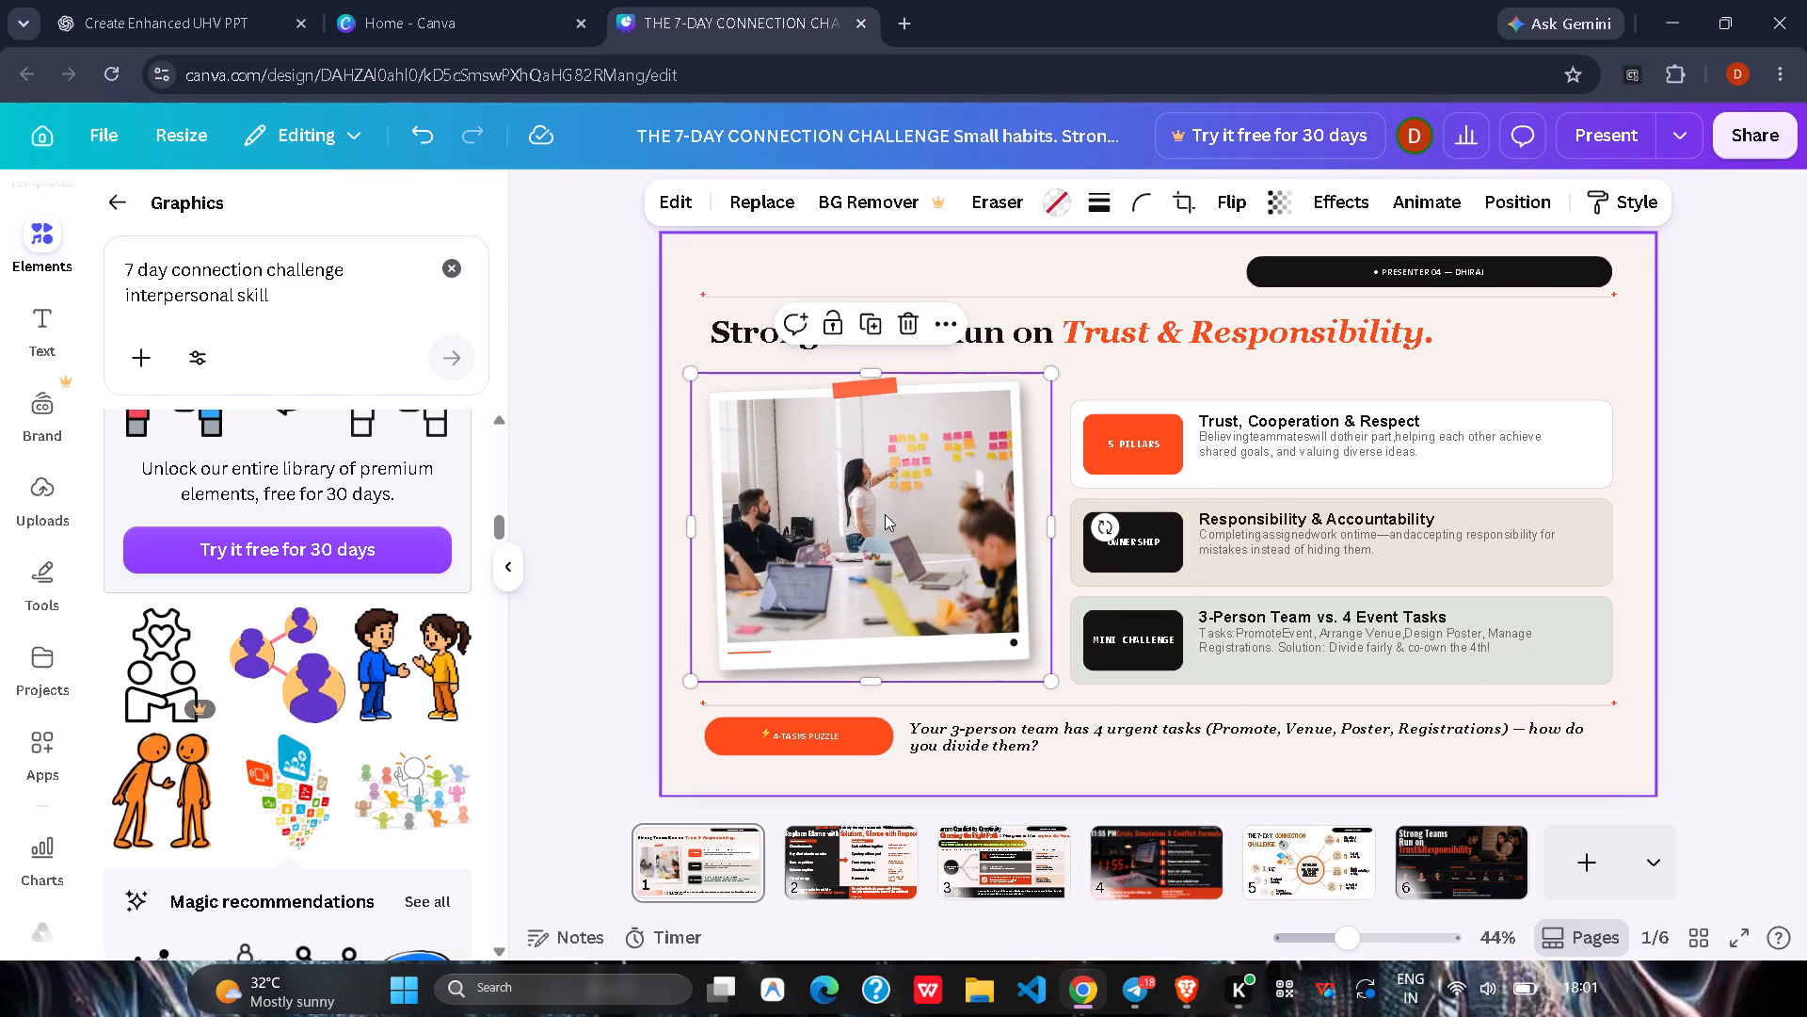
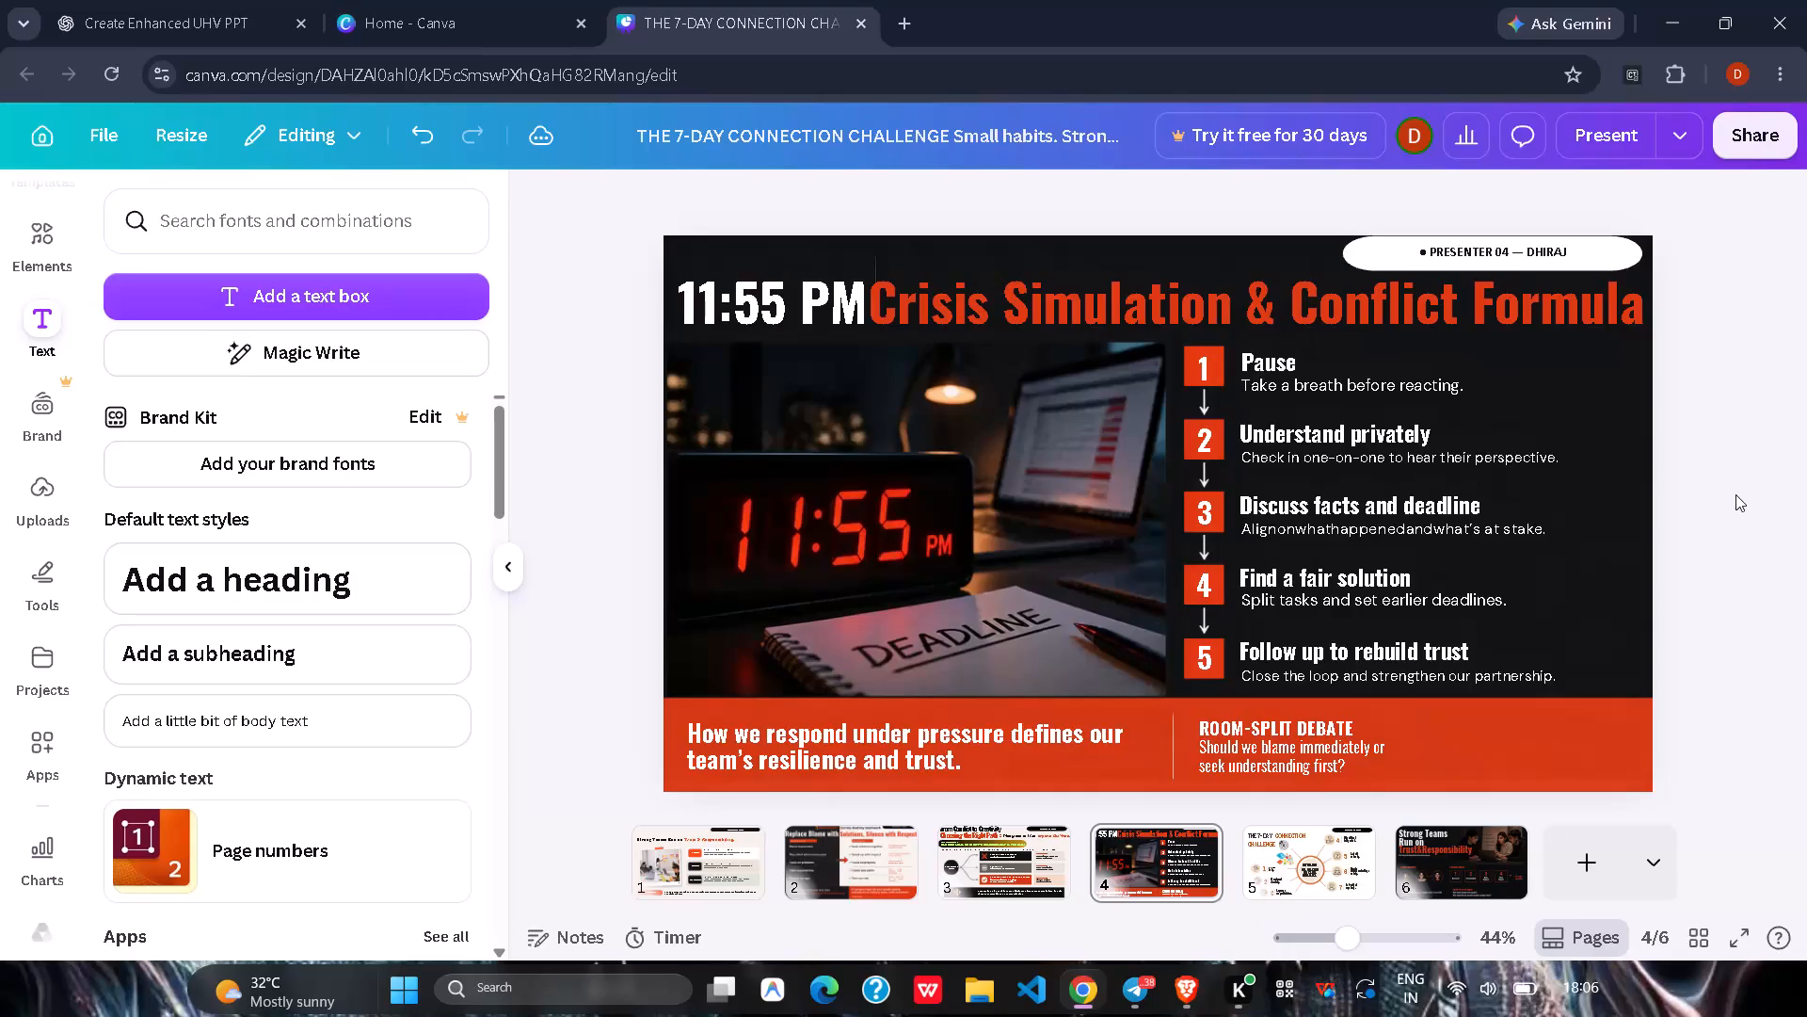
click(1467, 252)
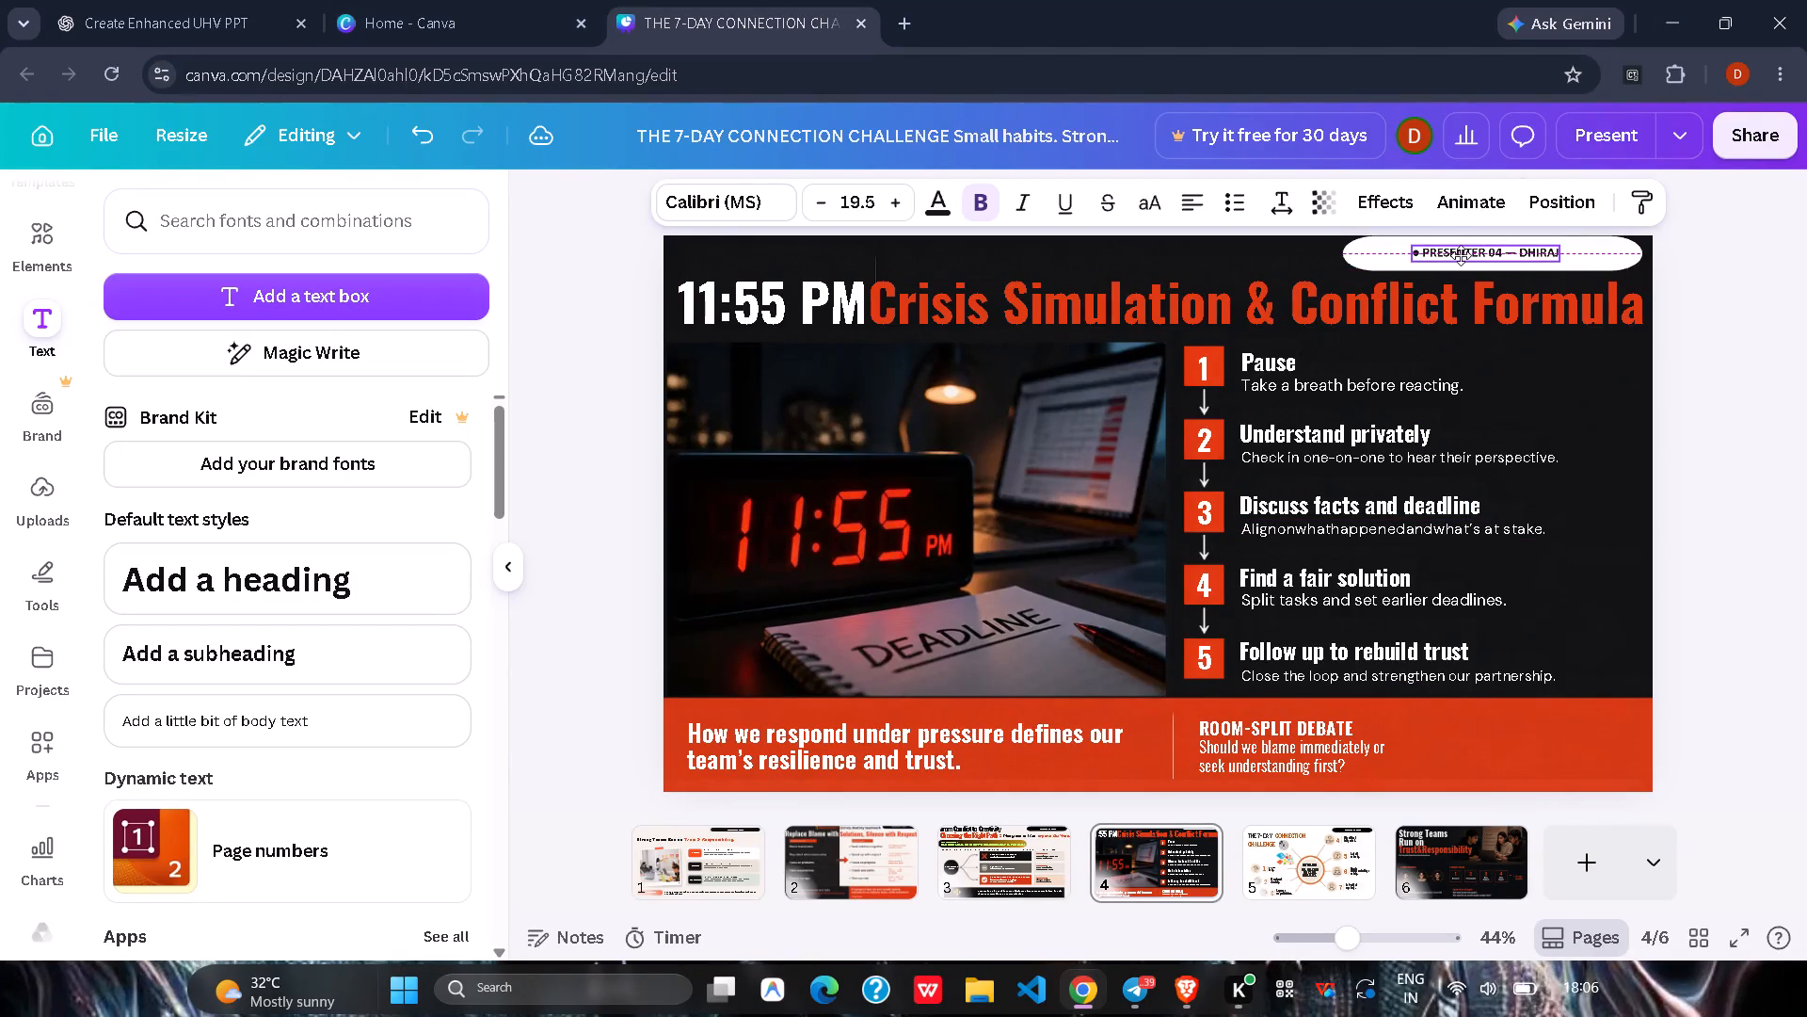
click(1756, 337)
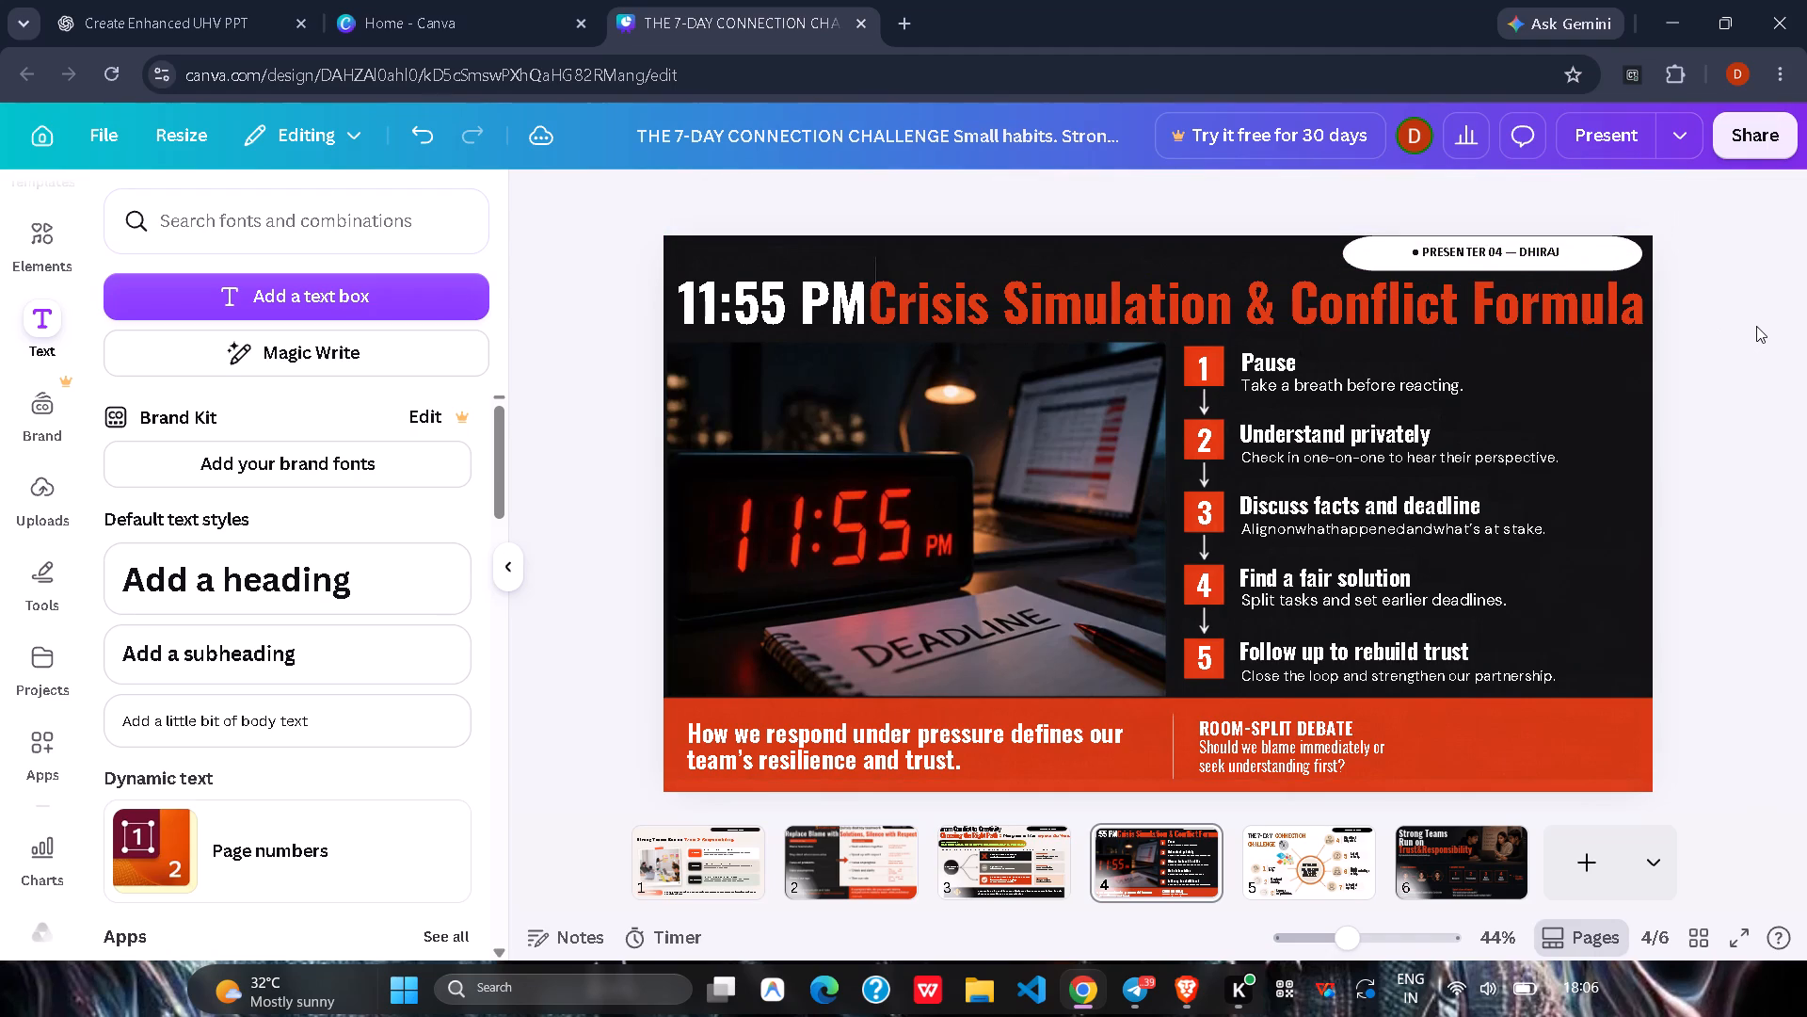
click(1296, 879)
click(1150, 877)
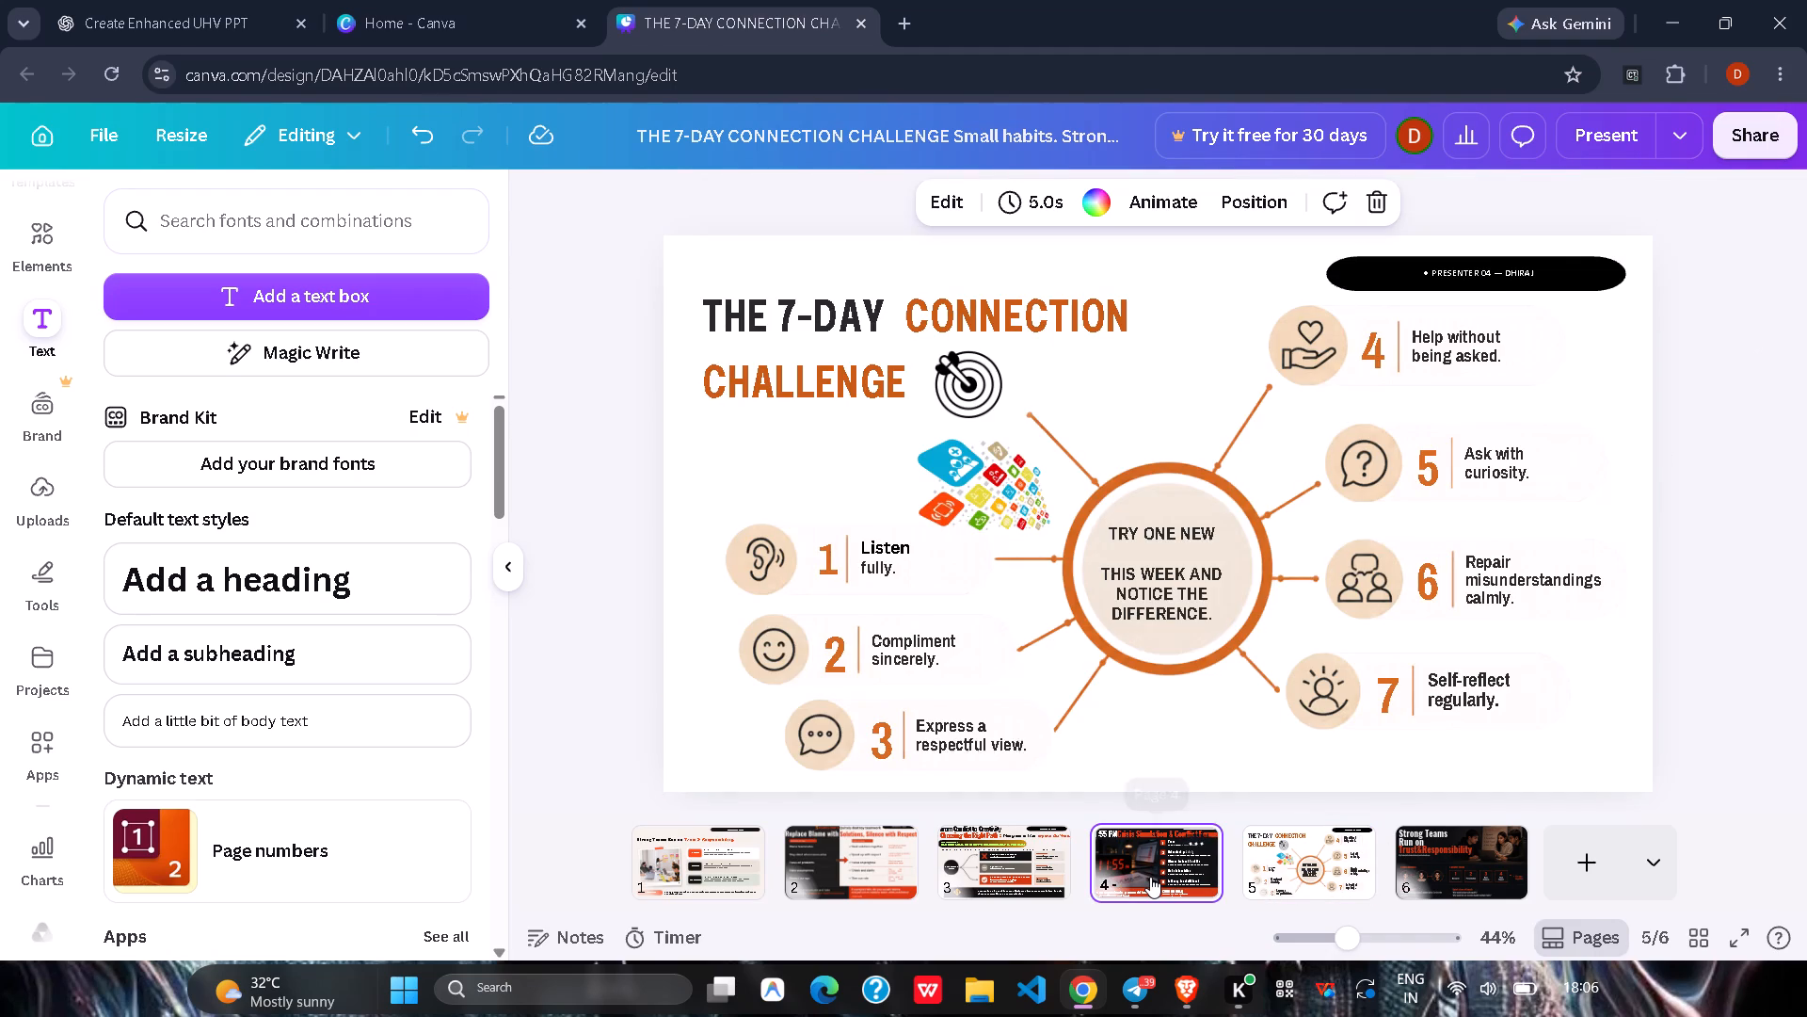
Capitalise "to" in slide 3's heading so its first line reads "From Conflict To Creativity".
click(965, 844)
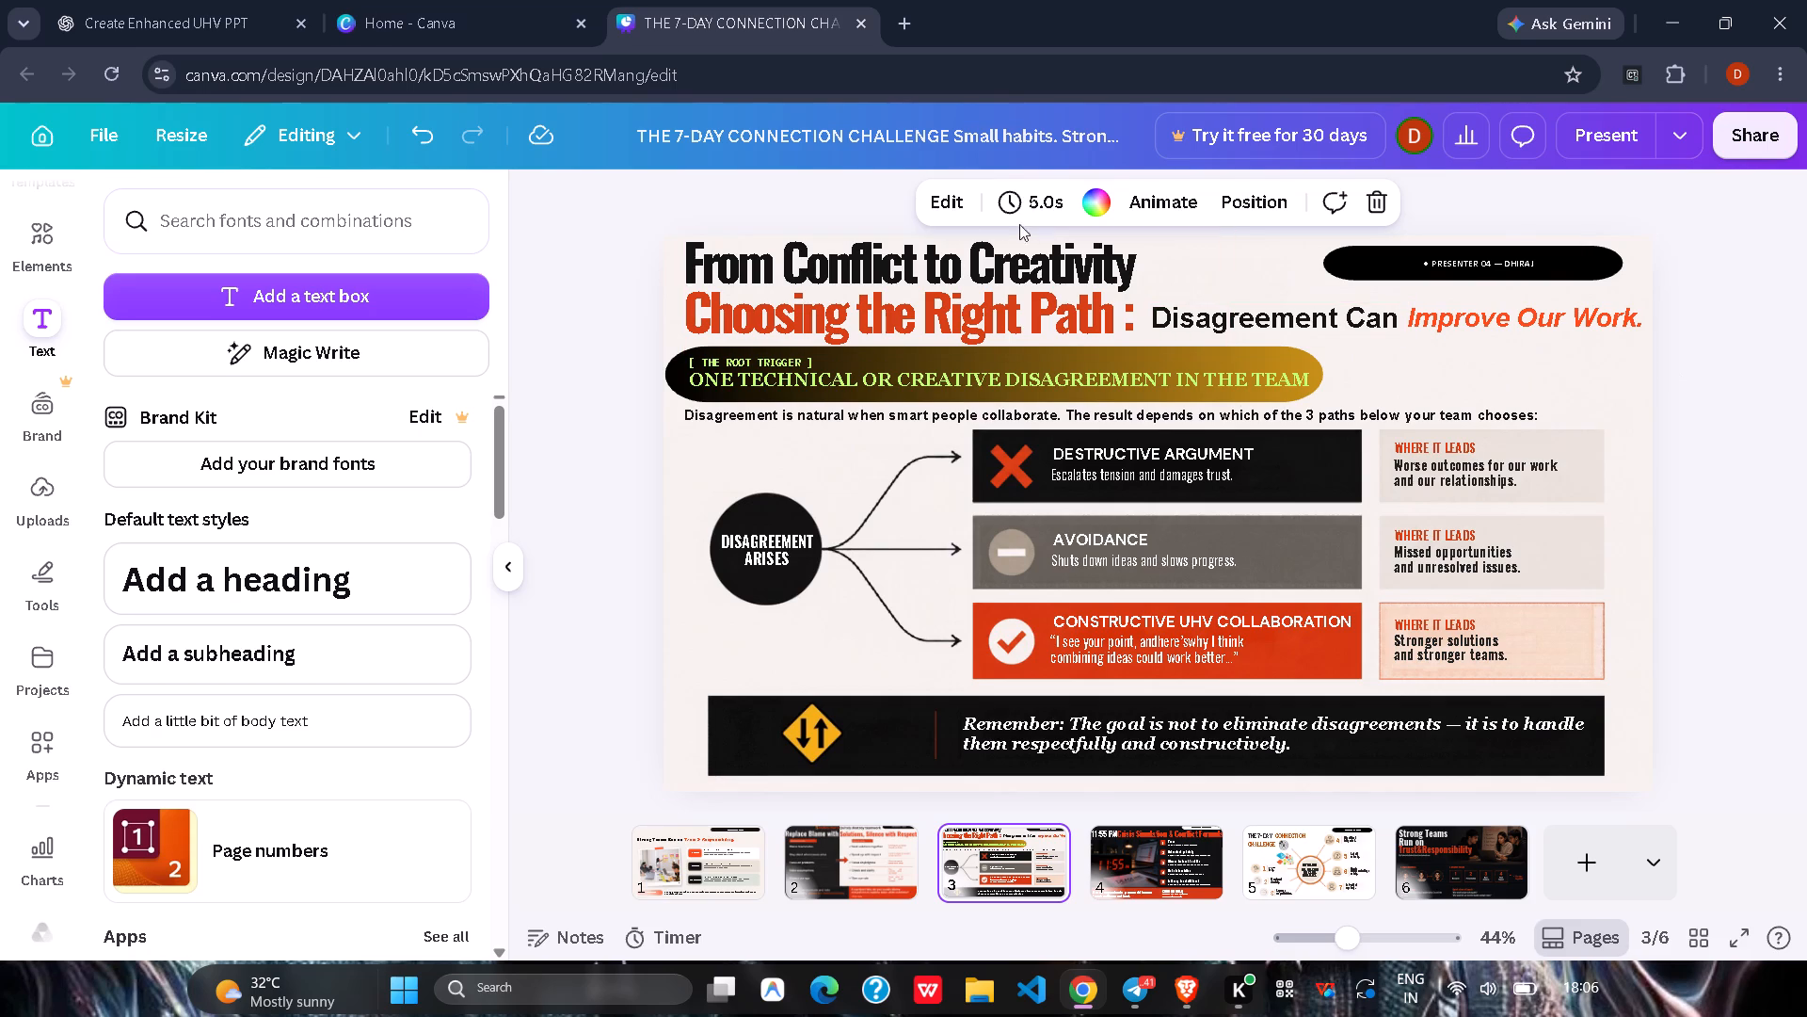
click(939, 270)
click(939, 270)
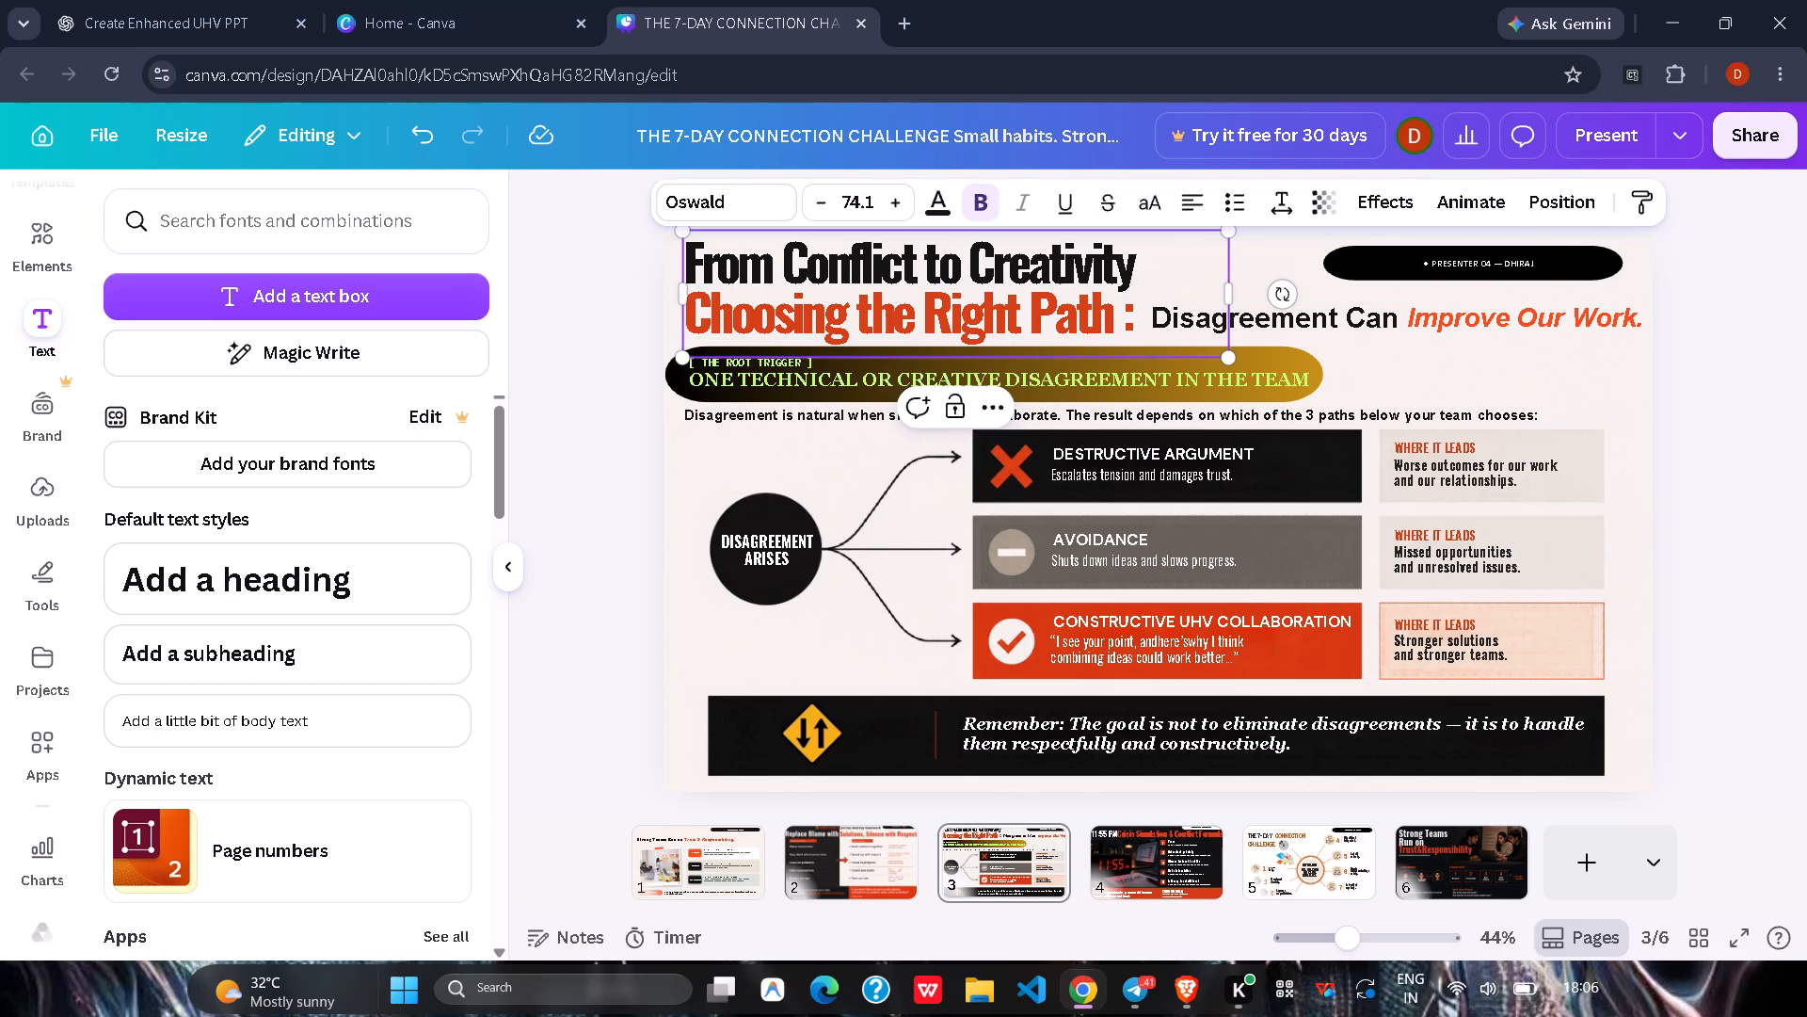
key(BackSpace)
key(t)
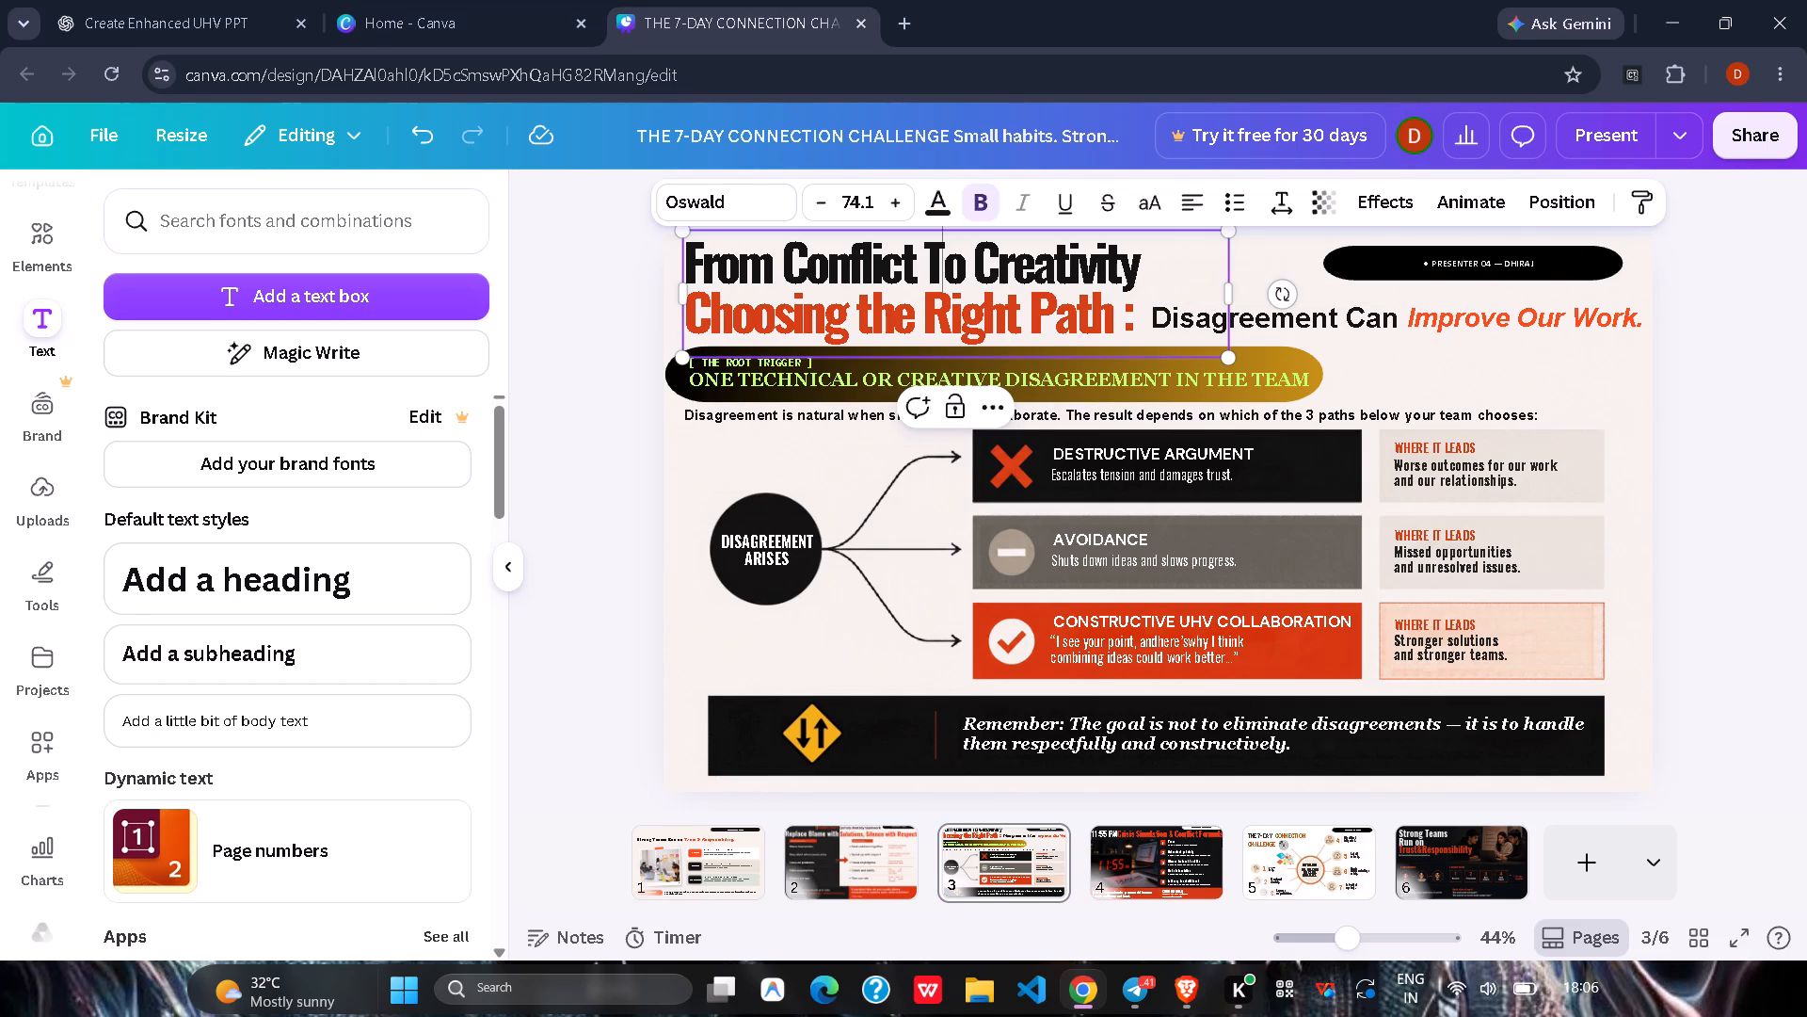
click(1768, 493)
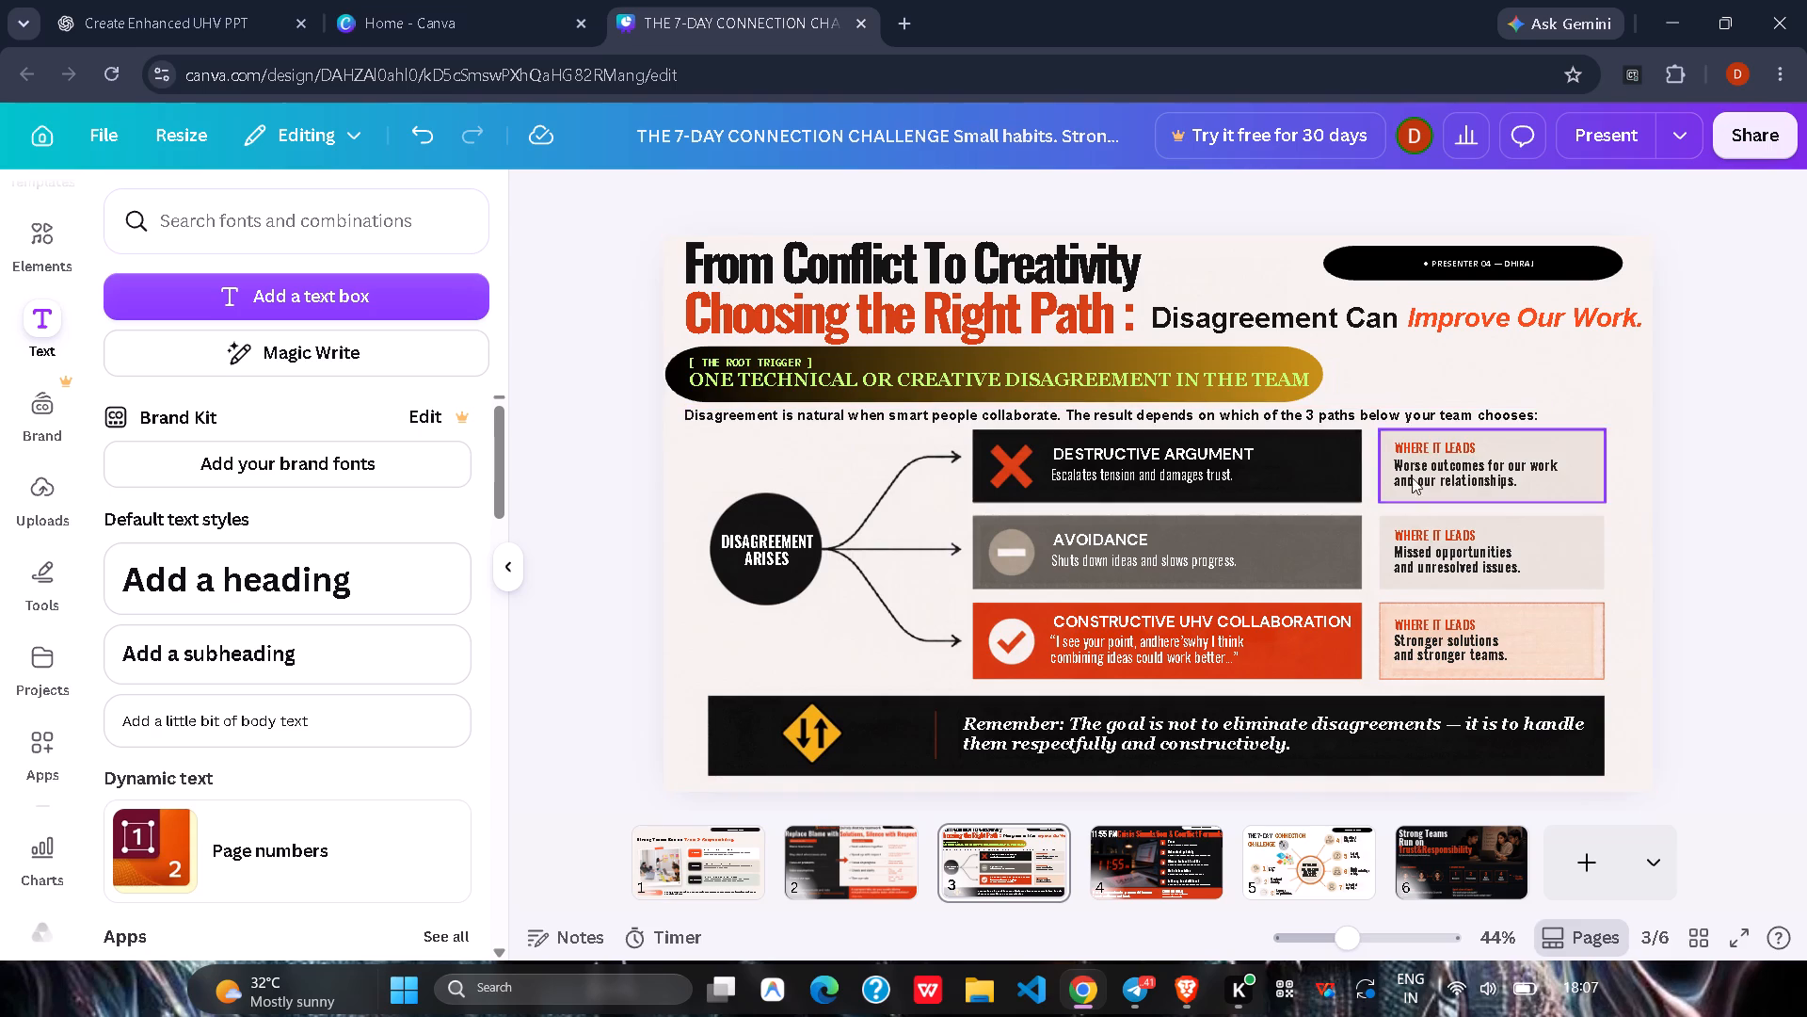
Look through slides 1 to 5 to check their headings, text and layout, including slide 1's team photo.
click(1143, 859)
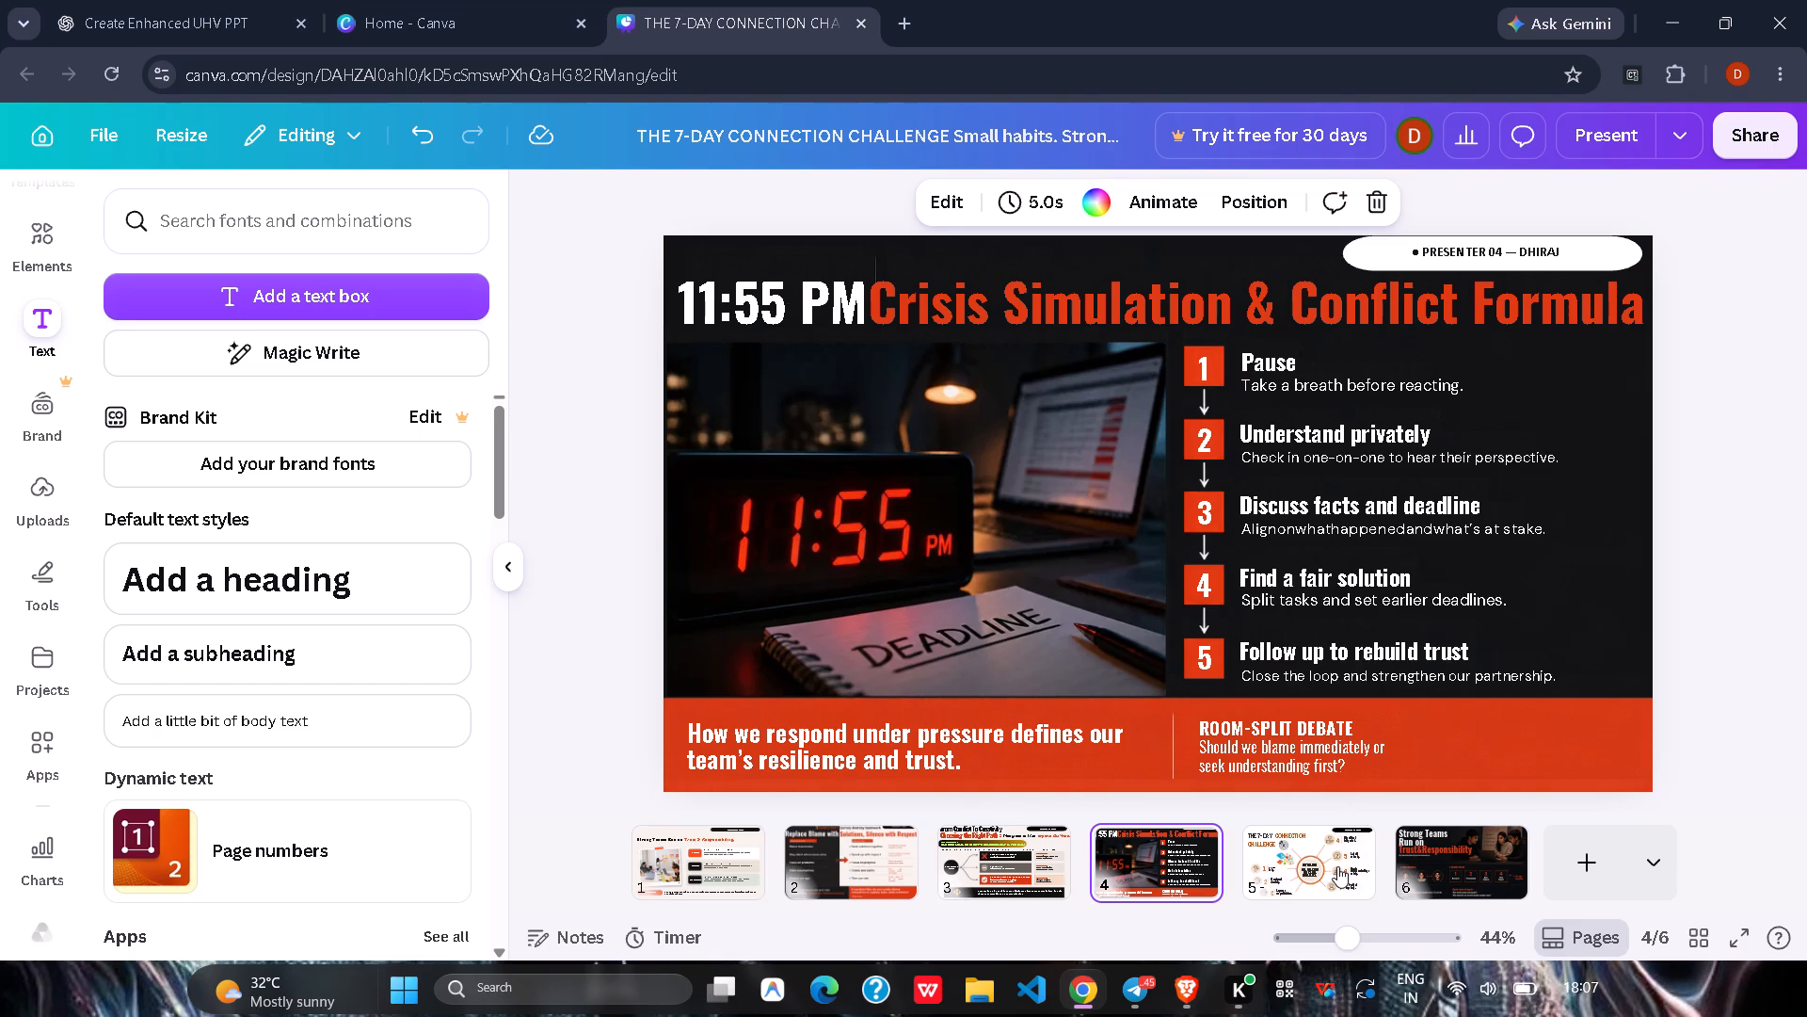
click(1312, 874)
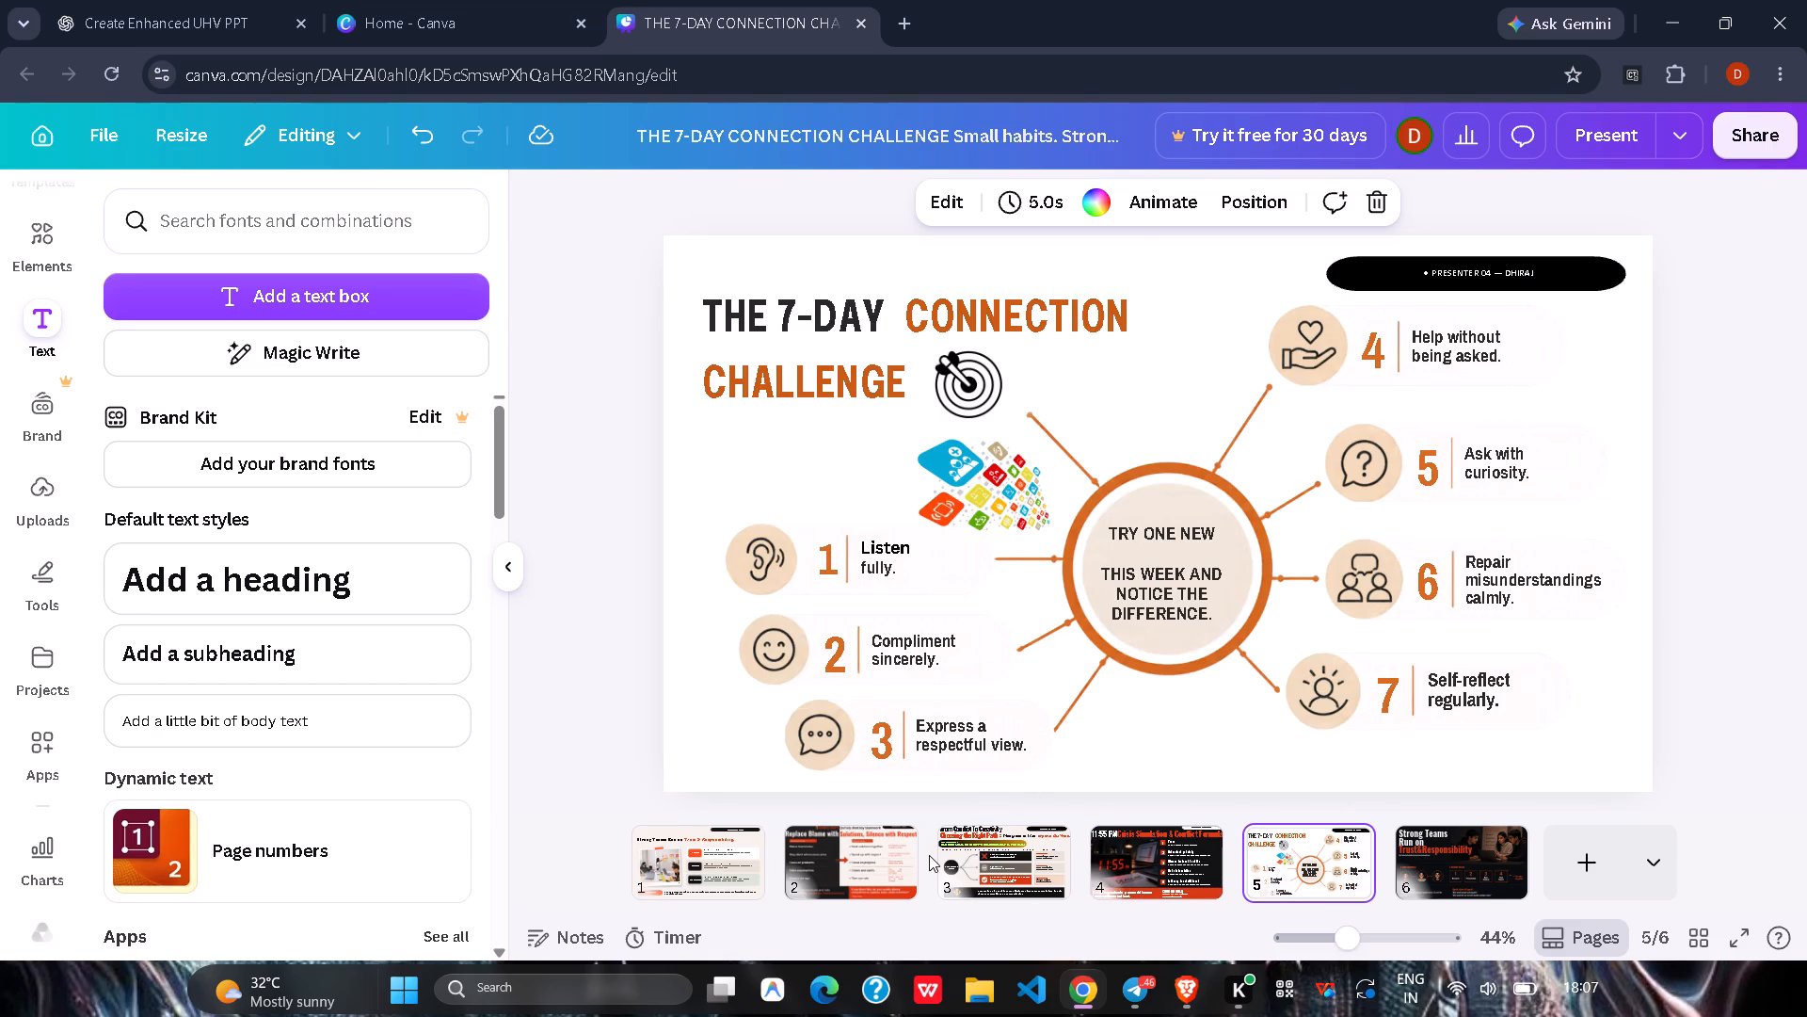
click(827, 862)
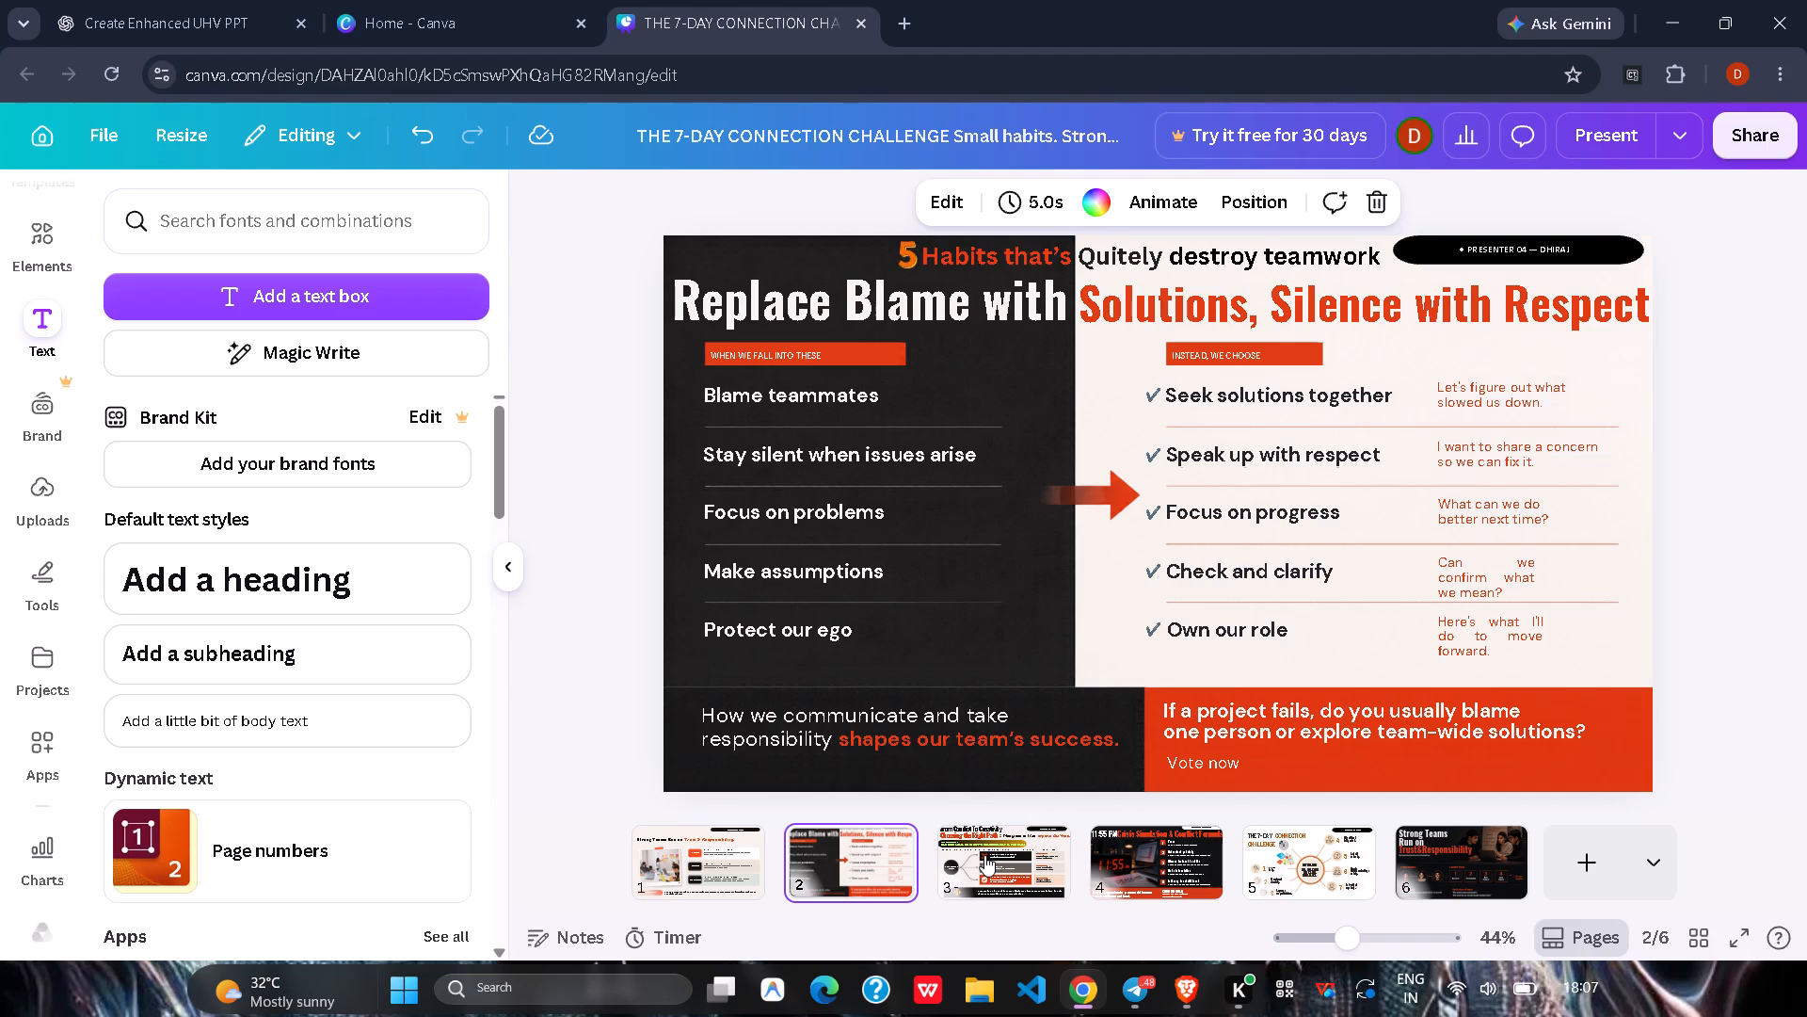
click(718, 856)
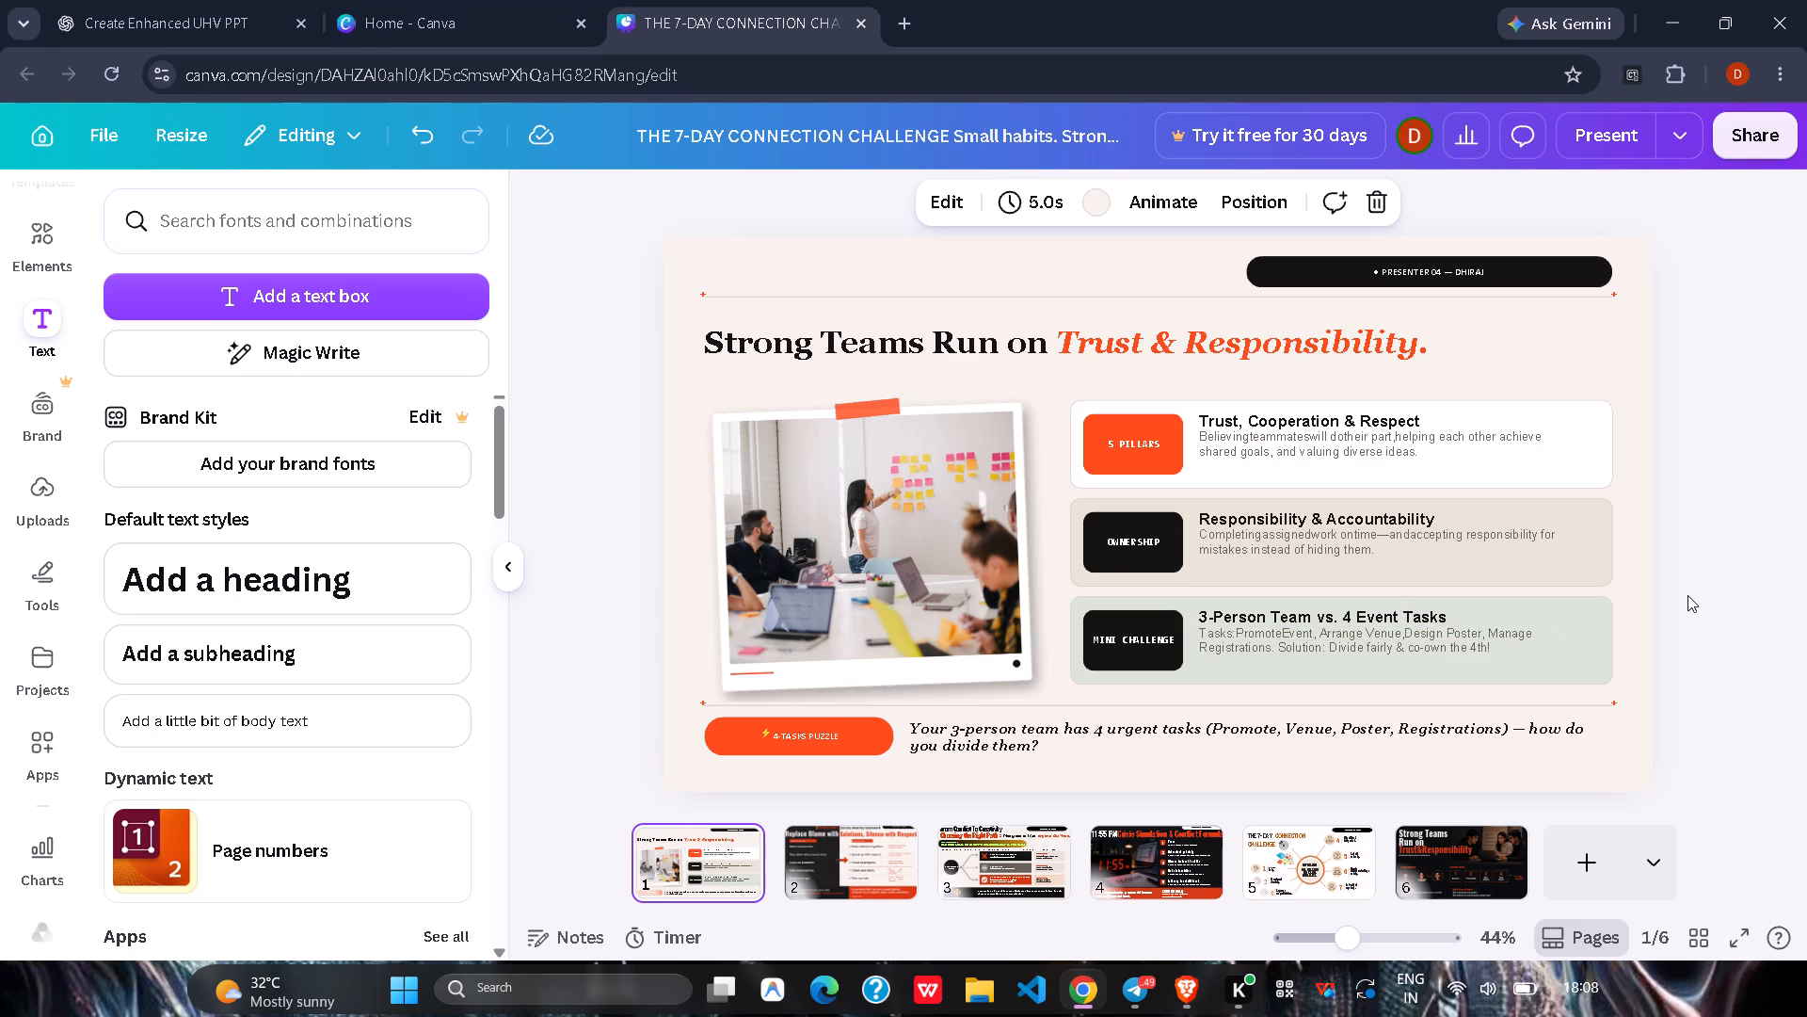
click(937, 643)
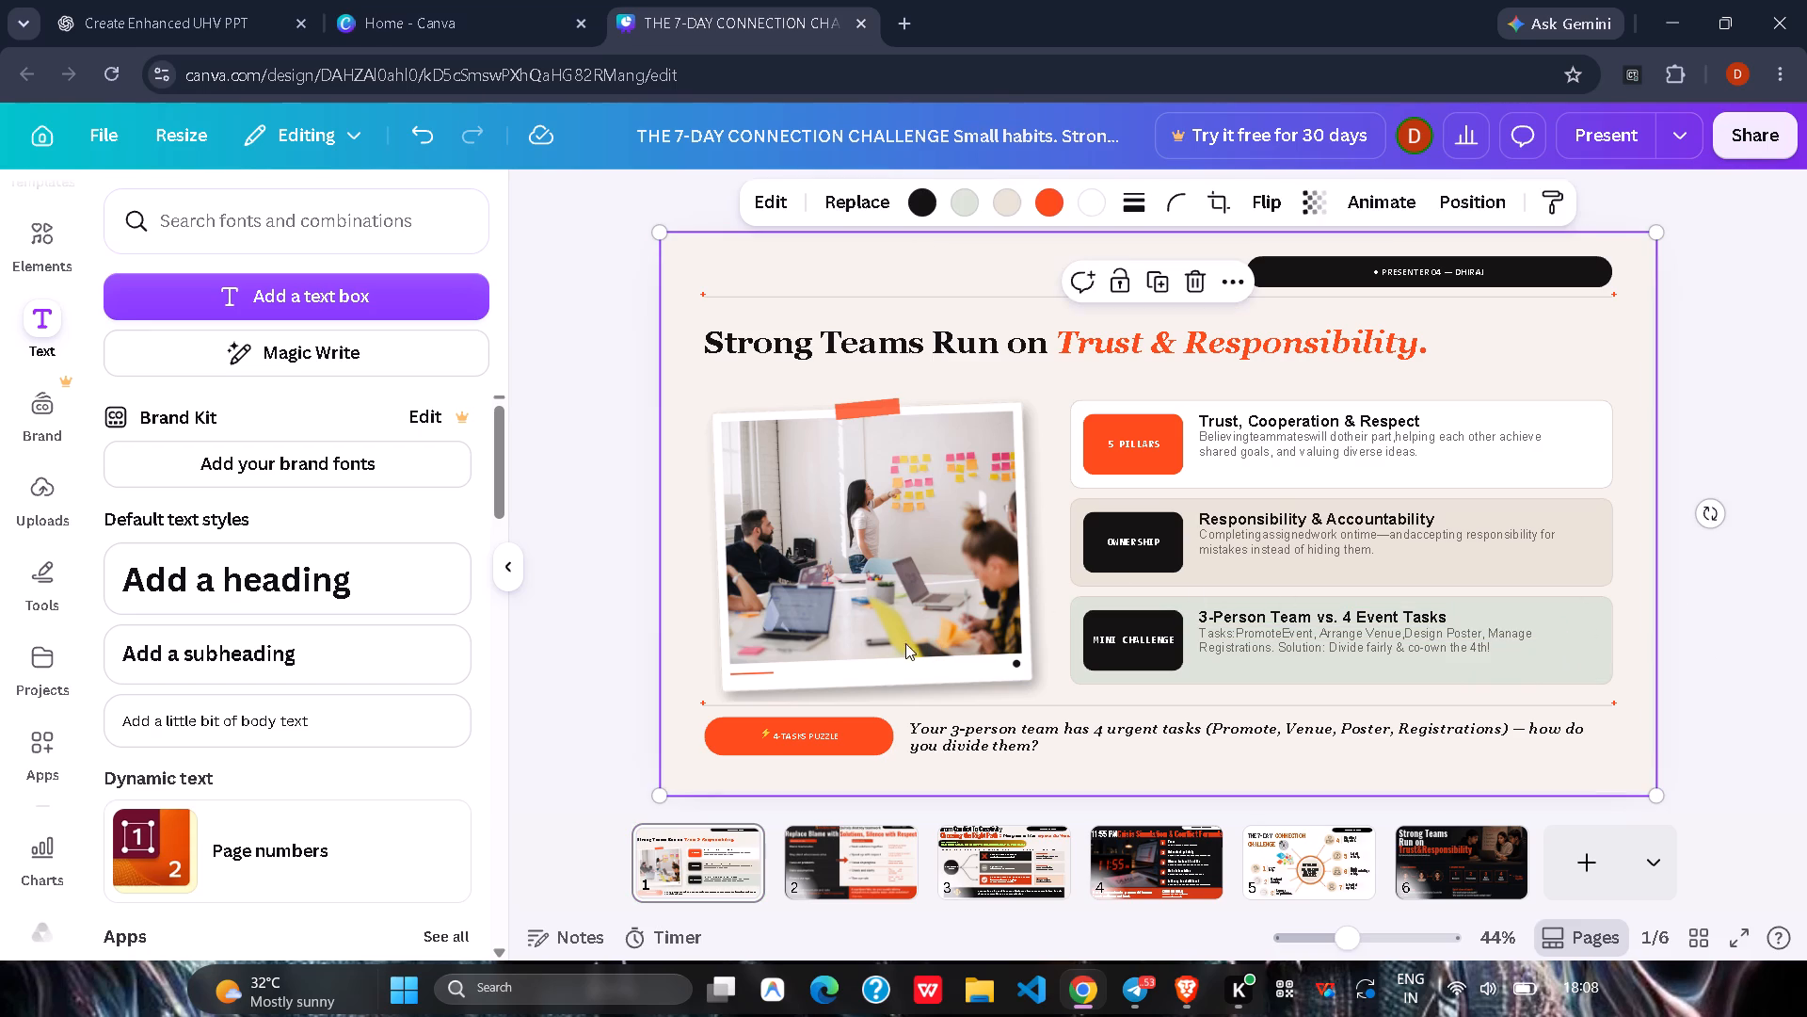
click(756, 525)
click(841, 522)
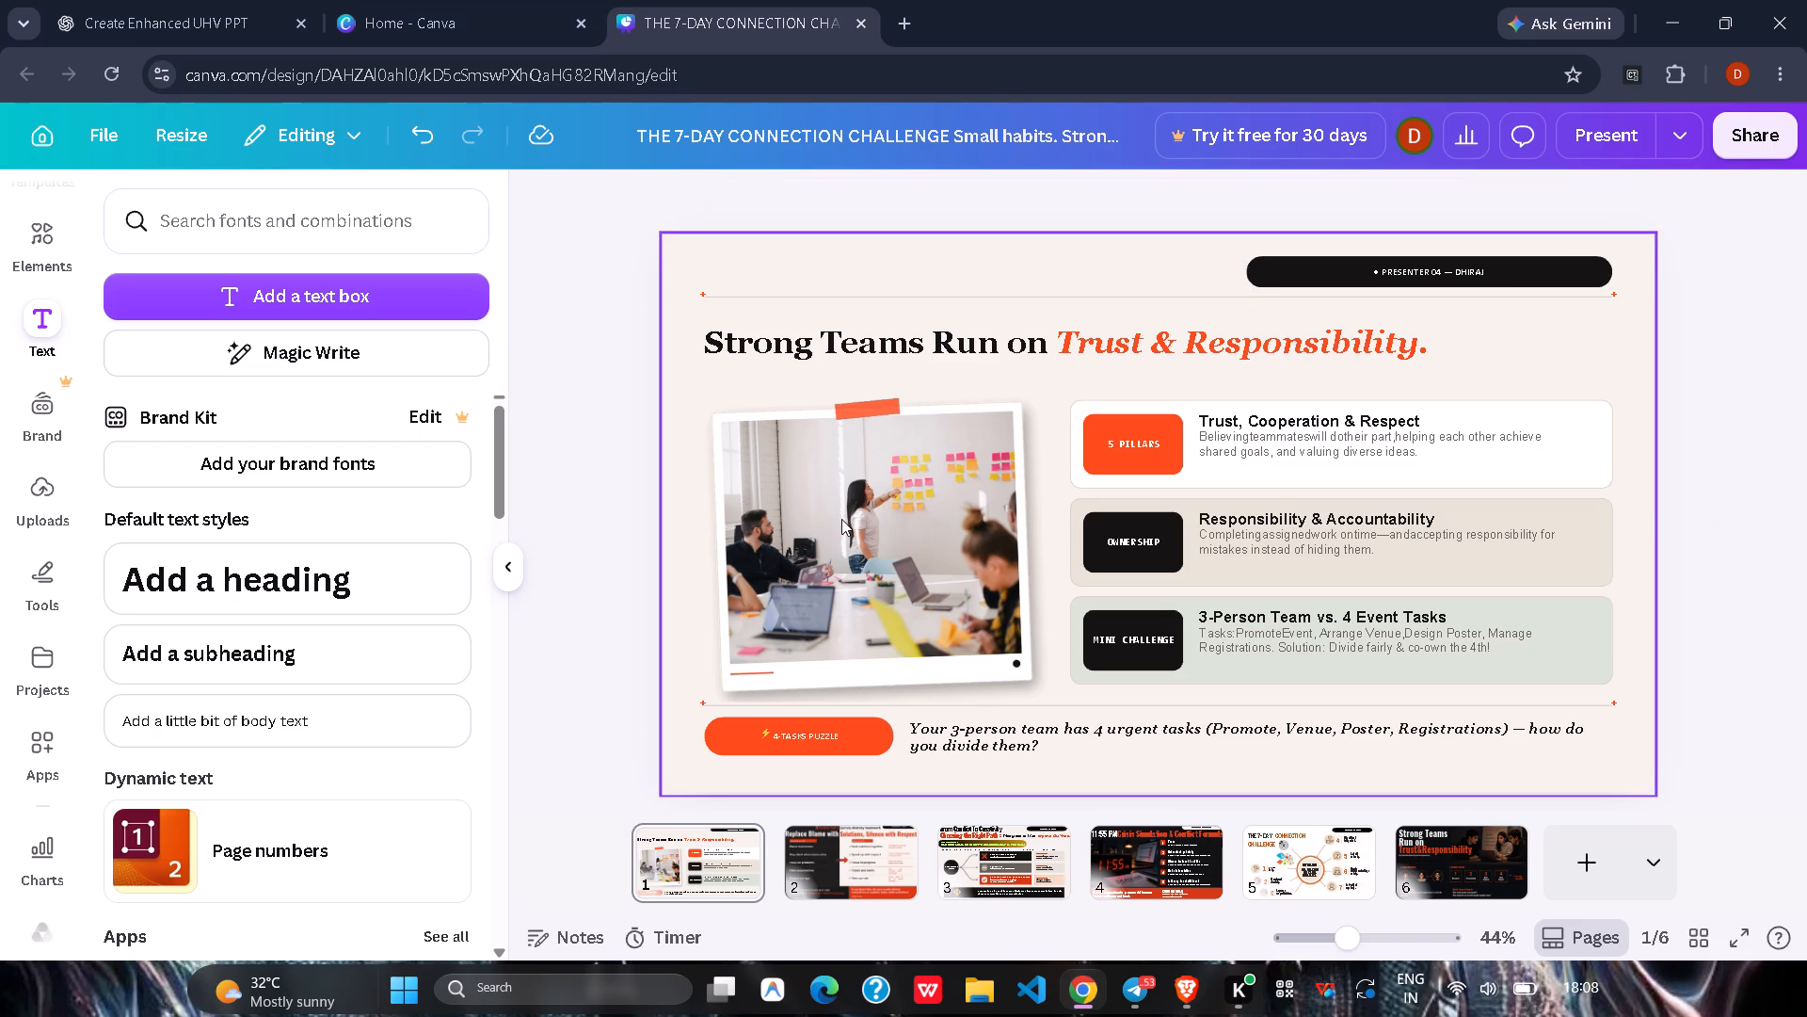
click(872, 488)
click(814, 848)
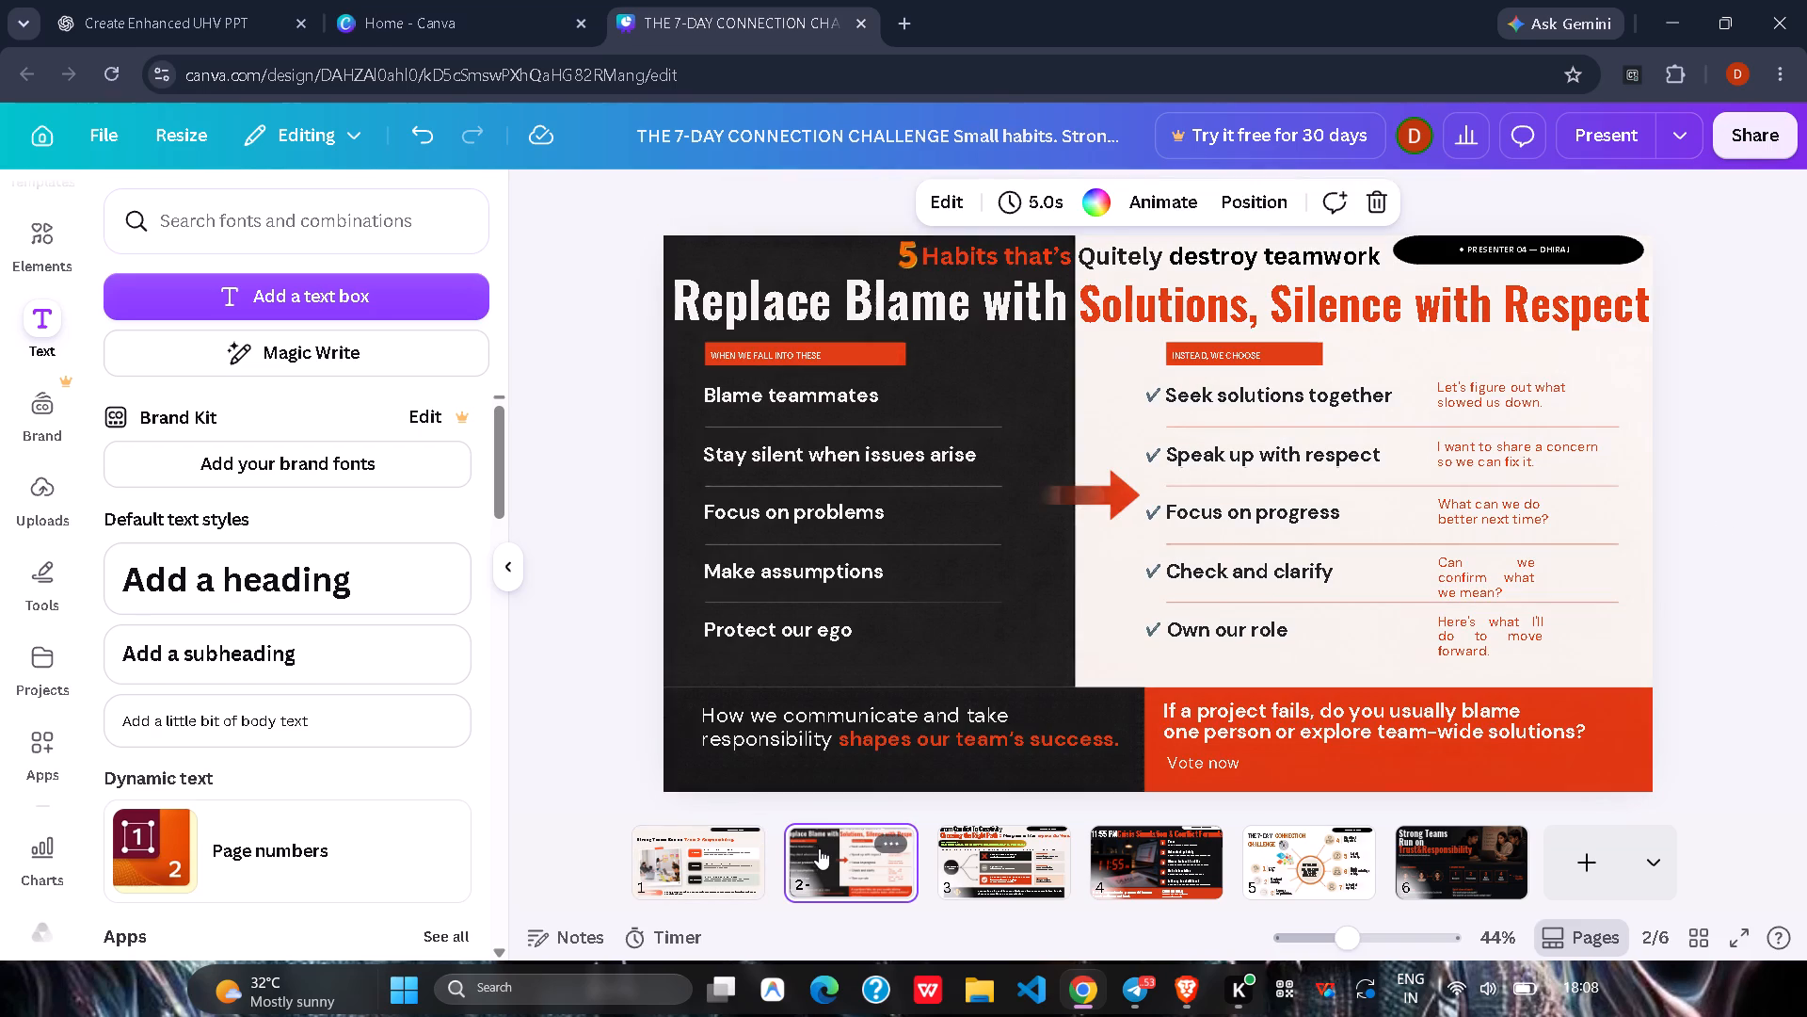
click(995, 858)
click(1175, 848)
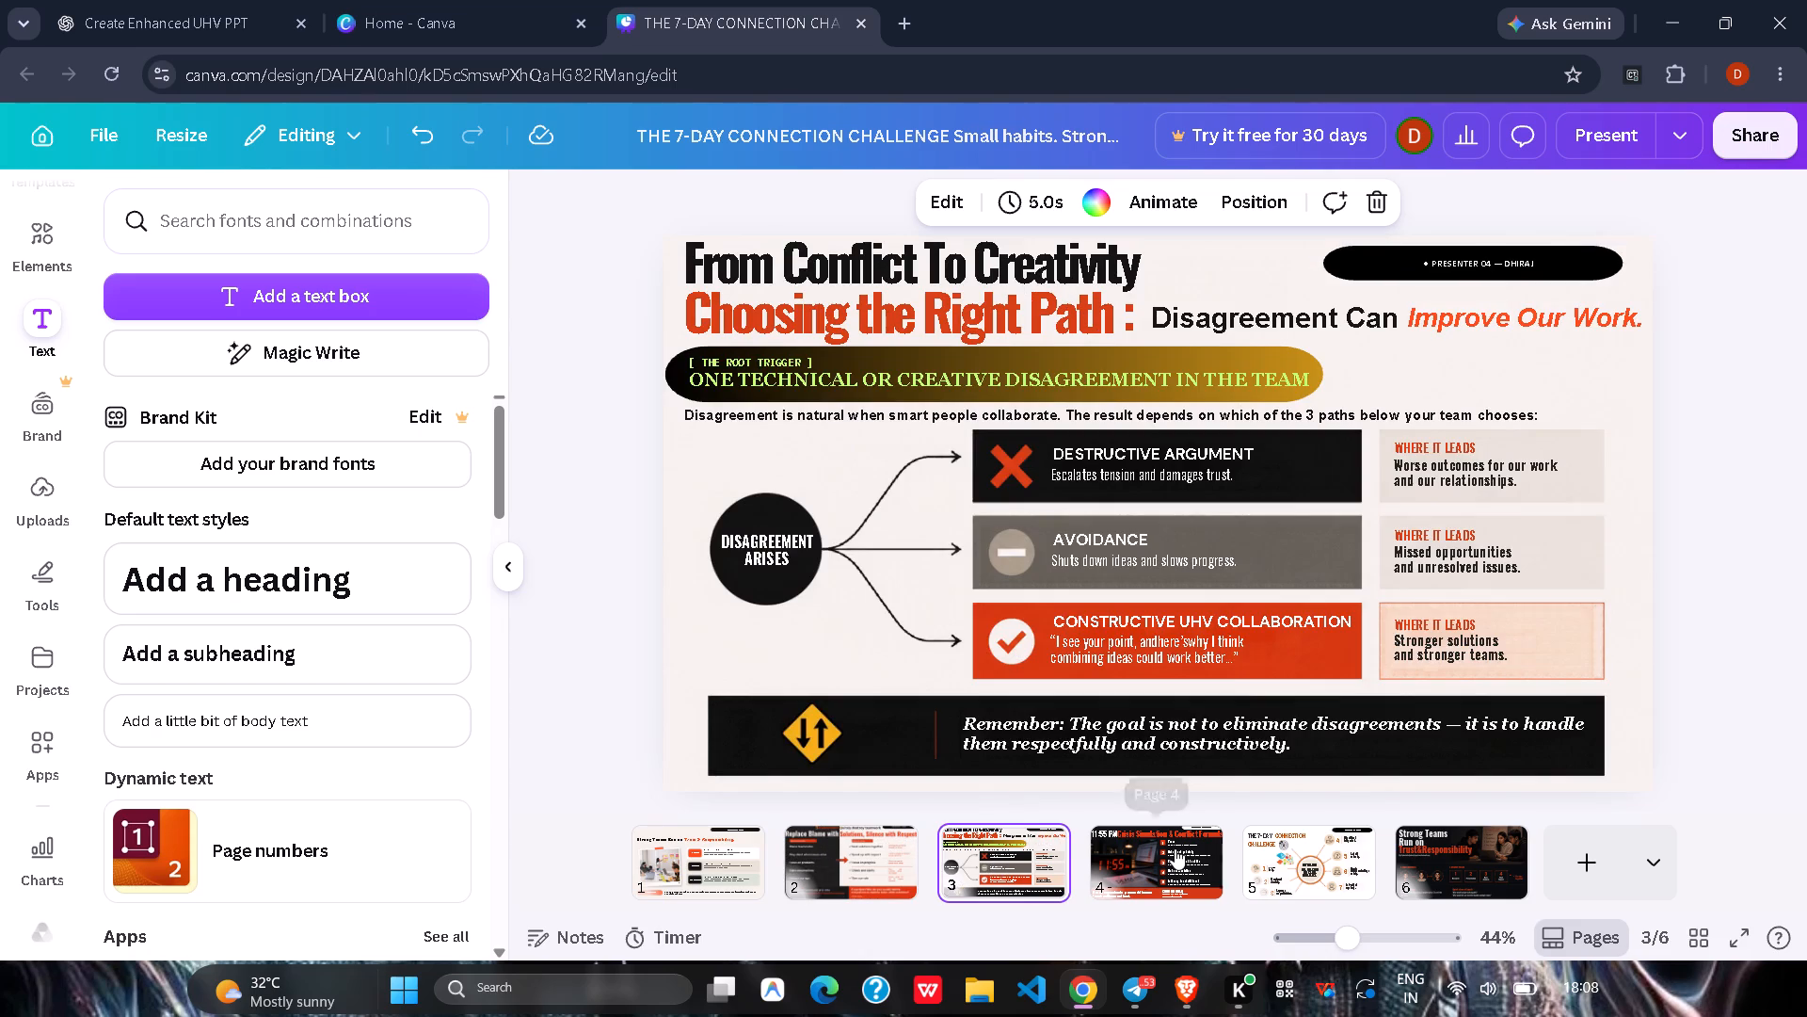
click(1305, 857)
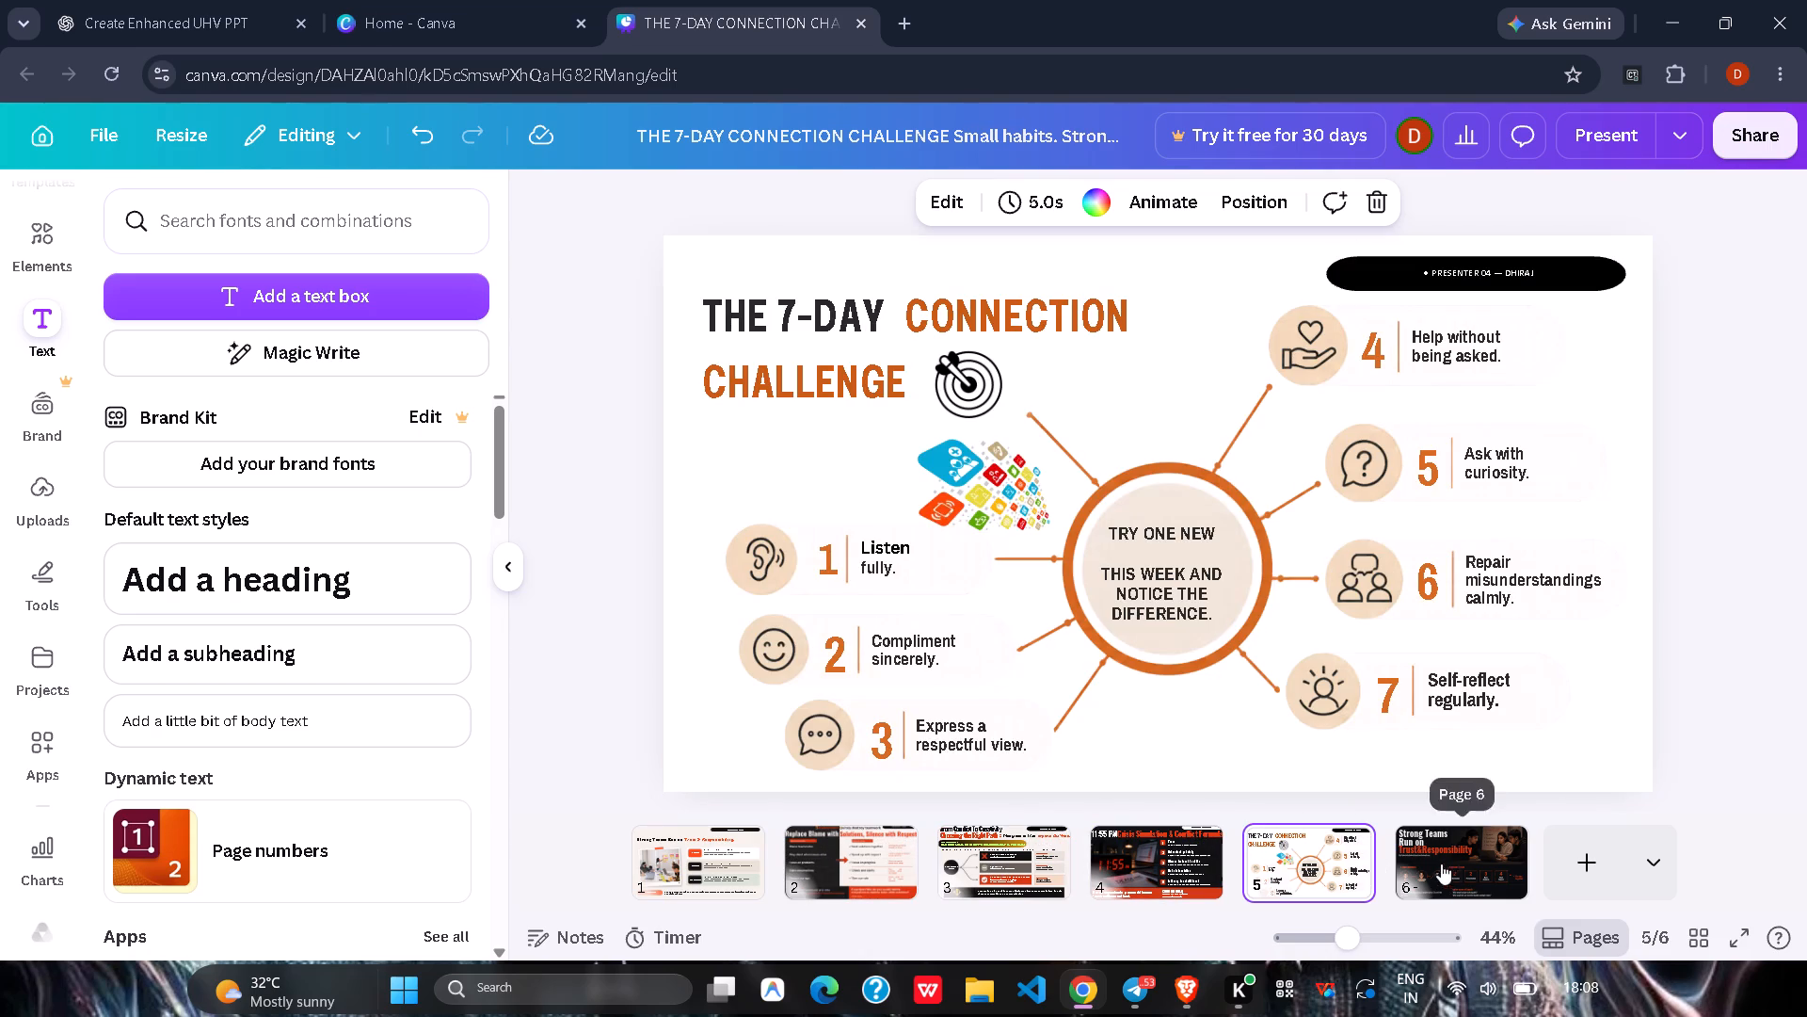
click(893, 868)
click(734, 869)
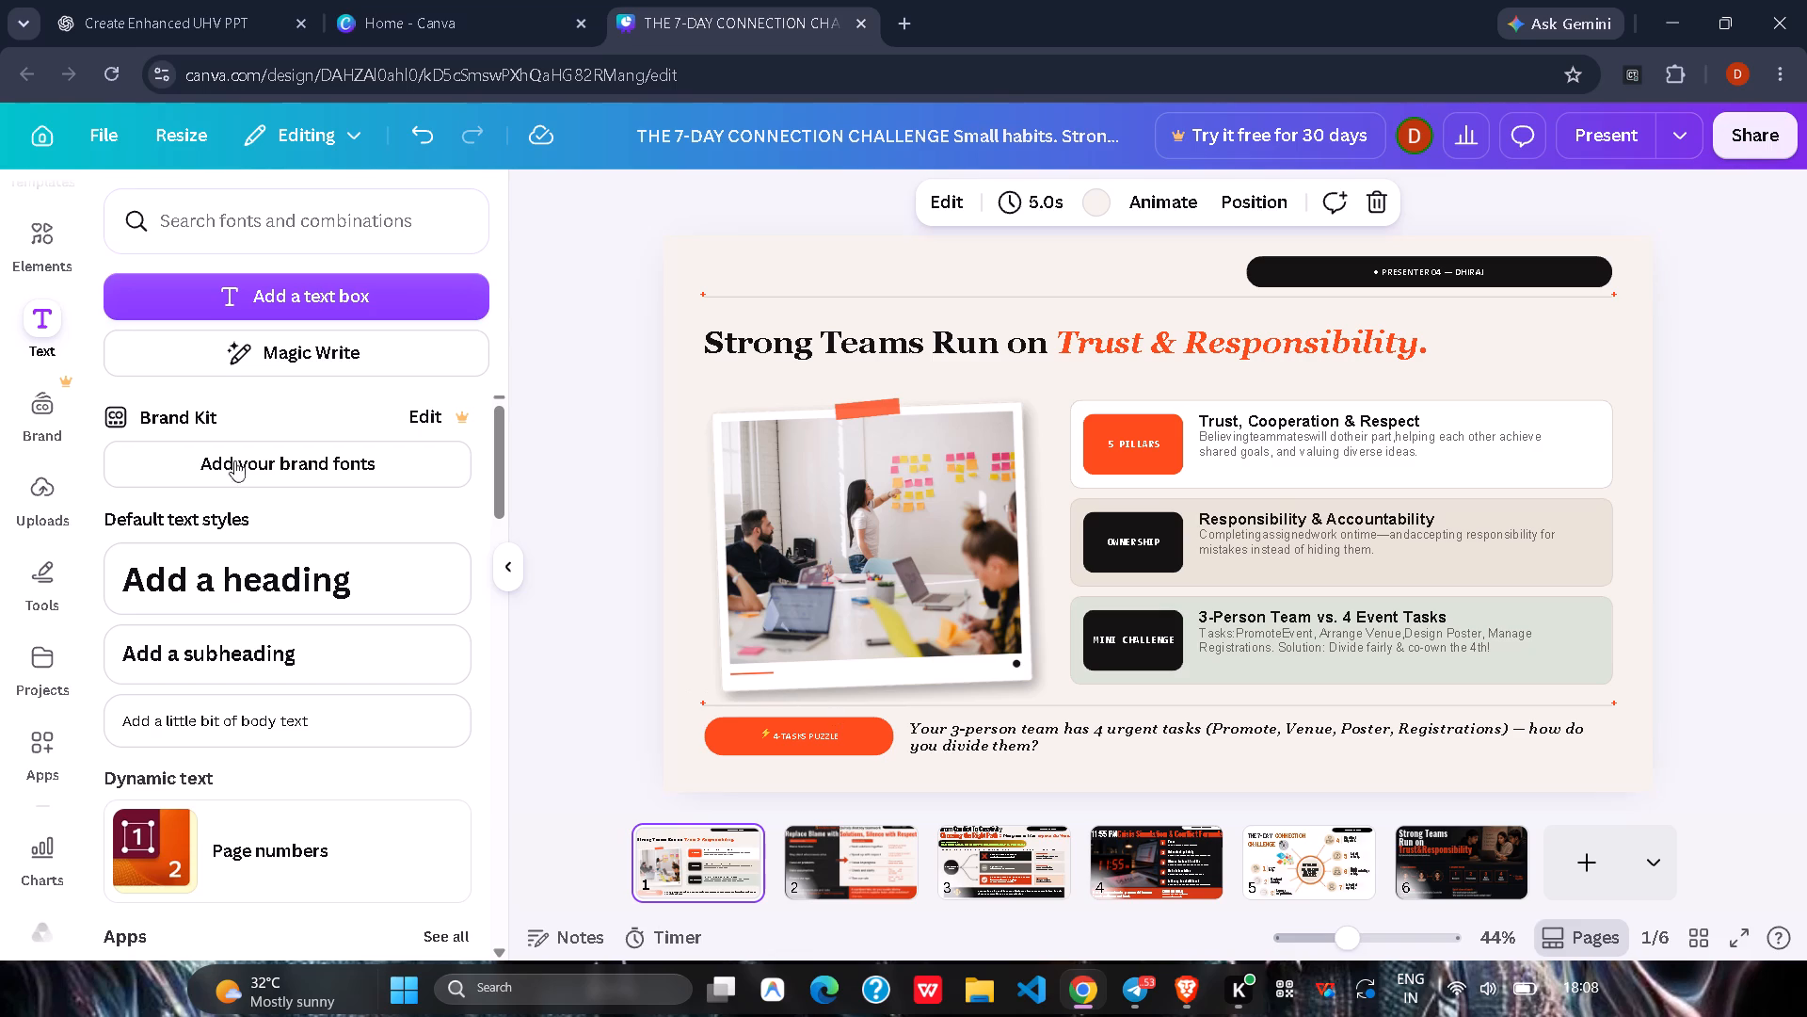
Search the graphics for "STRONG TEAMS run on trust and responsibility" and add the people-assembling-a-puzzle illustration to slide 1.
click(49, 242)
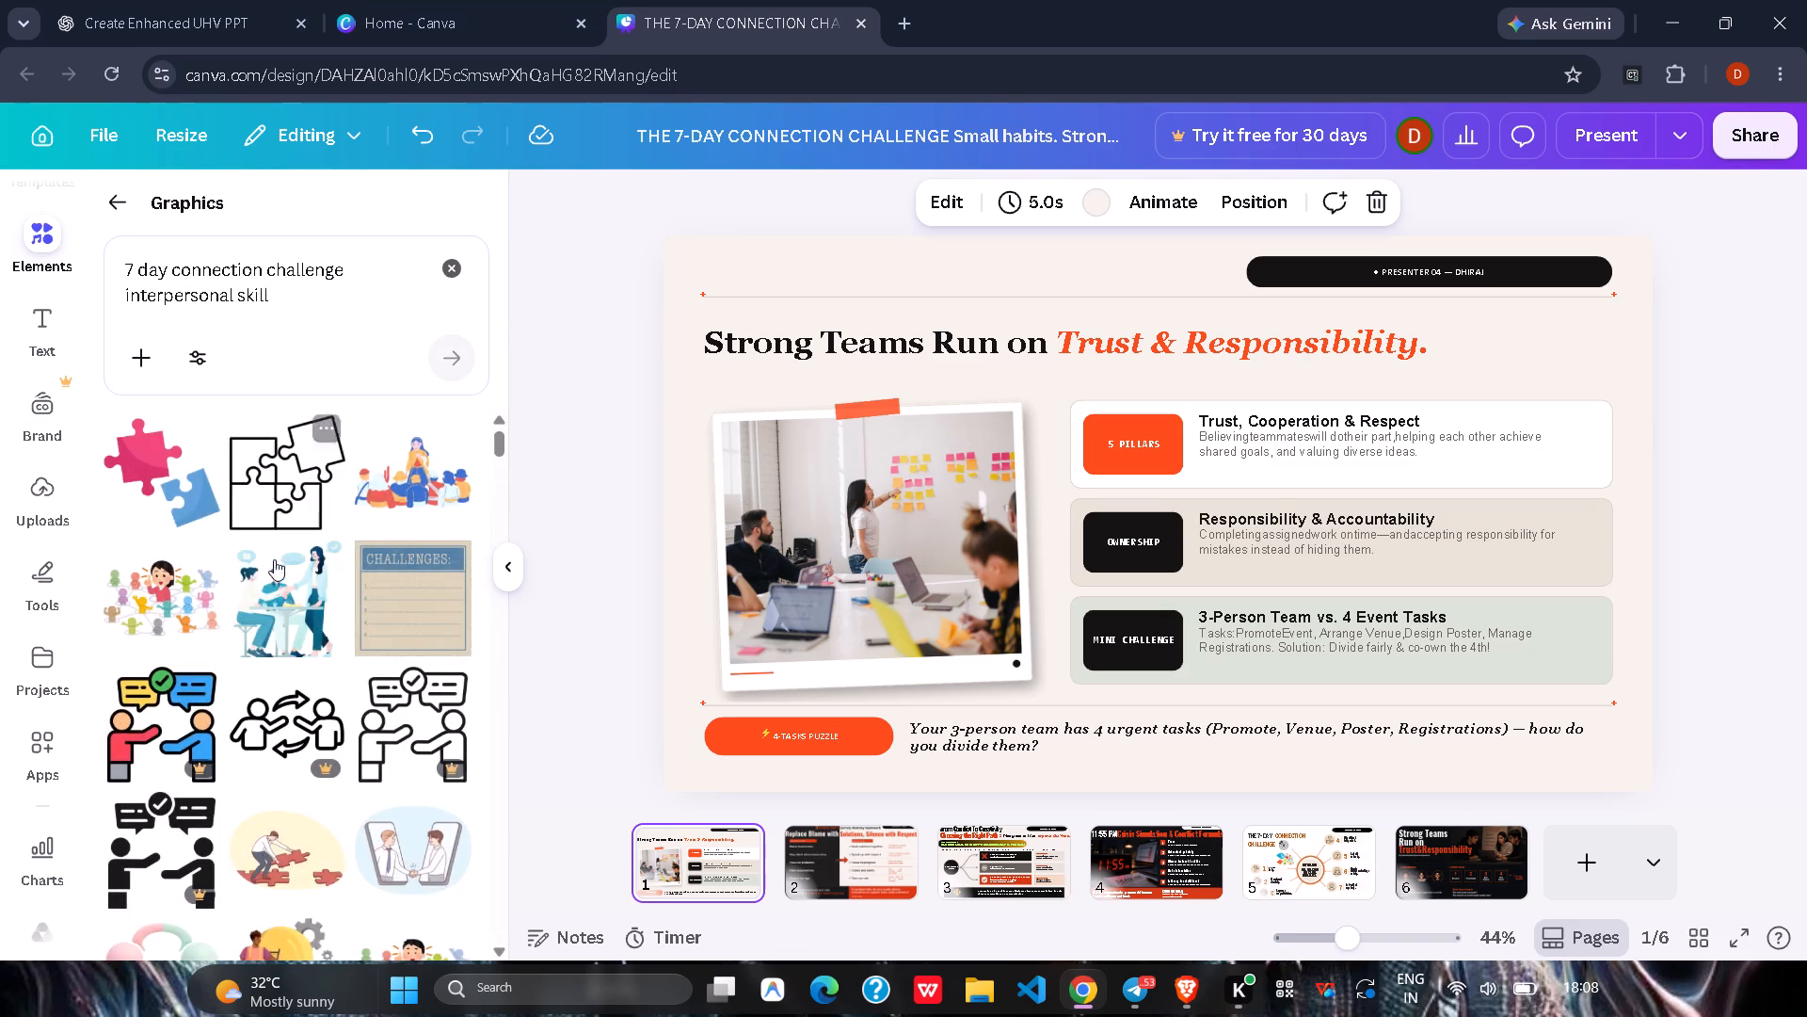
scroll(305, 572, down, 8)
scroll(290, 553, up, 9)
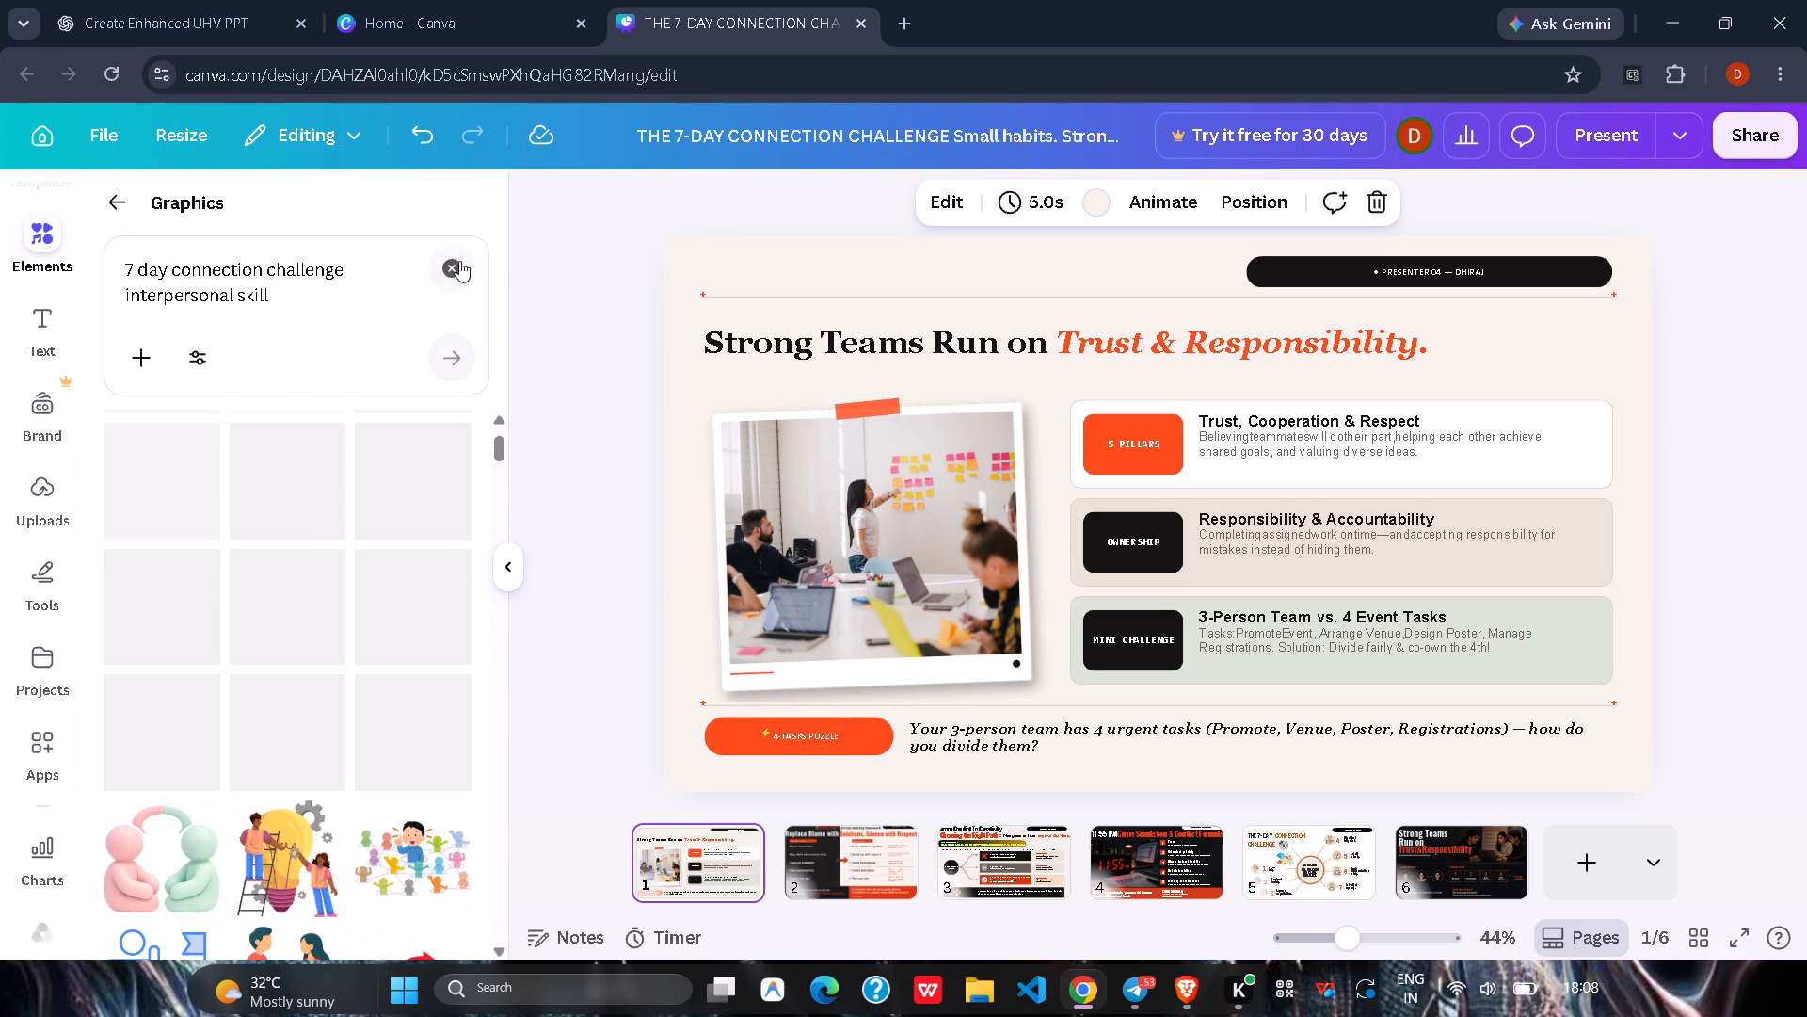
click(452, 263)
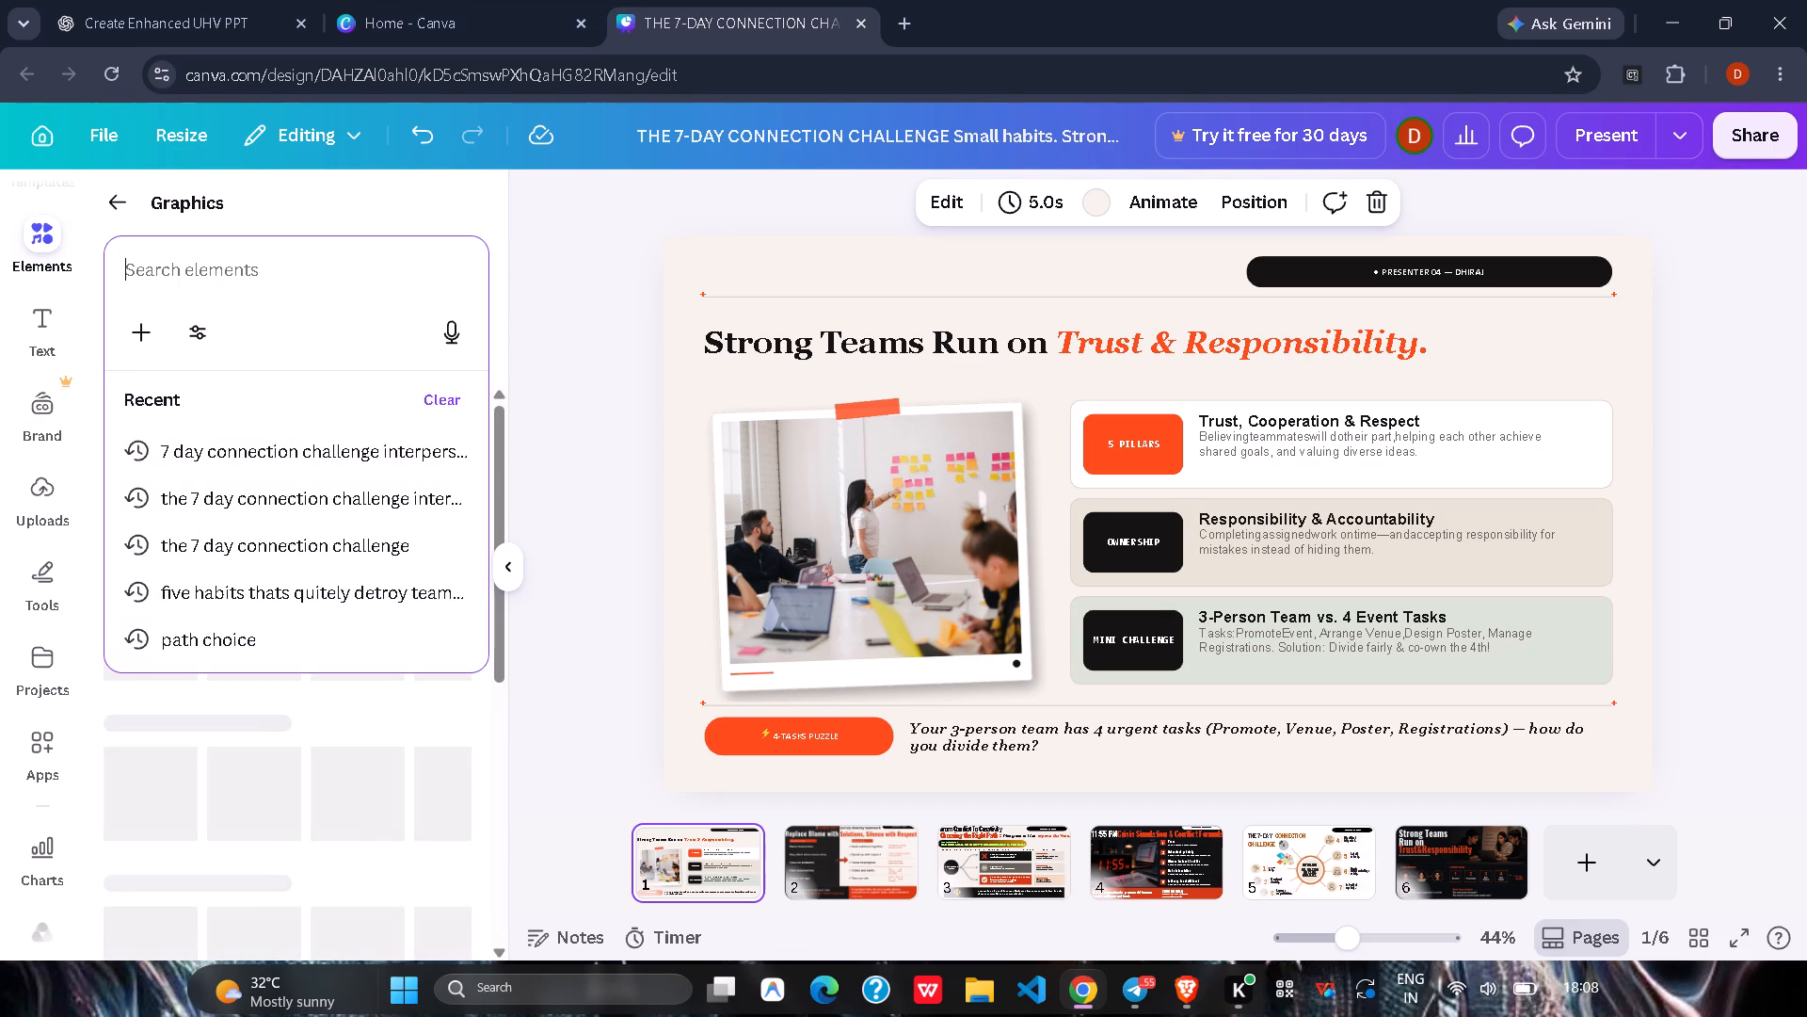
text(STRONG TEAMS)
key(space)
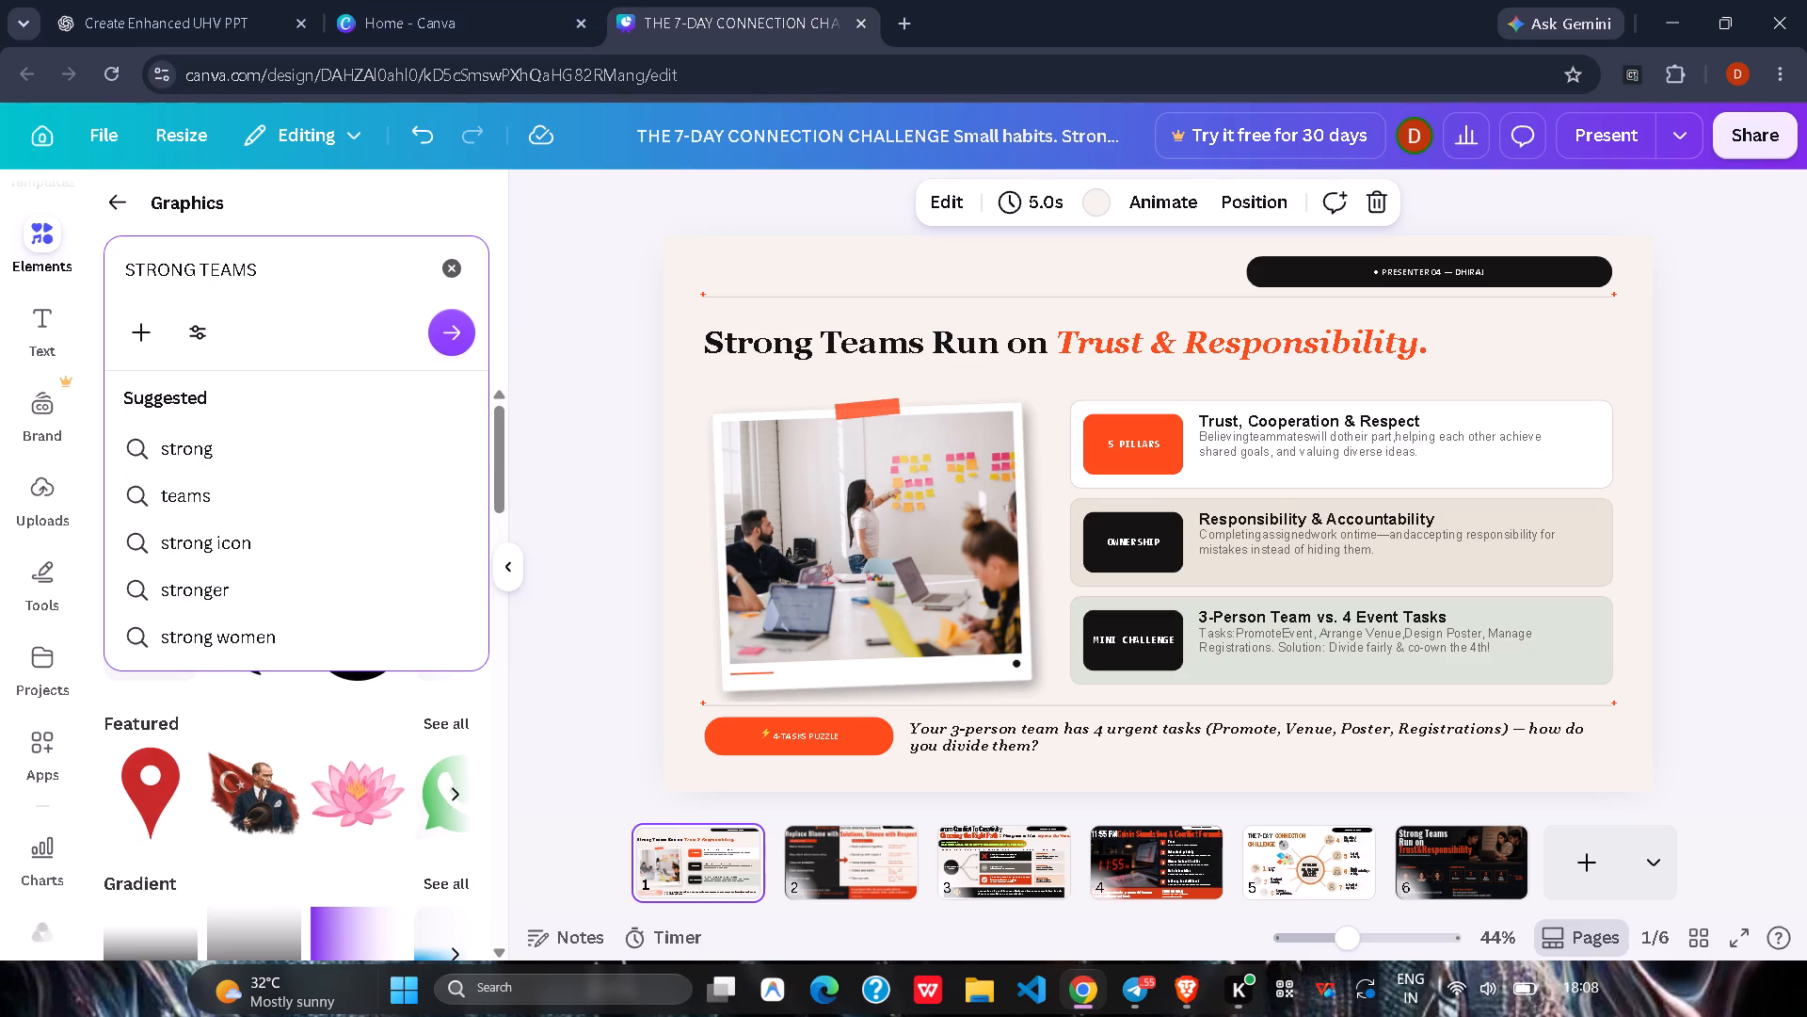
text(run on trust and responsibility)
key(Return)
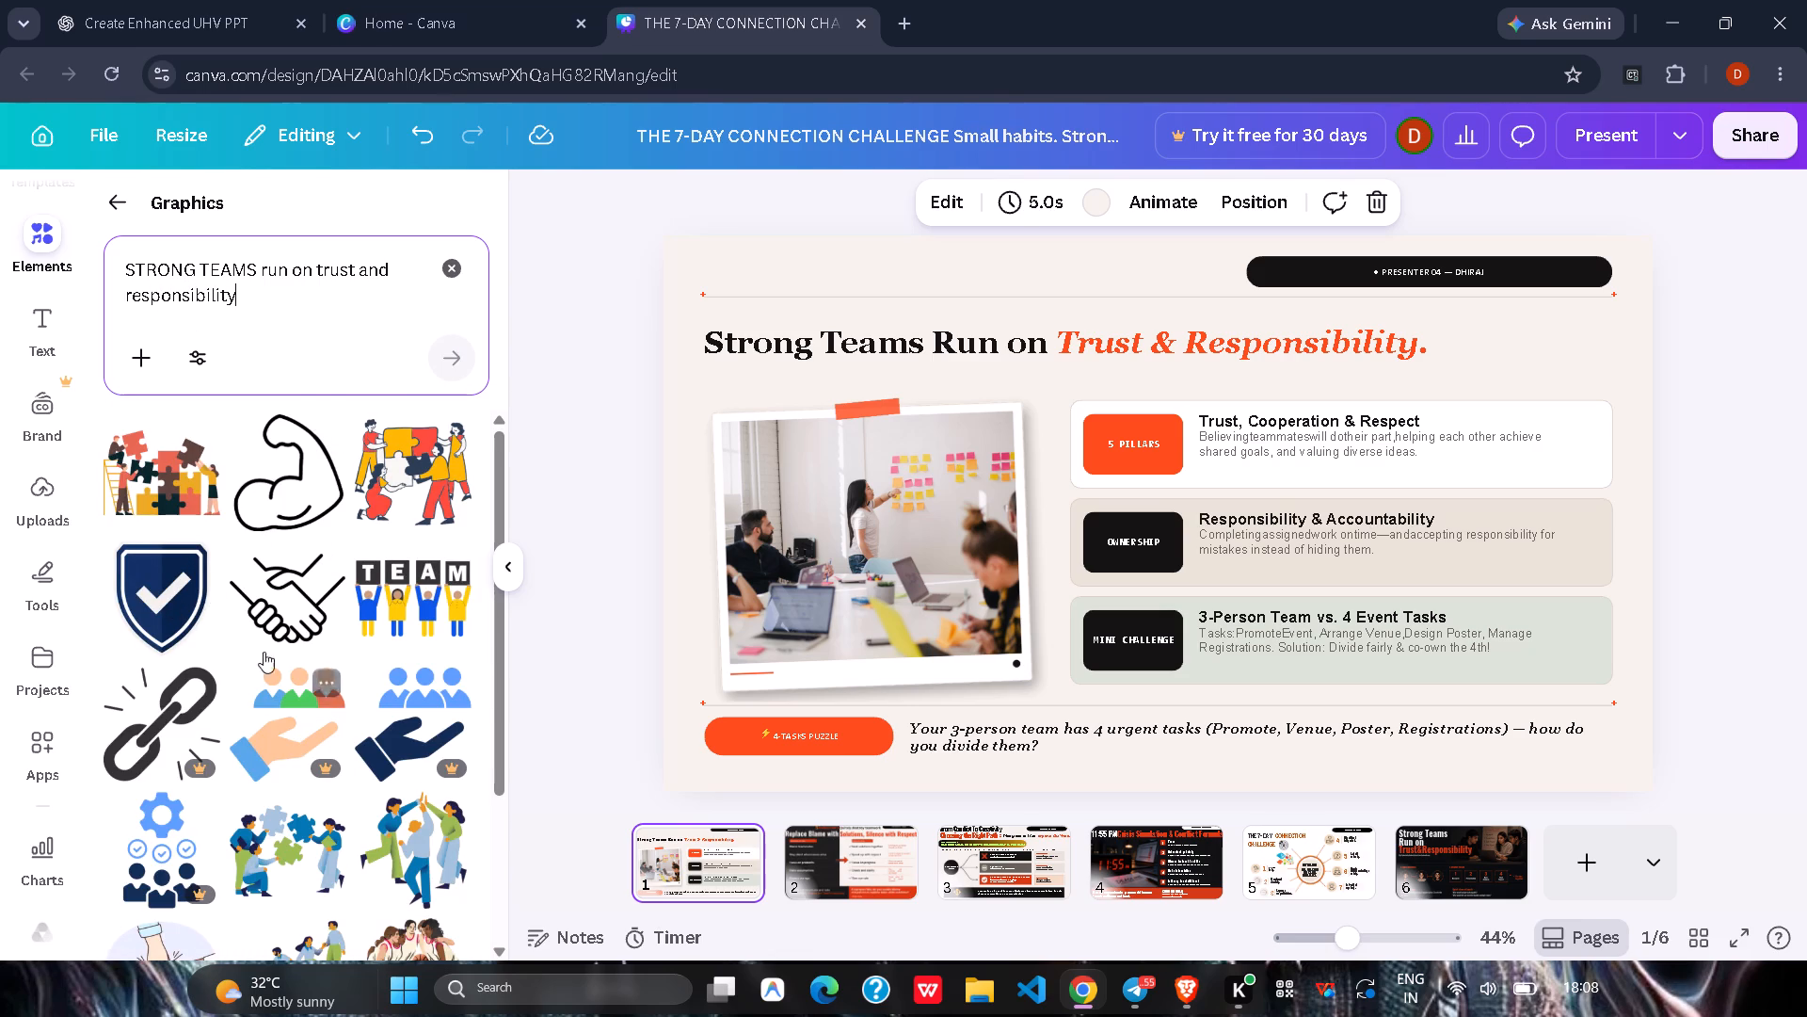
click(159, 476)
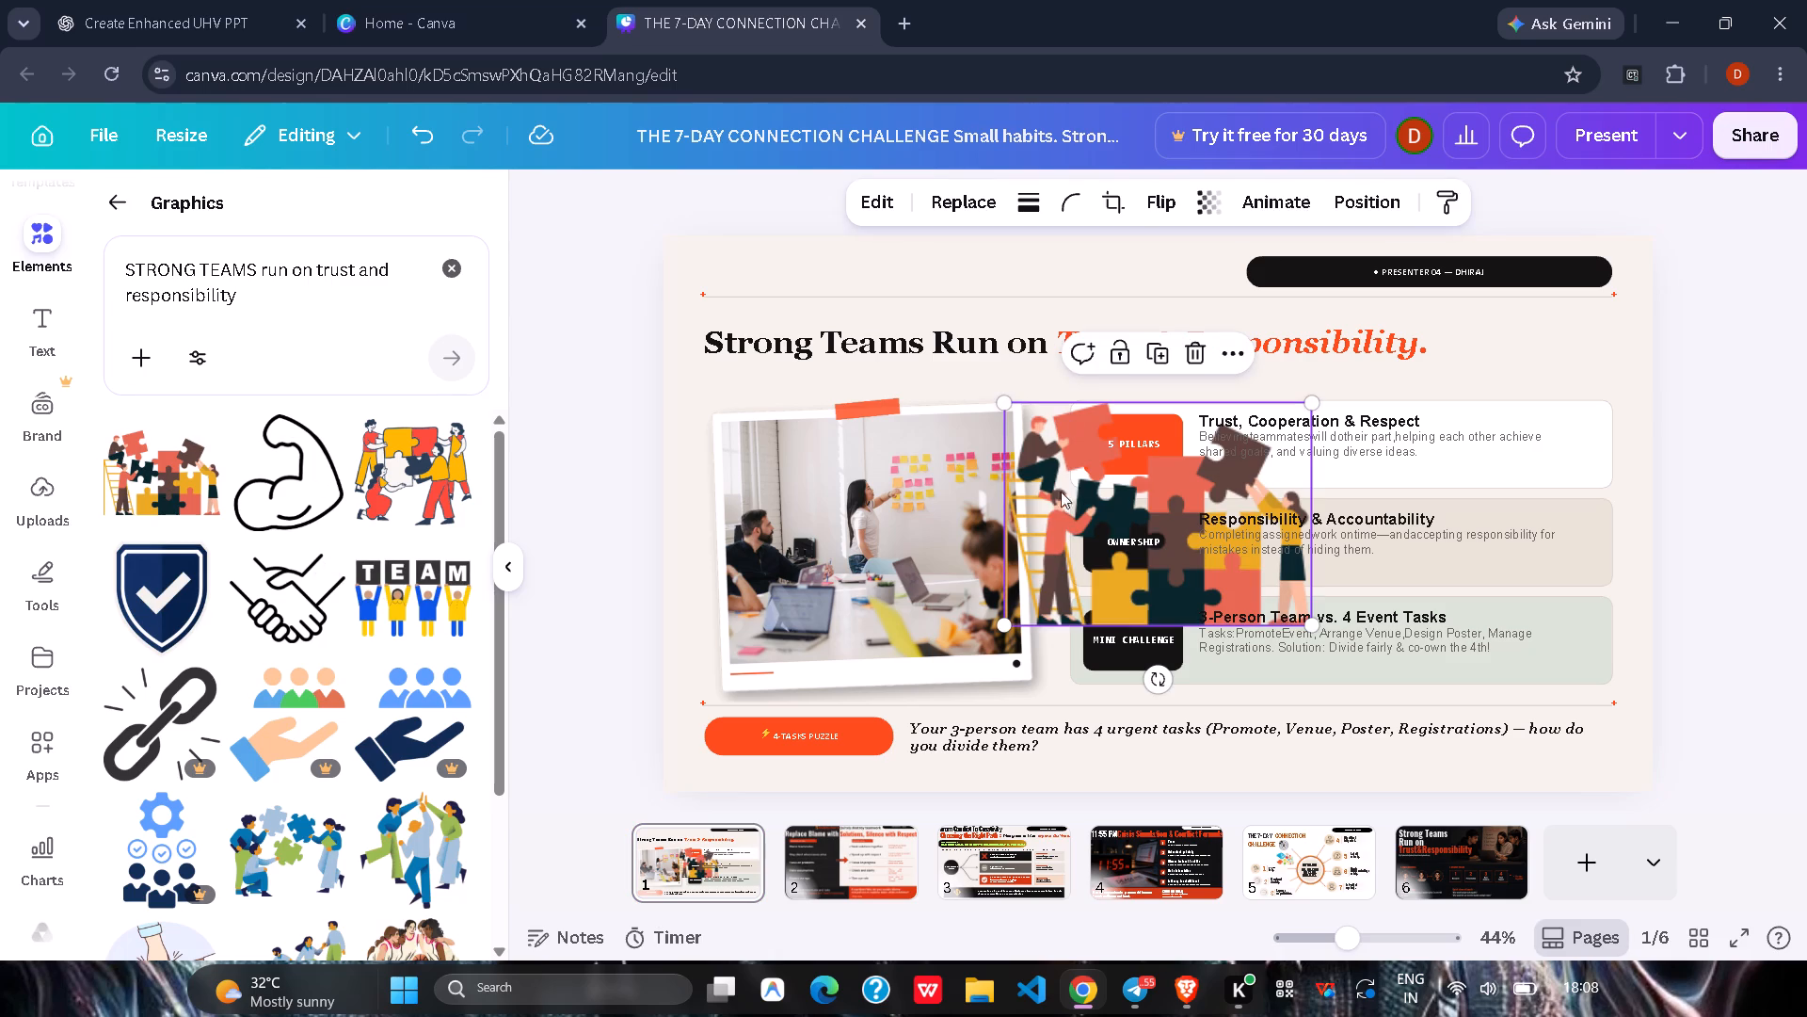
Shrink the puzzle illustration to roughly heading size and place it just after "Trust & Responsibility." on slide 1.
drag(1118, 488, 1286, 441)
drag(1173, 579, 1220, 552)
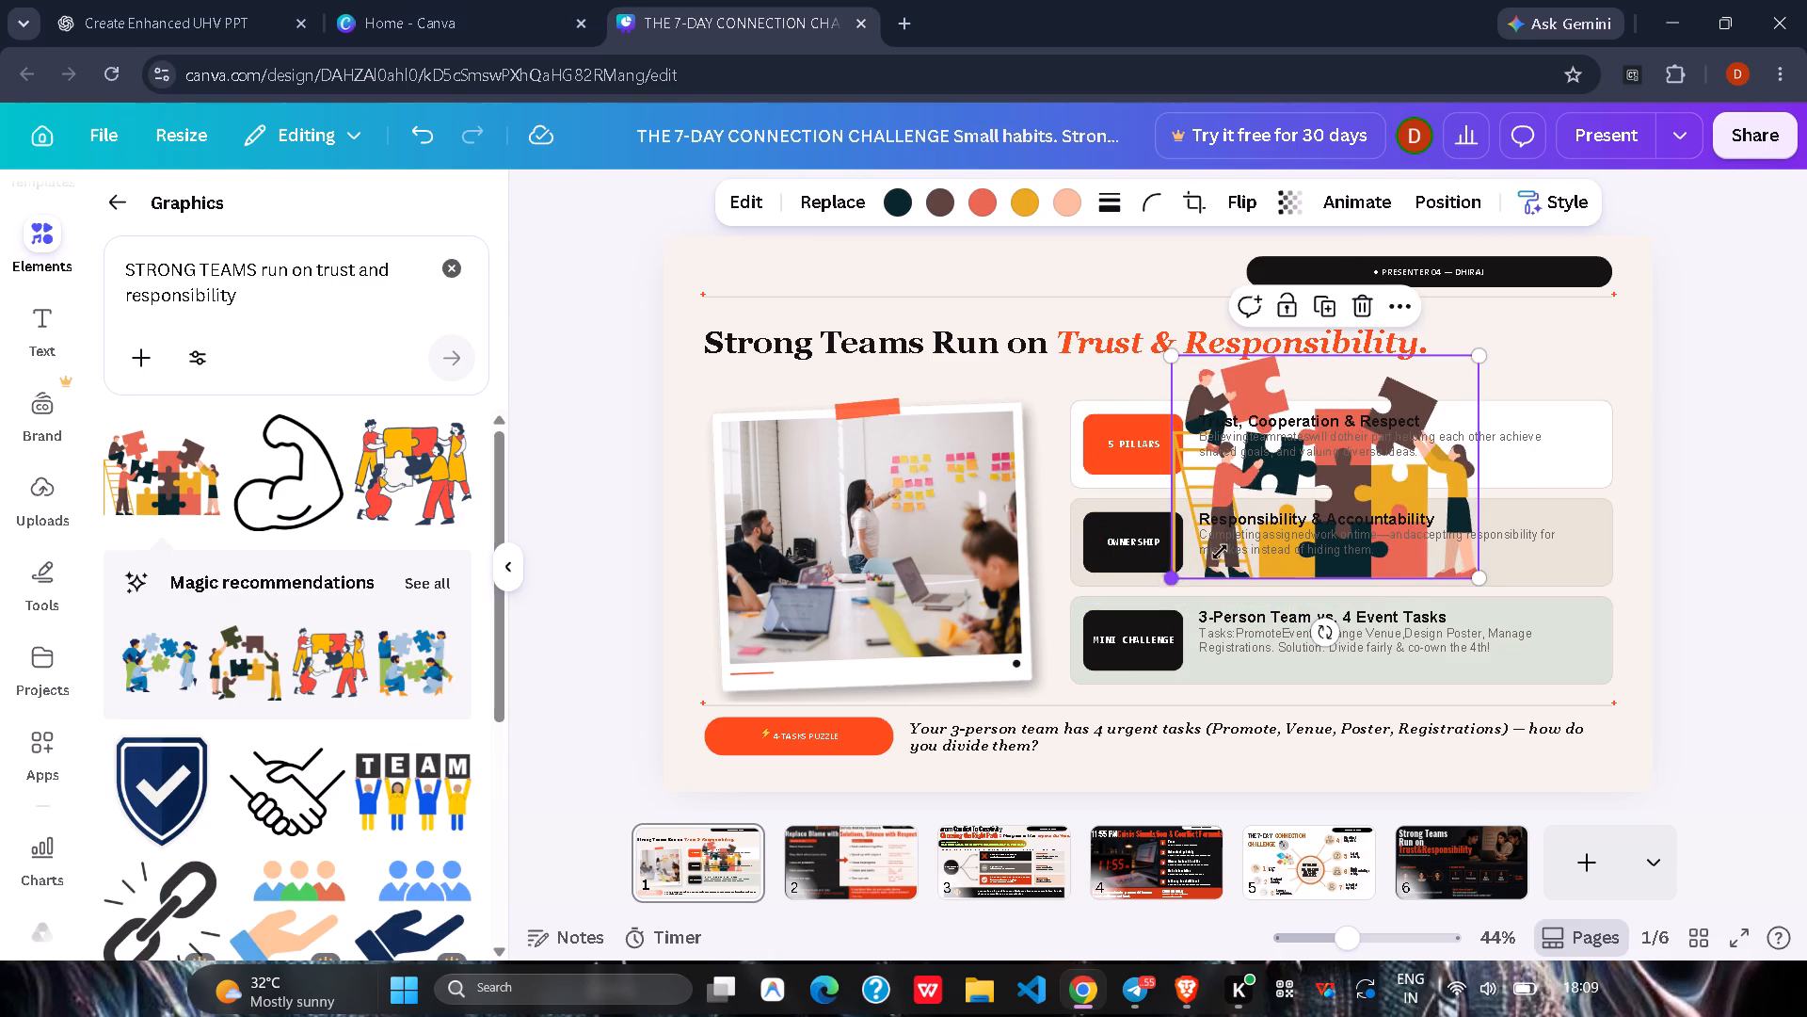
drag(1220, 552, 1363, 420)
drag(1420, 387, 1492, 335)
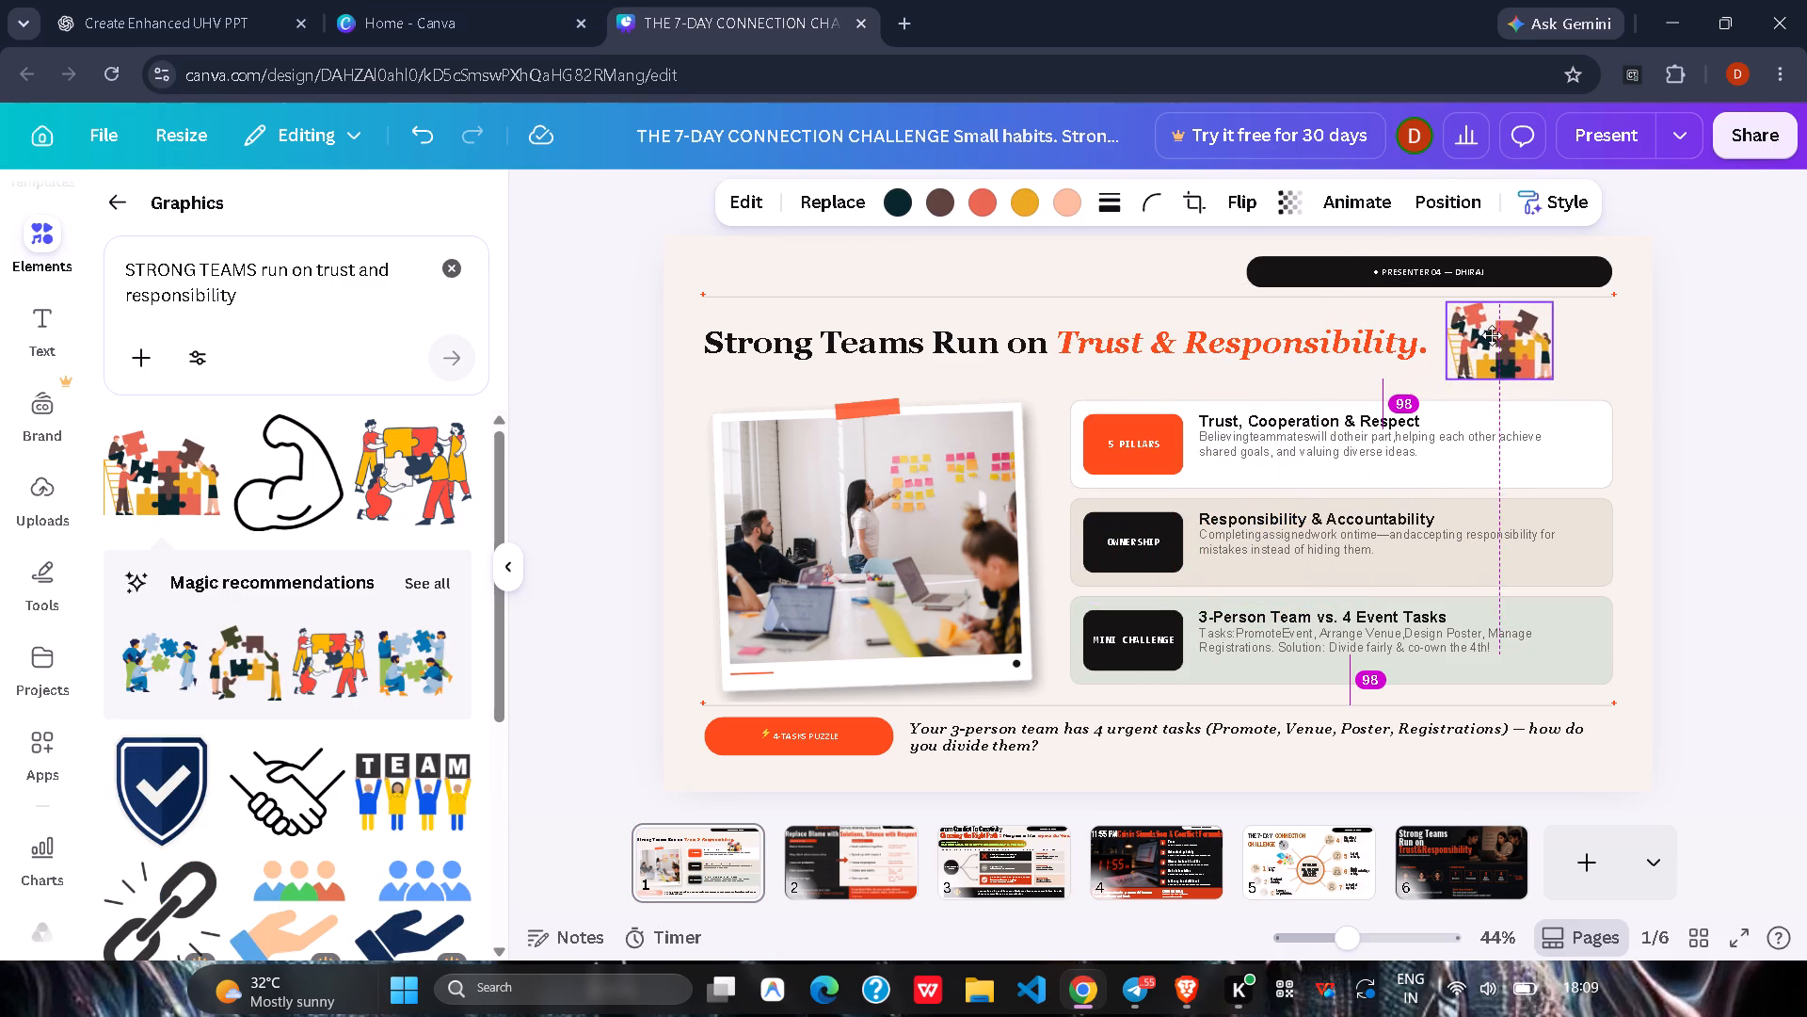
drag(1492, 335, 1487, 335)
click(1692, 372)
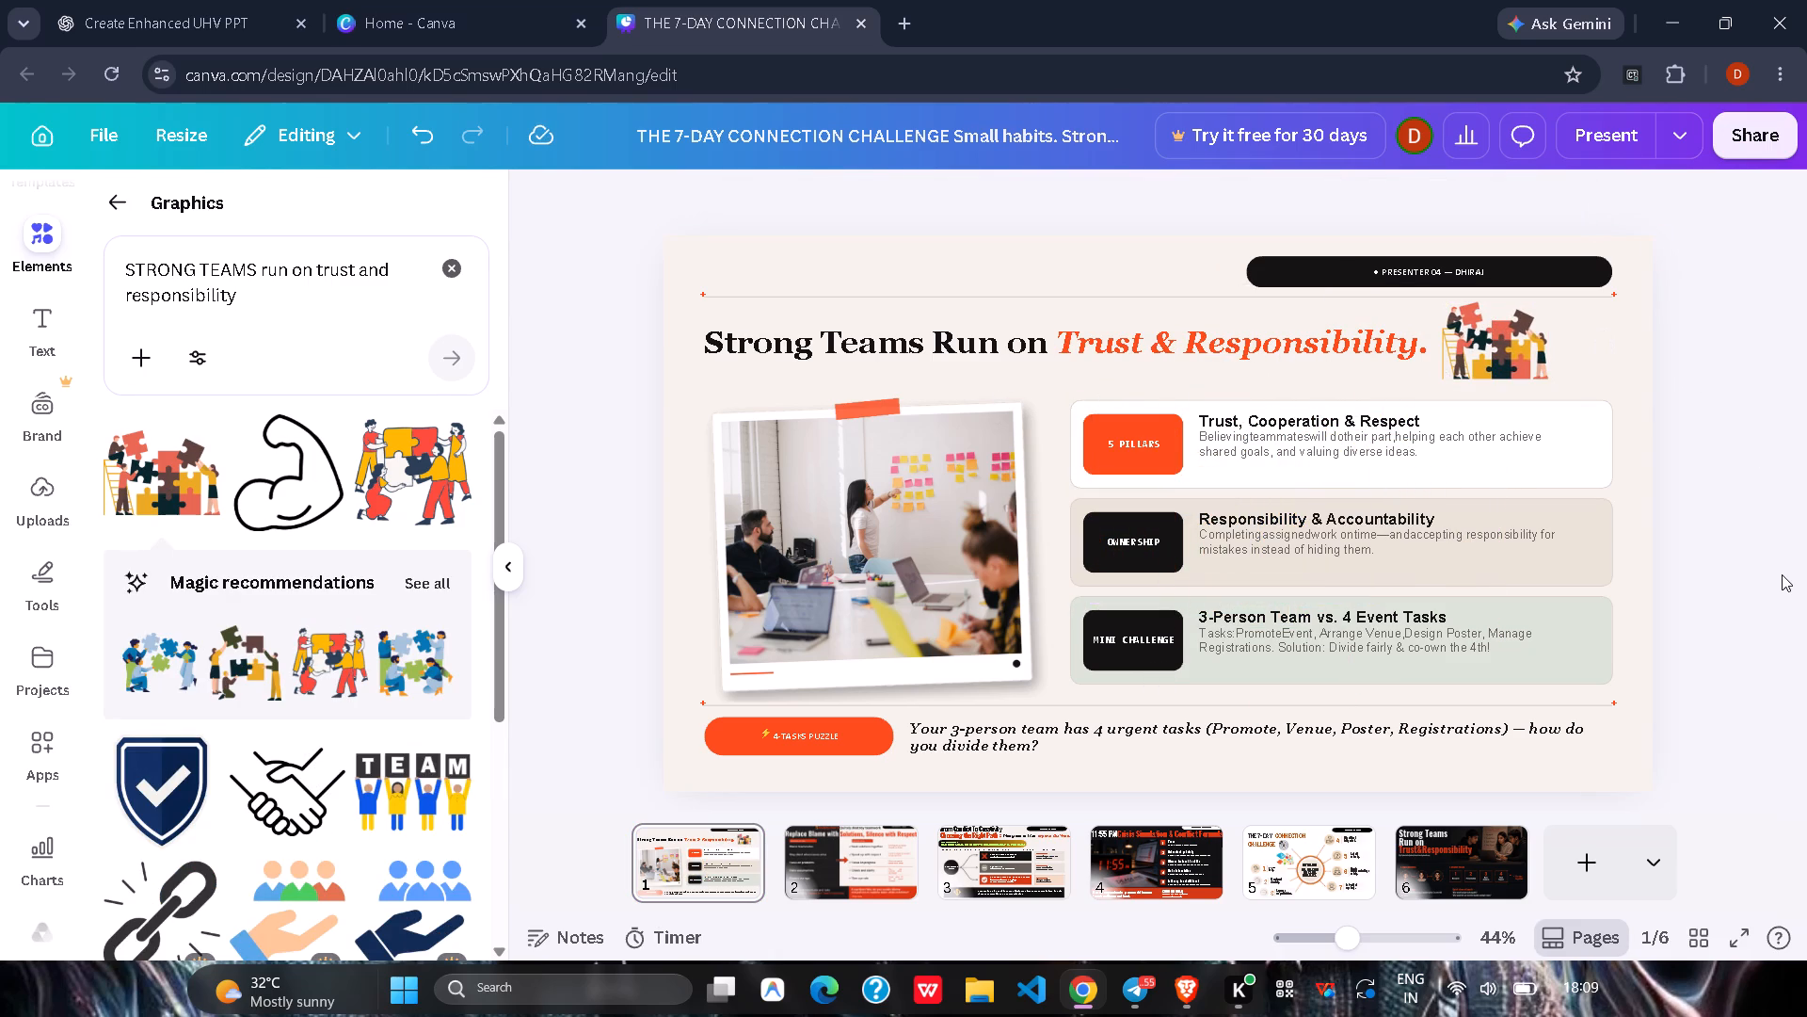
Make the puzzle illustration slightly smaller and nudge it close to the end of the heading, below the divider line.
click(1508, 359)
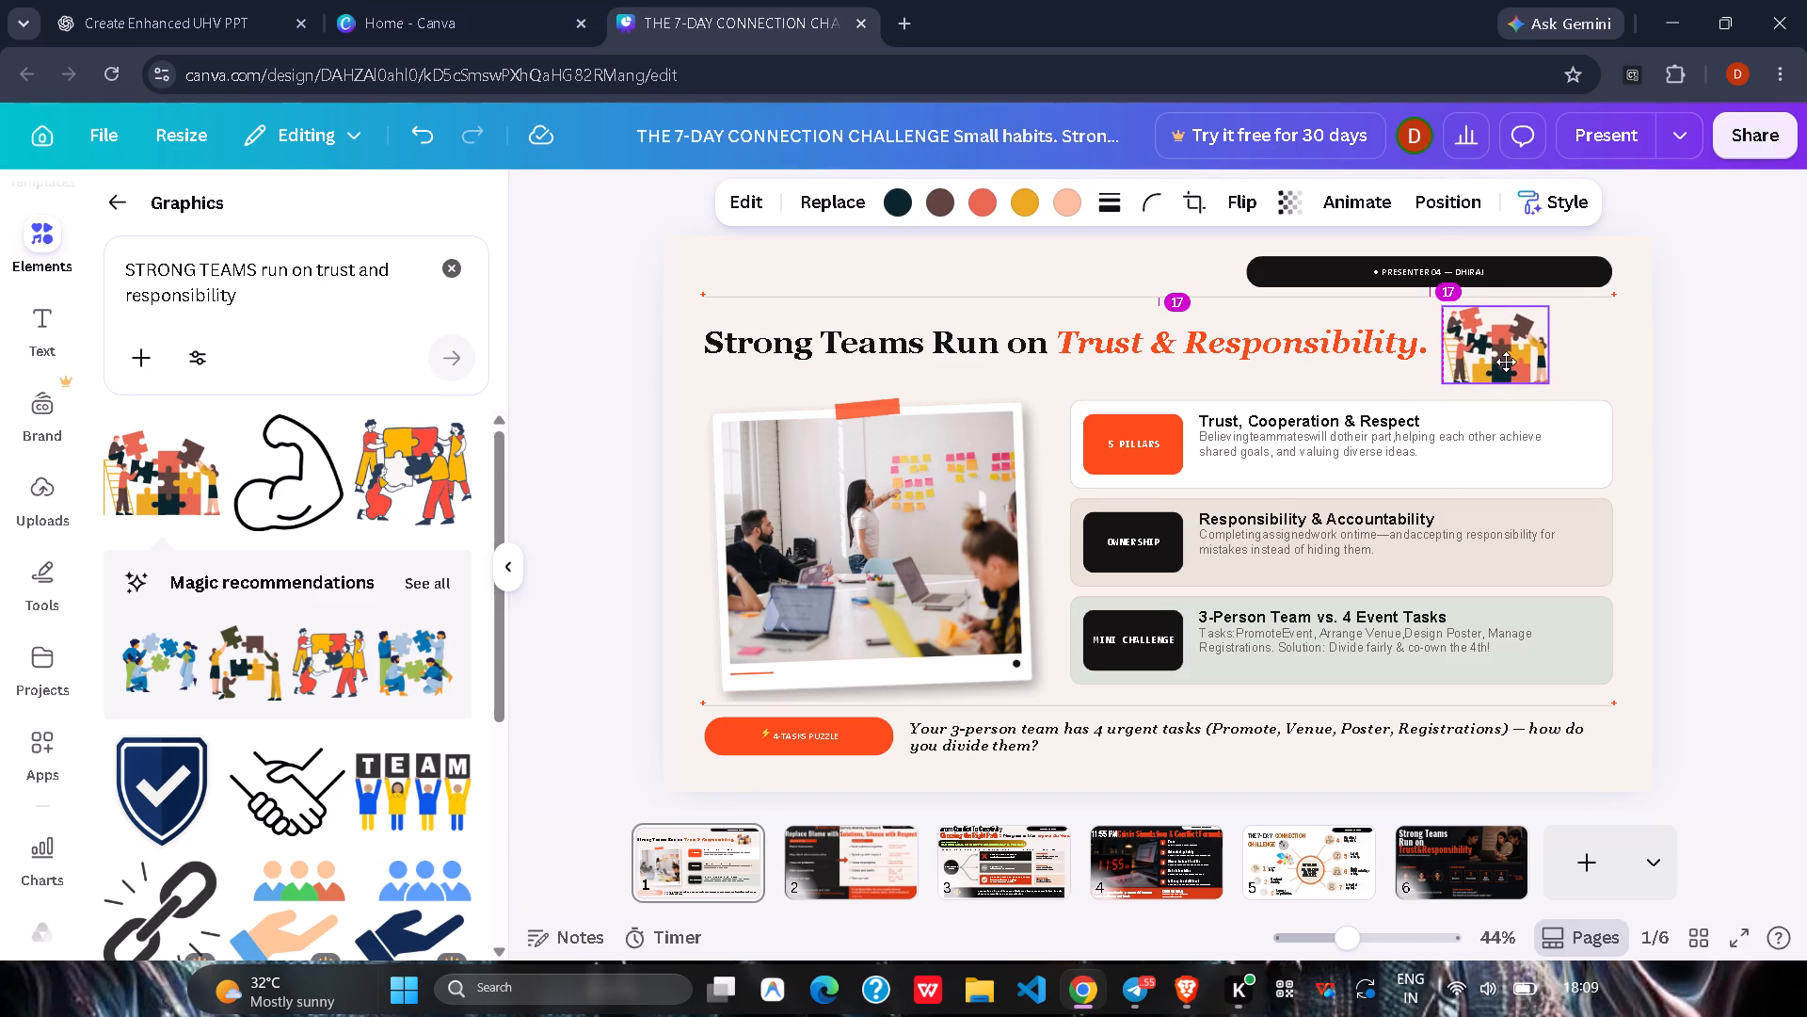
drag(1447, 377, 1458, 374)
click(1724, 368)
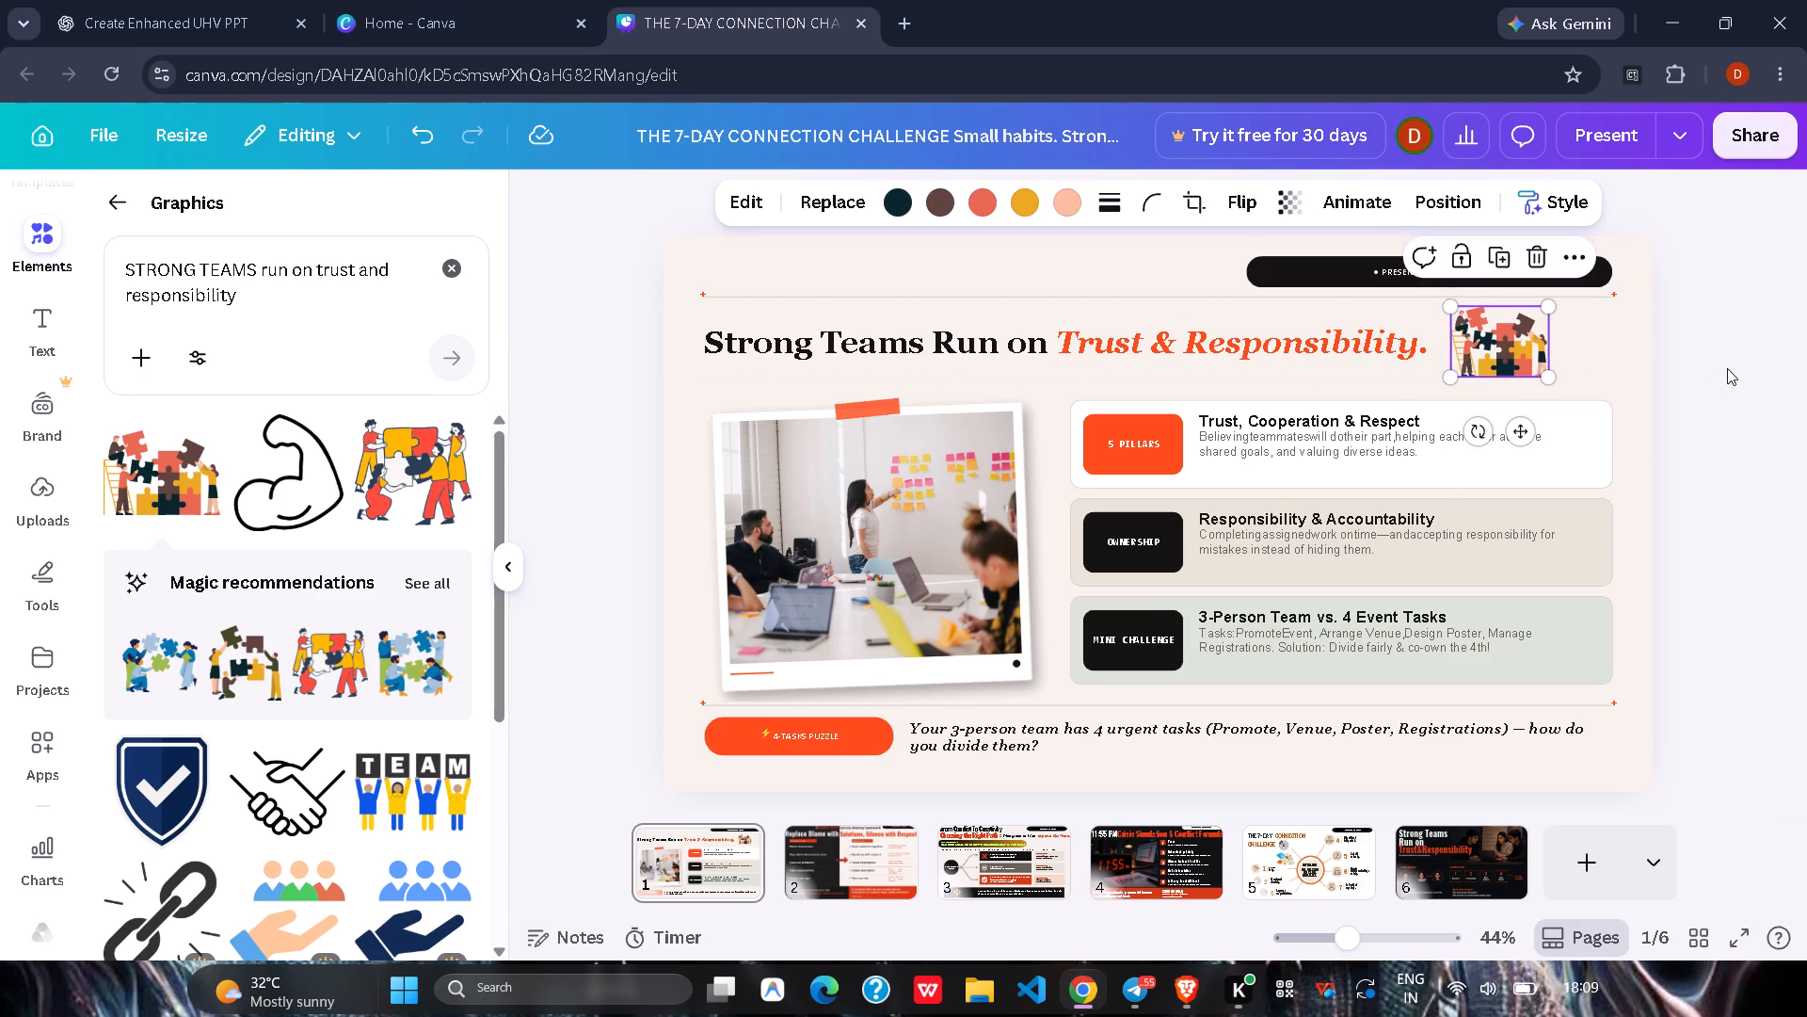
click(1493, 353)
click(1744, 389)
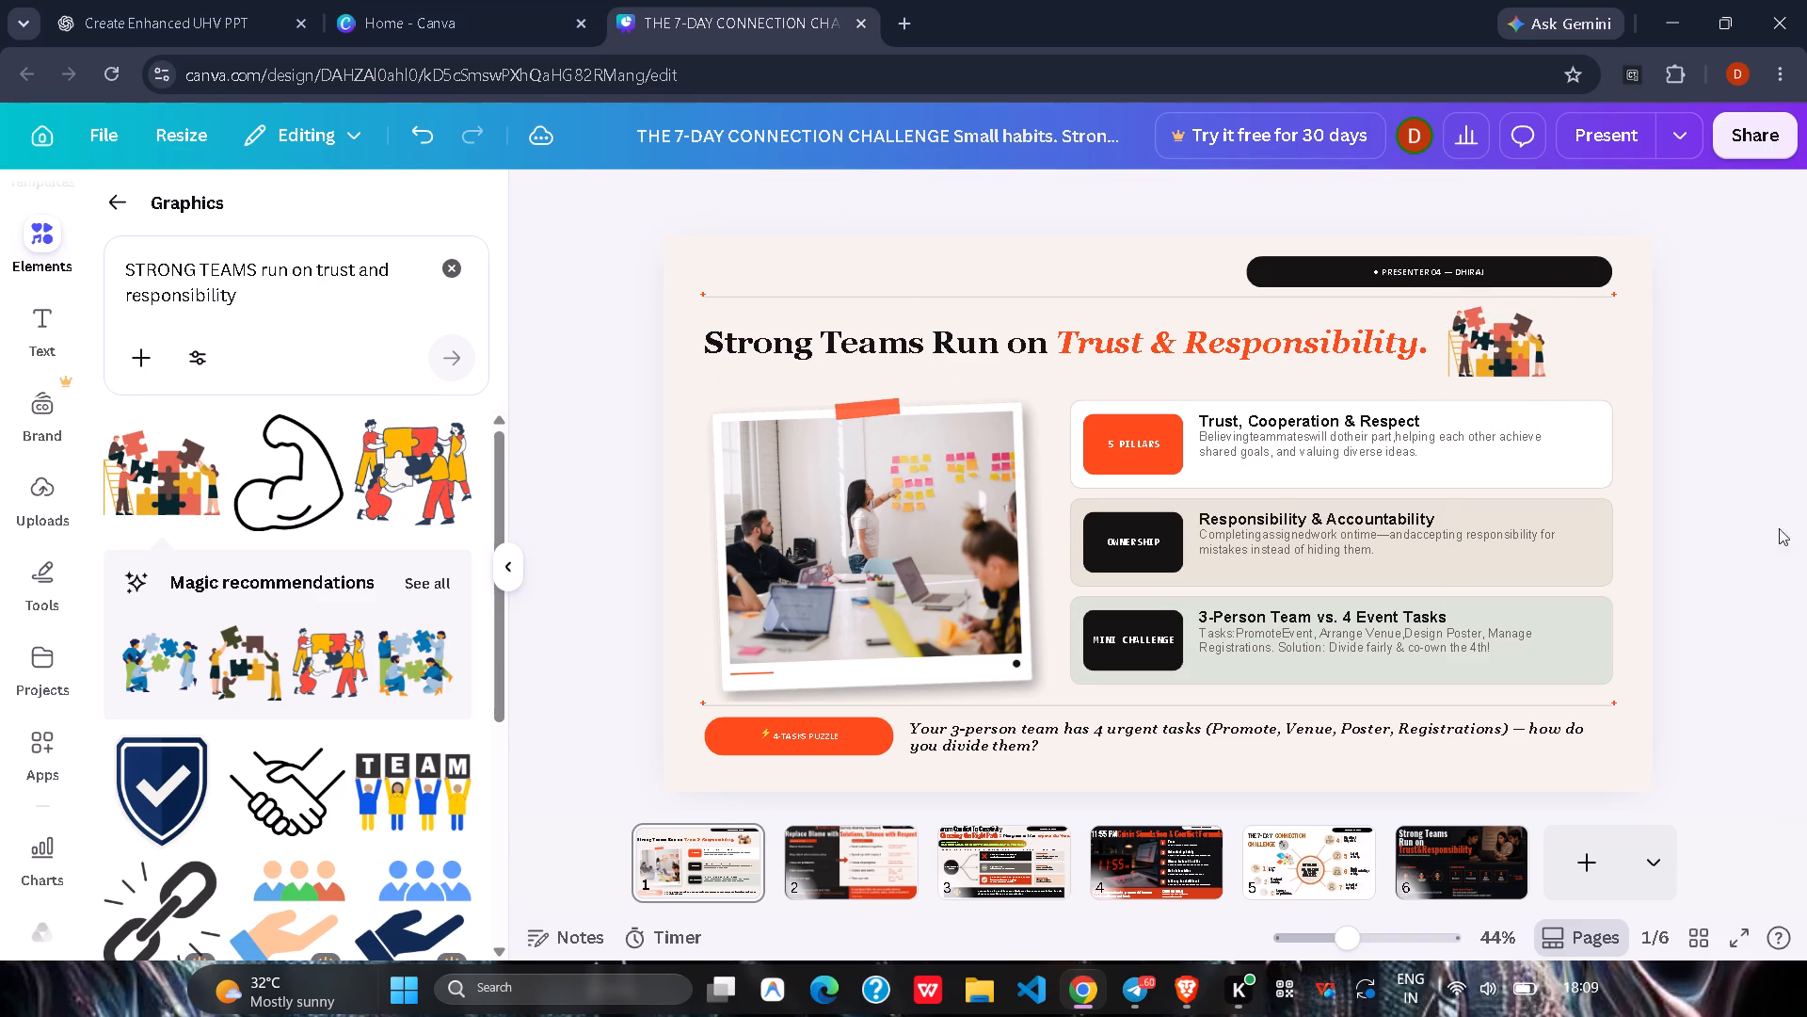
drag(1494, 353, 1484, 347)
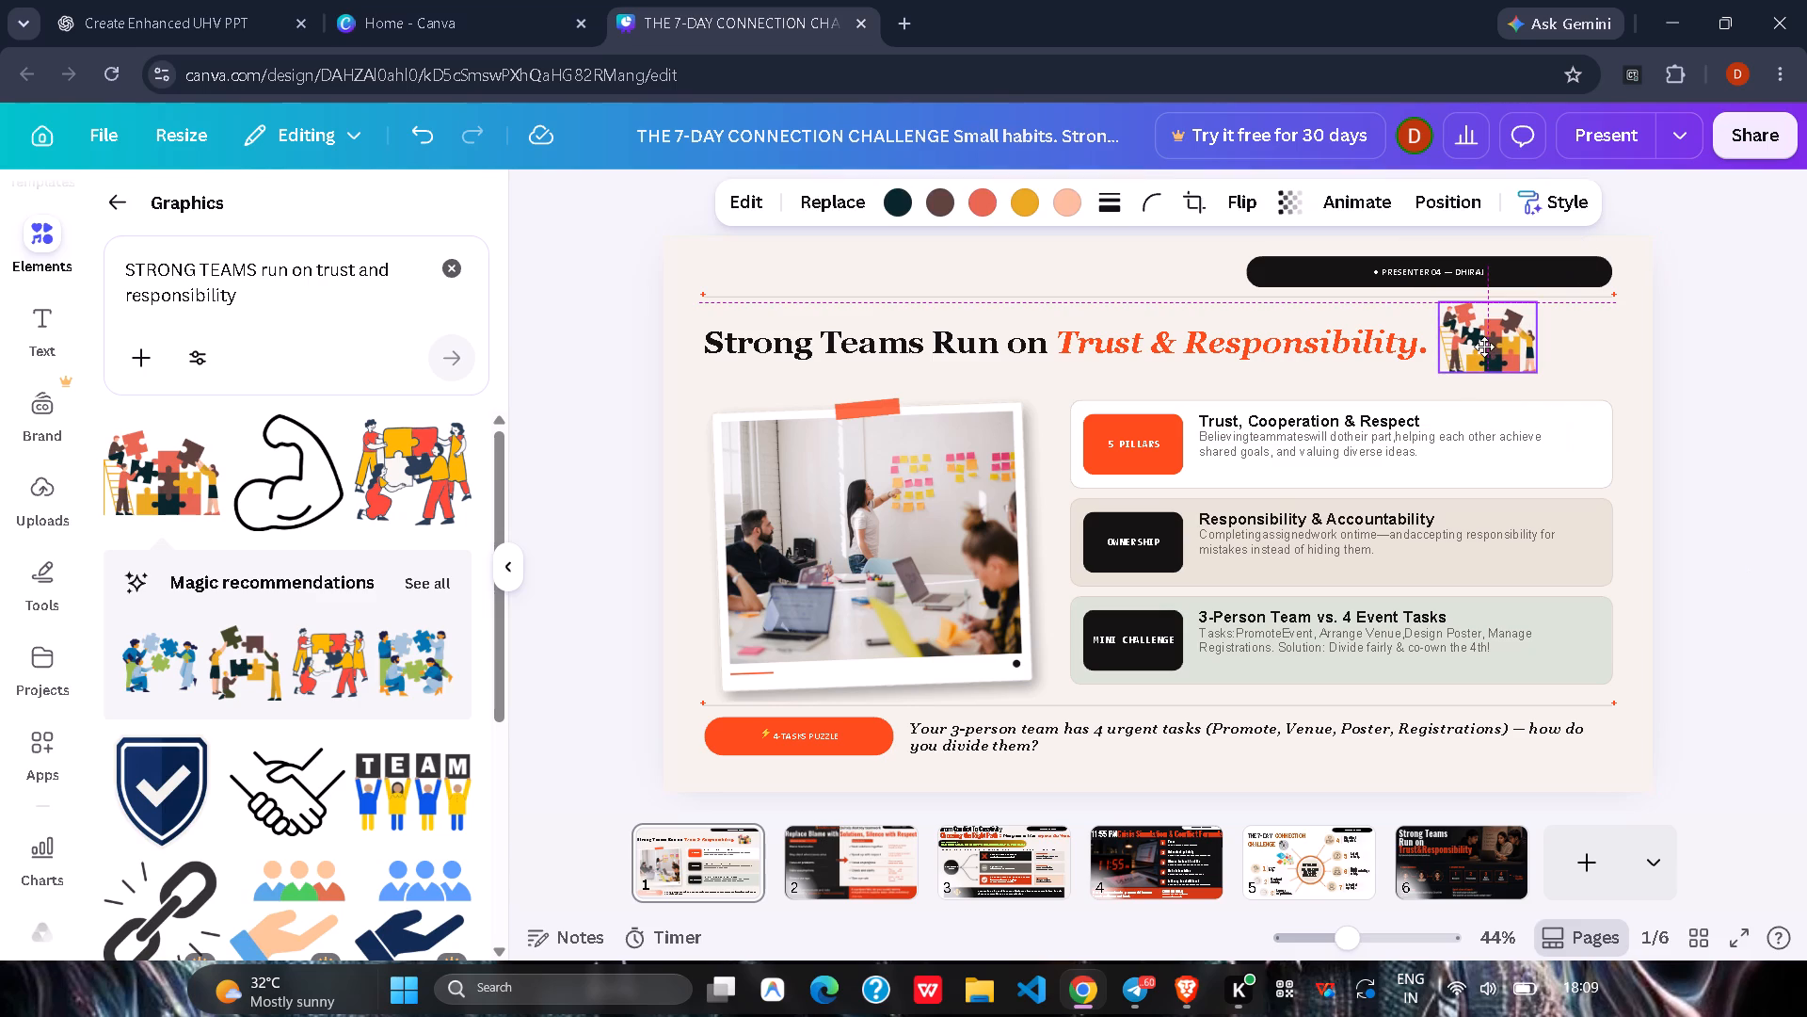
drag(1484, 347, 1484, 349)
click(1725, 391)
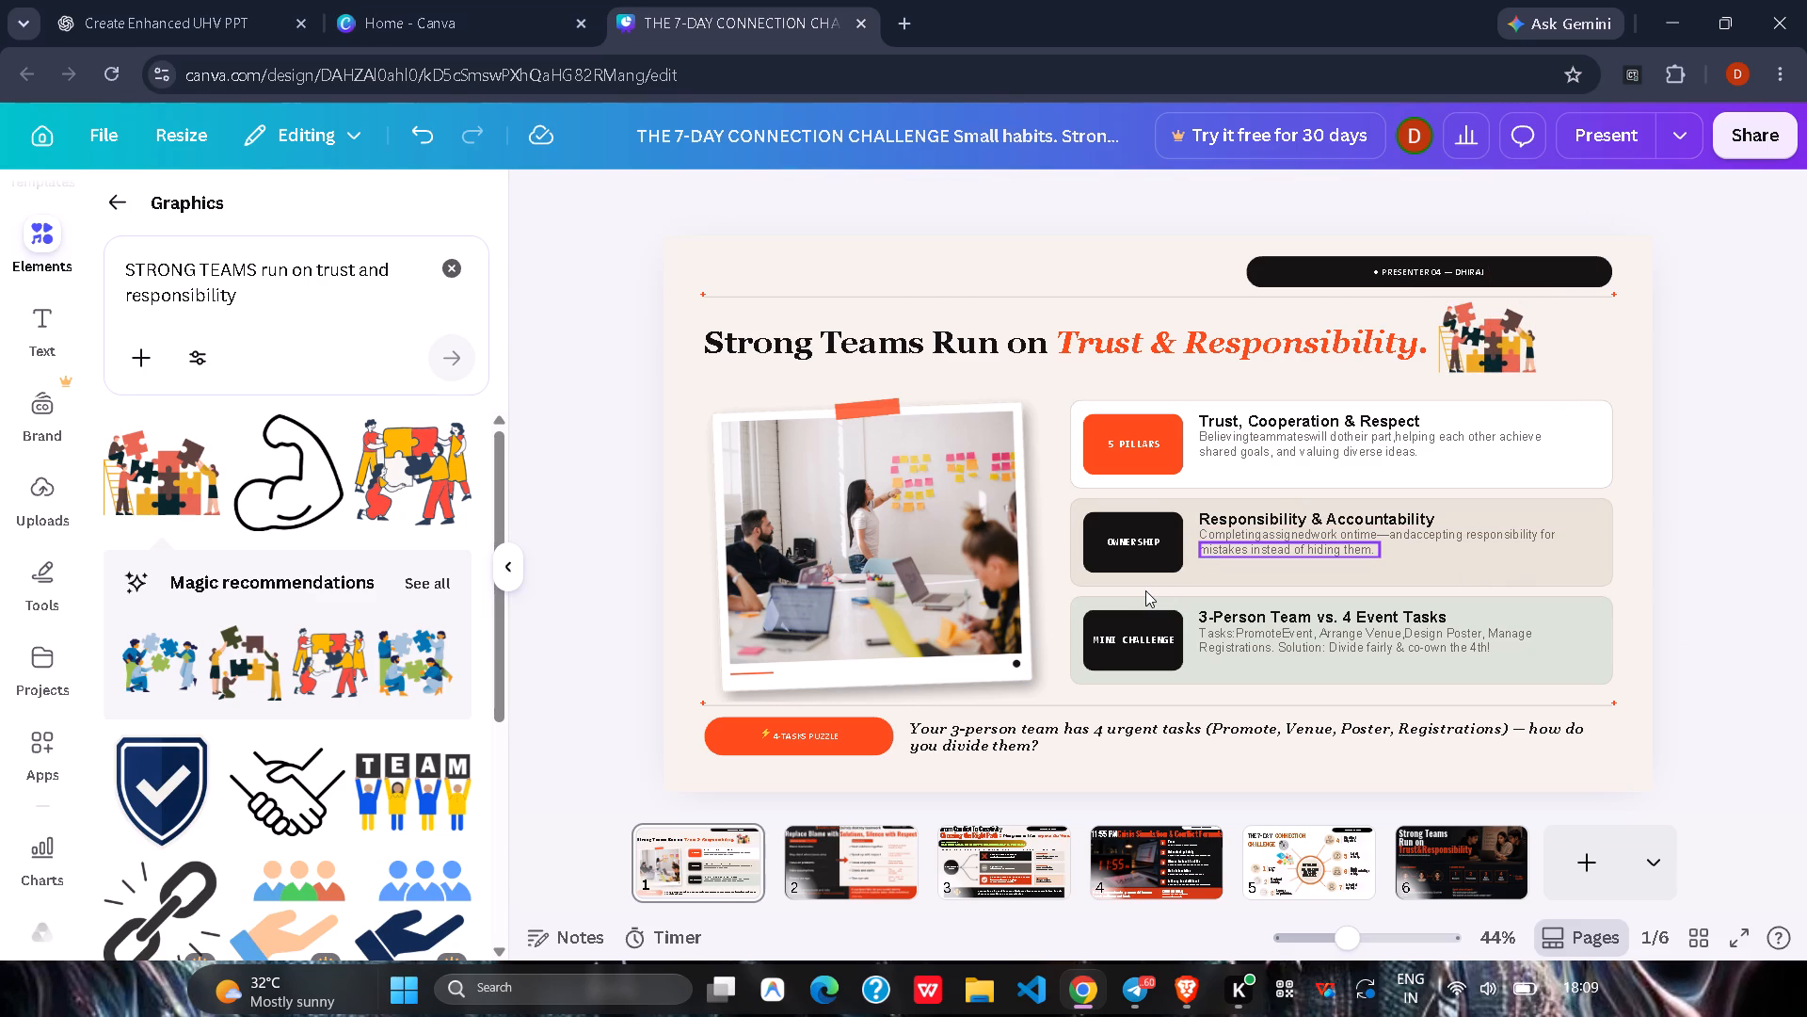
Reduce the puzzle illustration a little more and settle it level with the heading, just after its final word.
drag(1488, 345, 1557, 339)
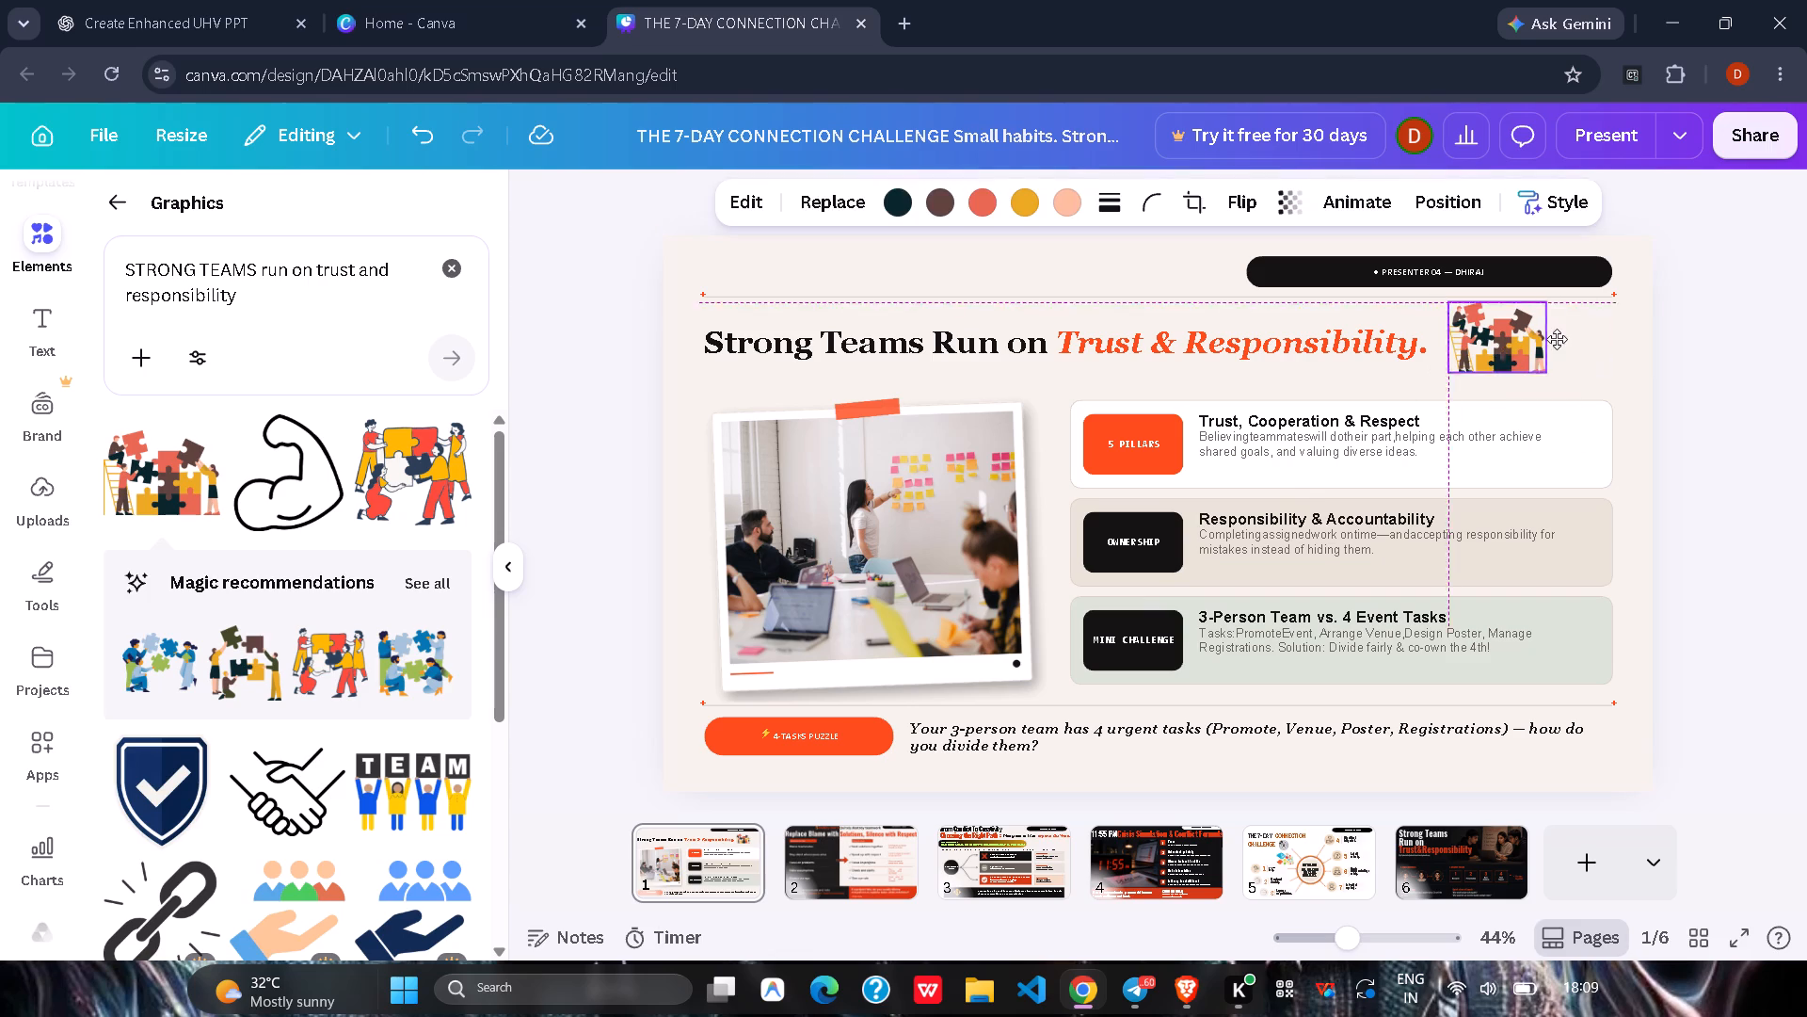
drag(1557, 339, 1498, 342)
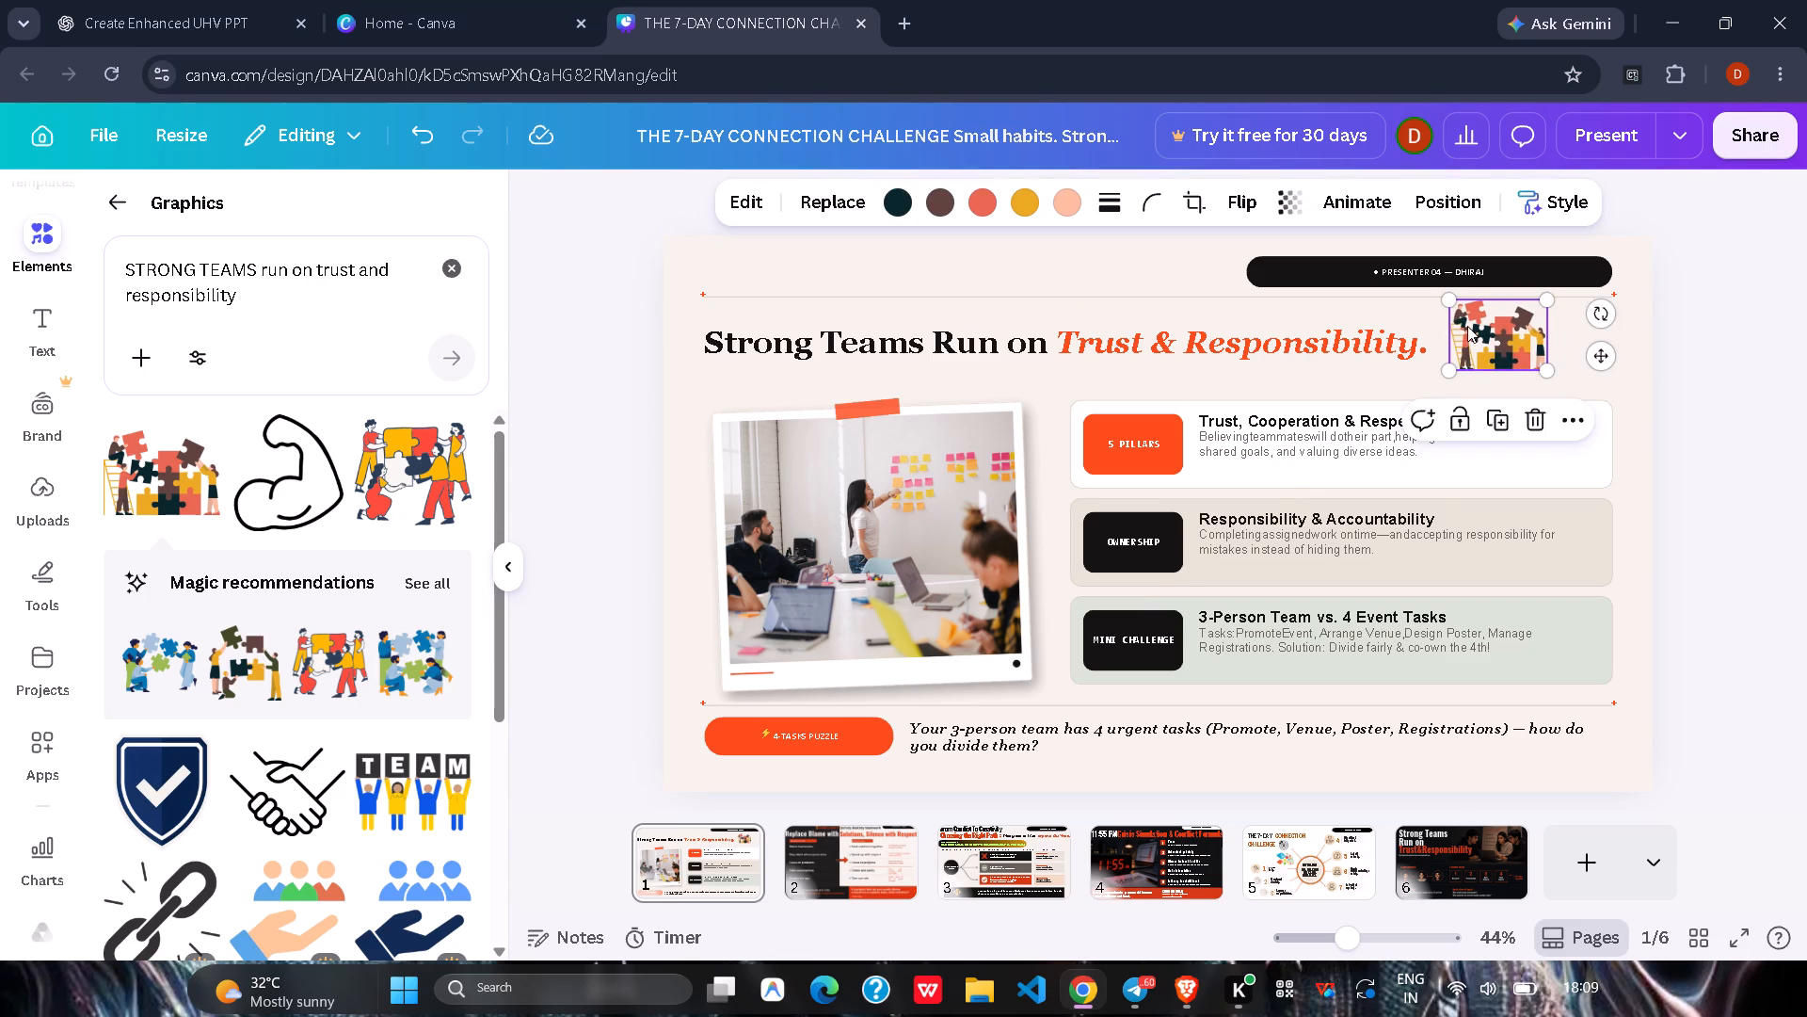
drag(1455, 303, 1455, 317)
click(1731, 380)
drag(1507, 340, 1493, 342)
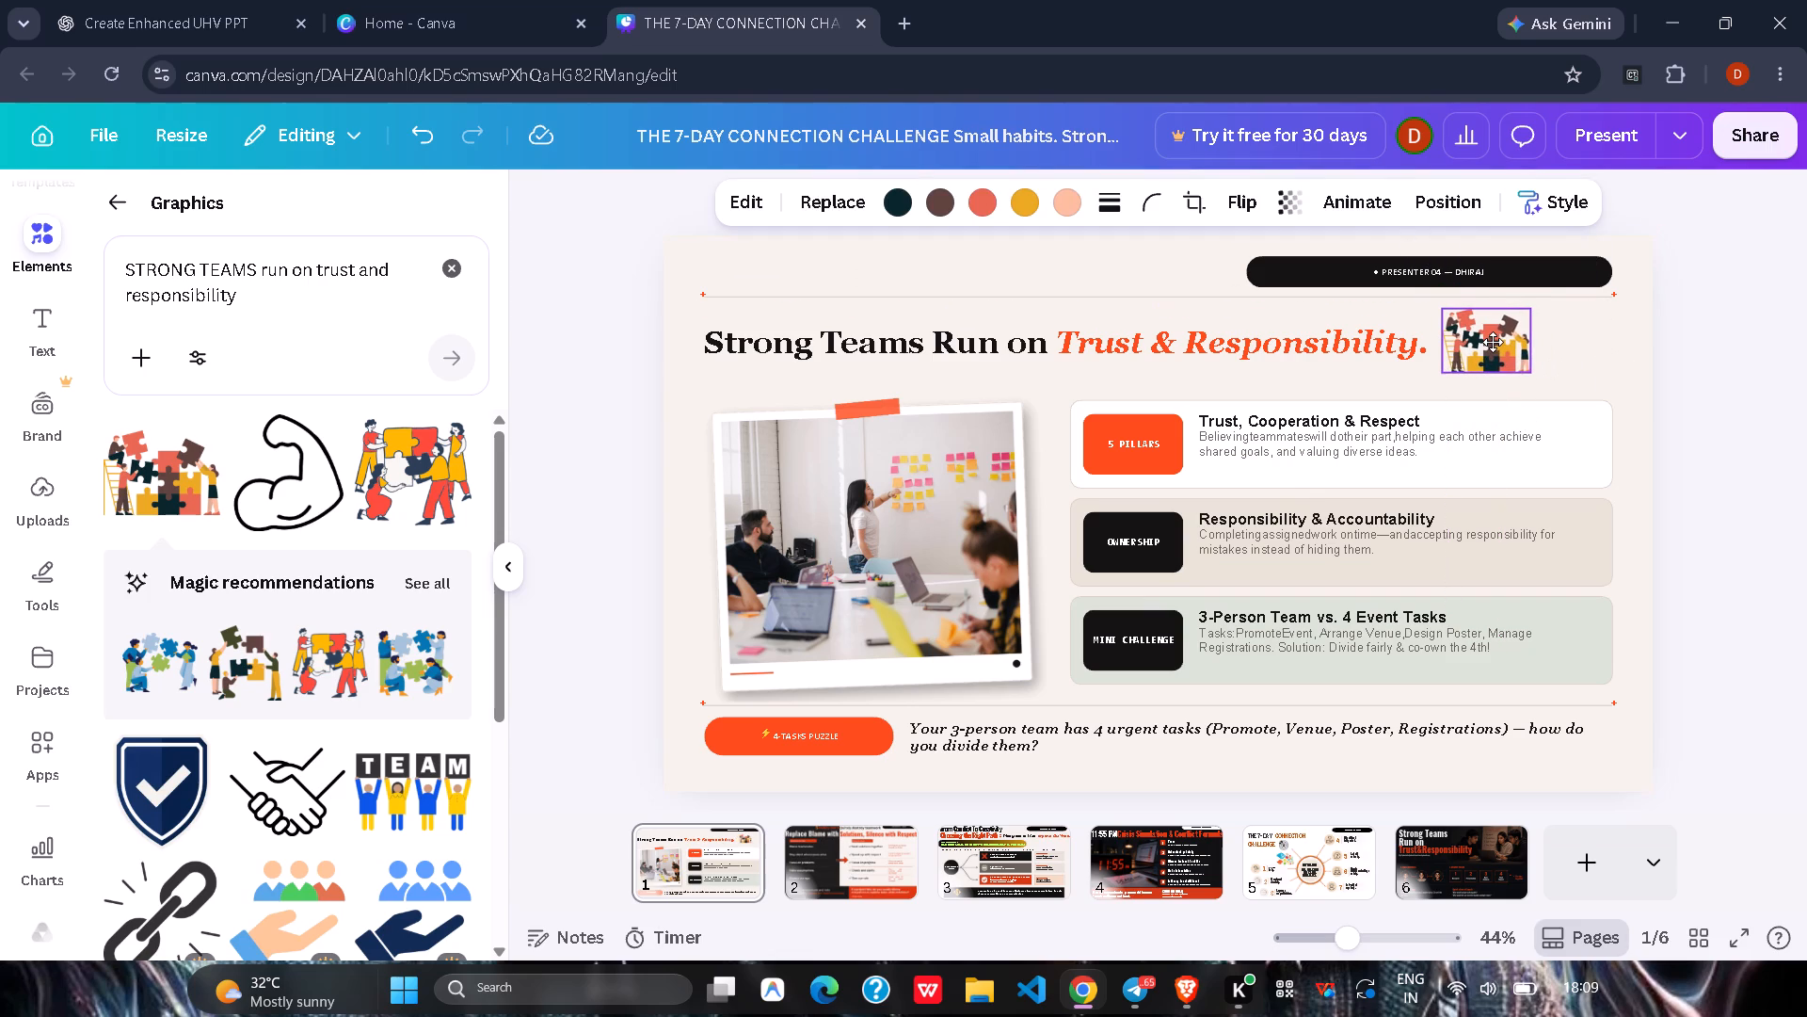
Nudge the puzzle illustration slightly upward beside the end of the slide 1 heading, just below the divider line, and deselect it.
drag(1493, 342, 1493, 340)
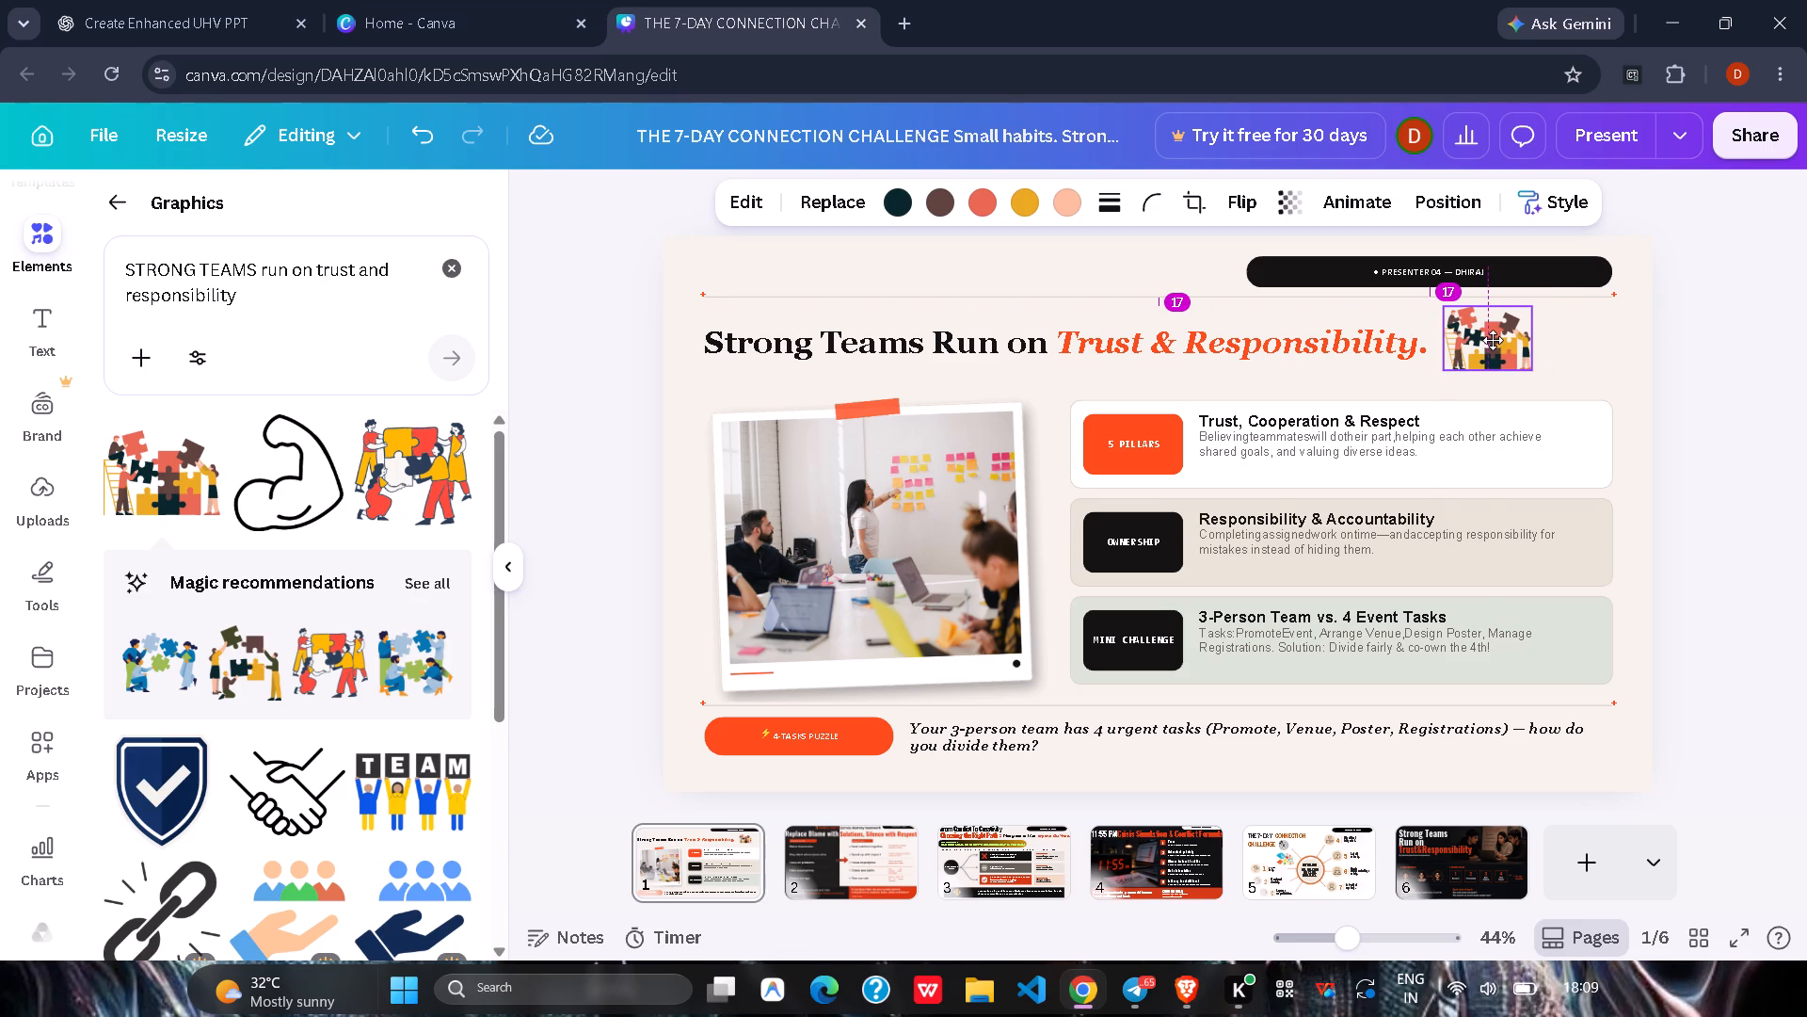
drag(1493, 340, 1490, 336)
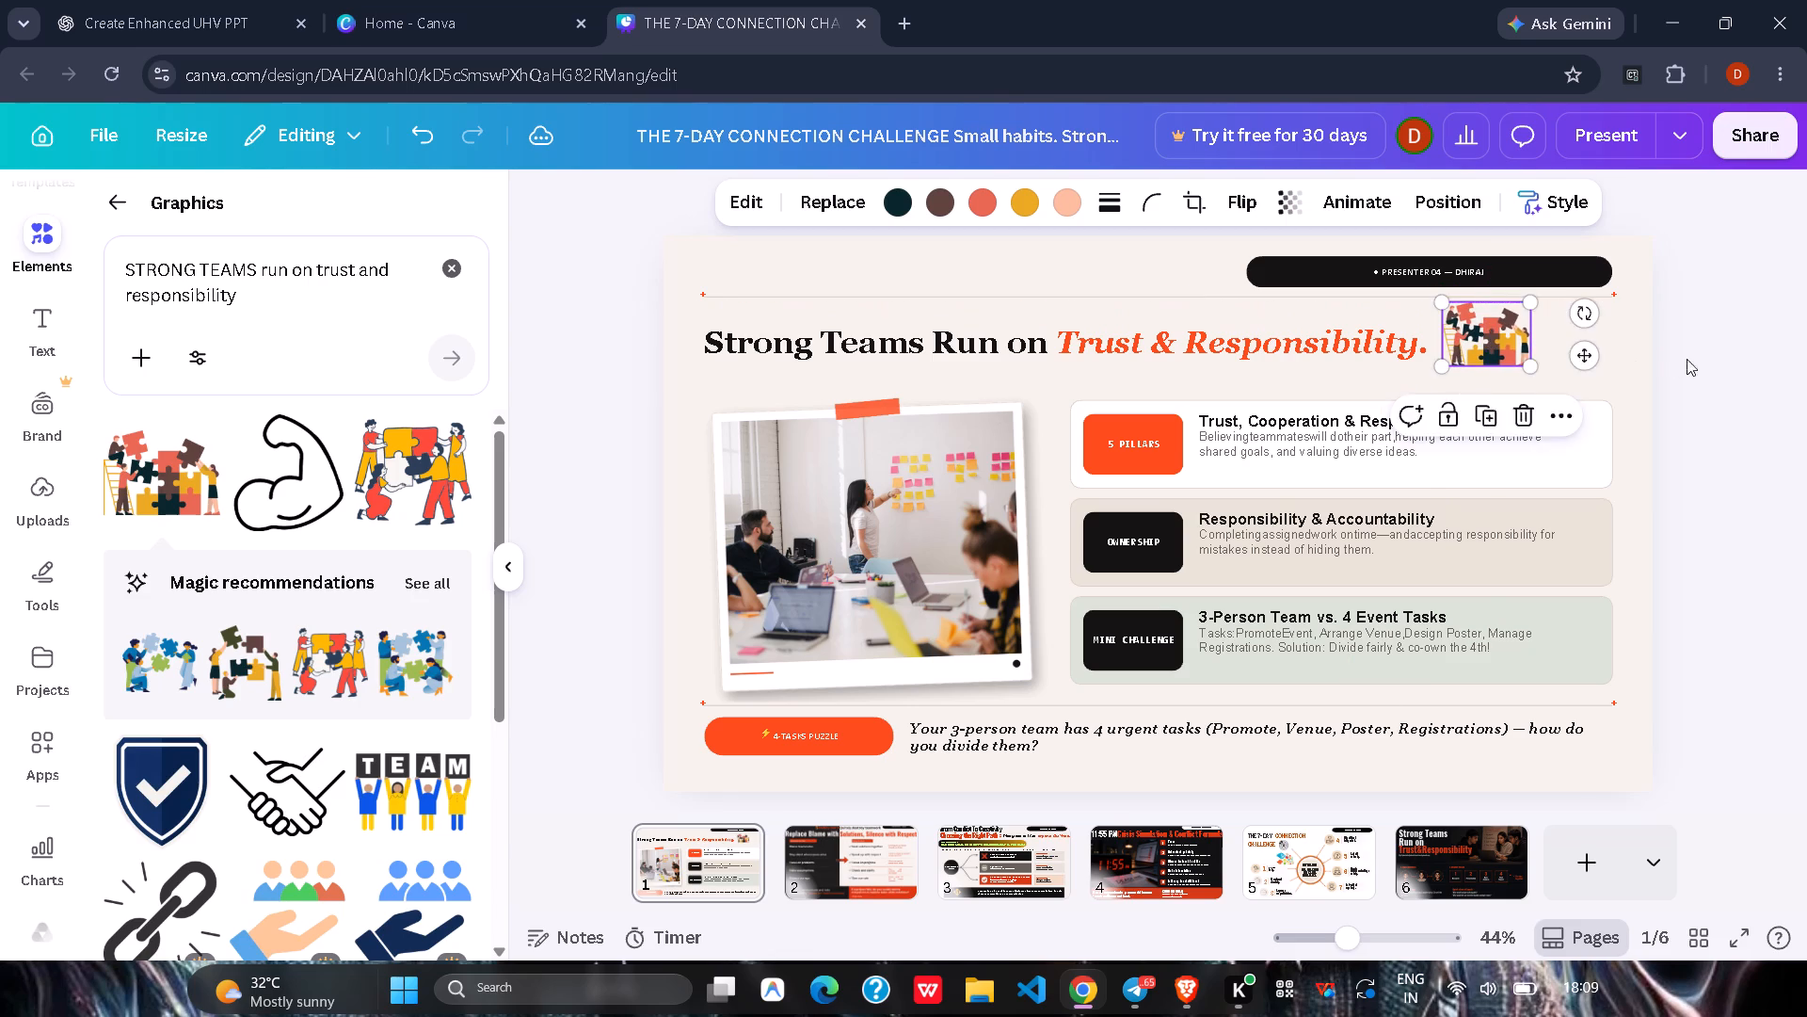
click(1690, 359)
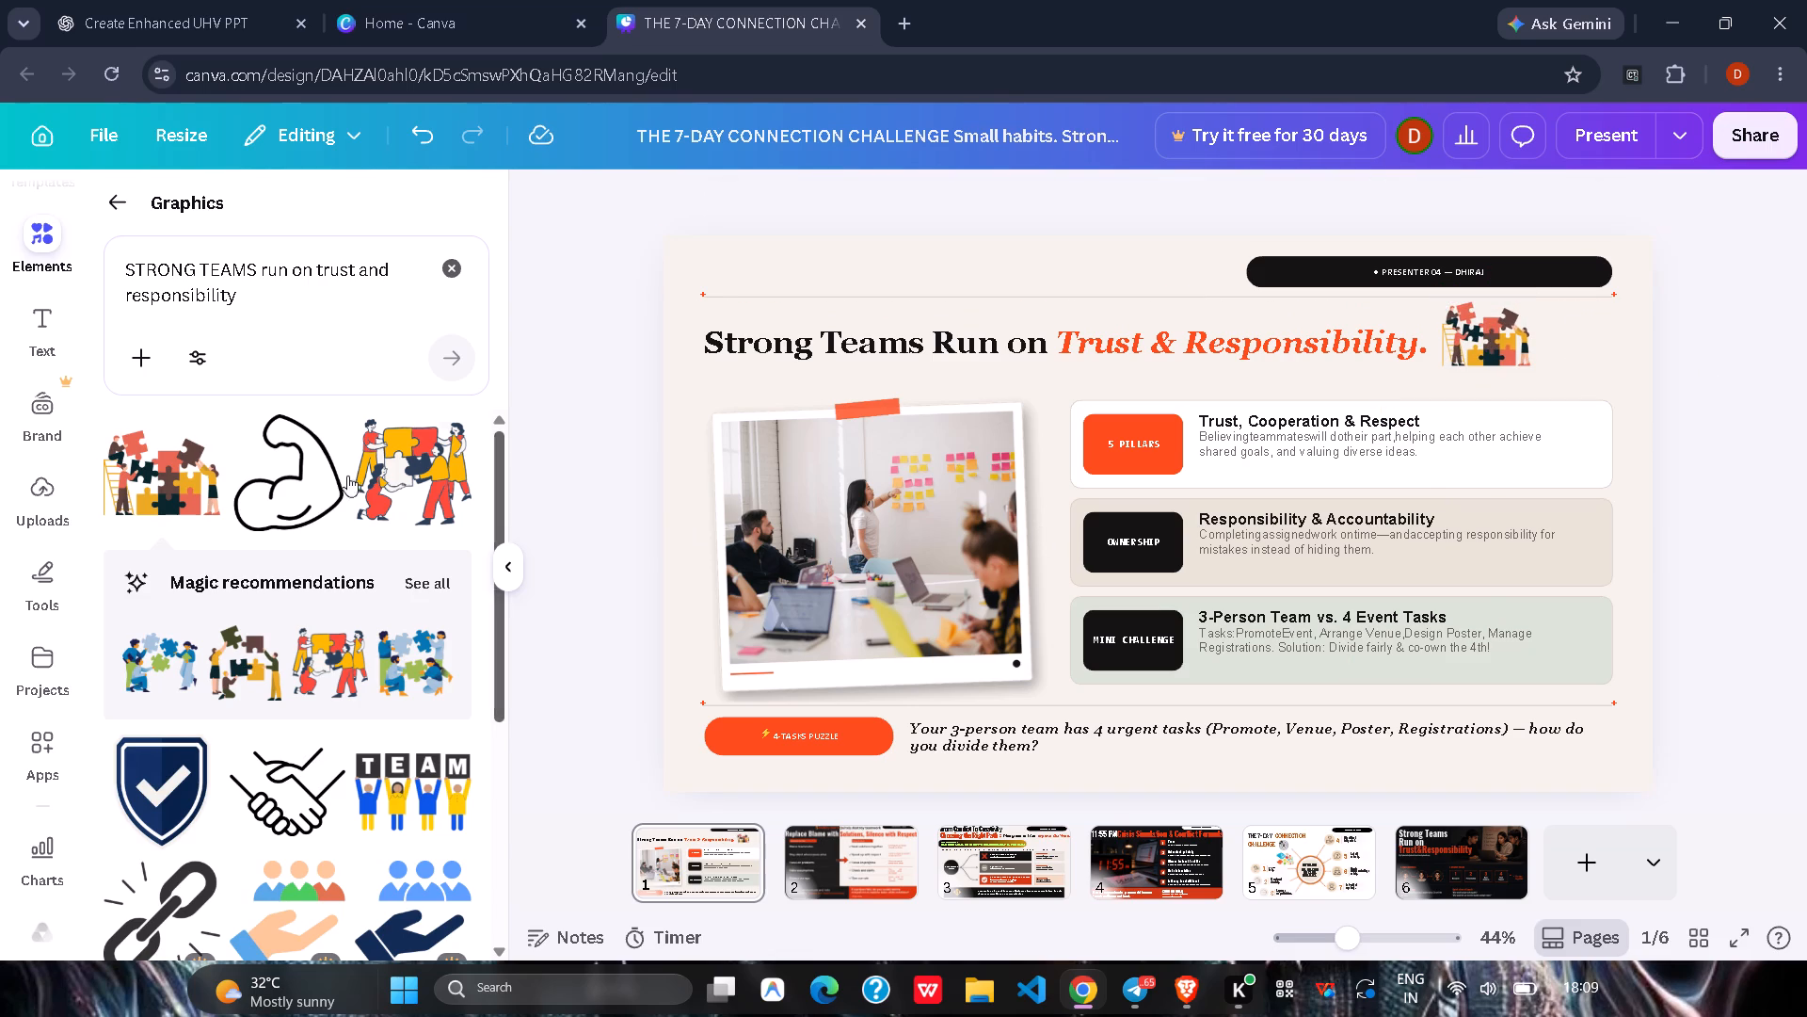
Look through the graphics results for "STRONG TEAMS run on trust and responsibility" for other illustrations that suit the teamwork slide.
scroll(304, 533, down, 8)
scroll(302, 528, up, 3)
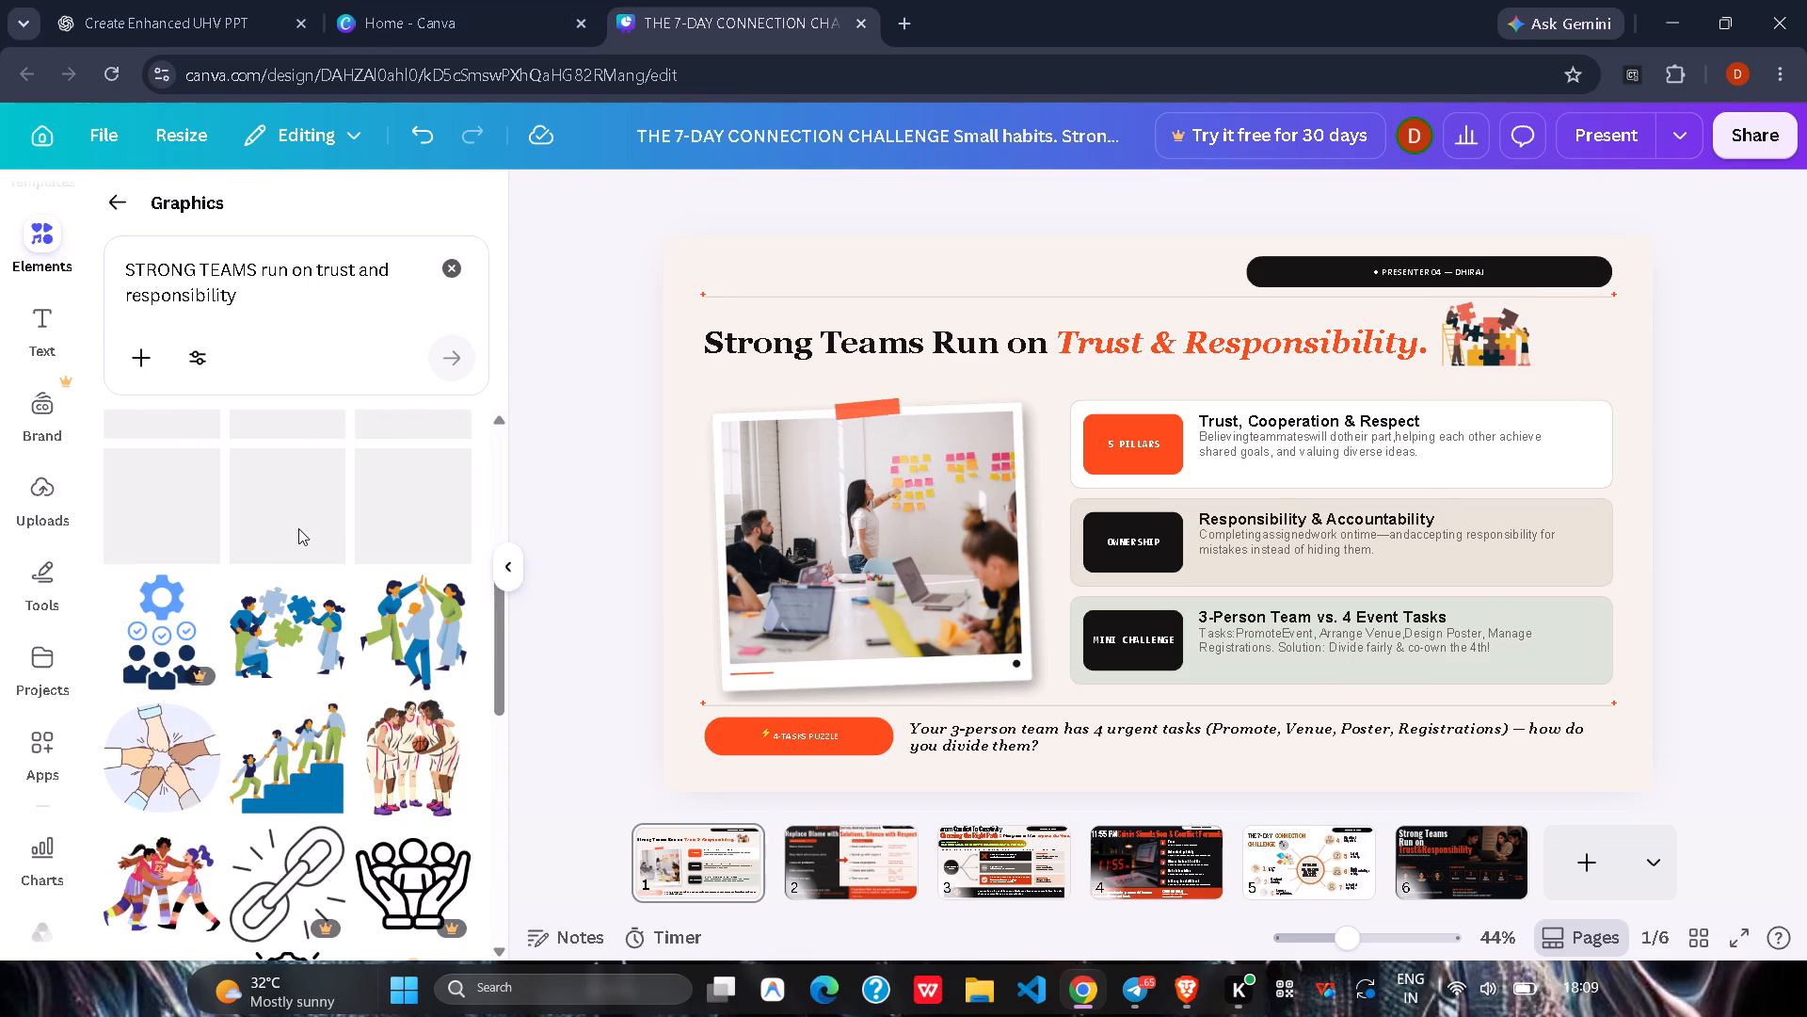
scroll(303, 721, up, 3)
scroll(325, 710, down, 4)
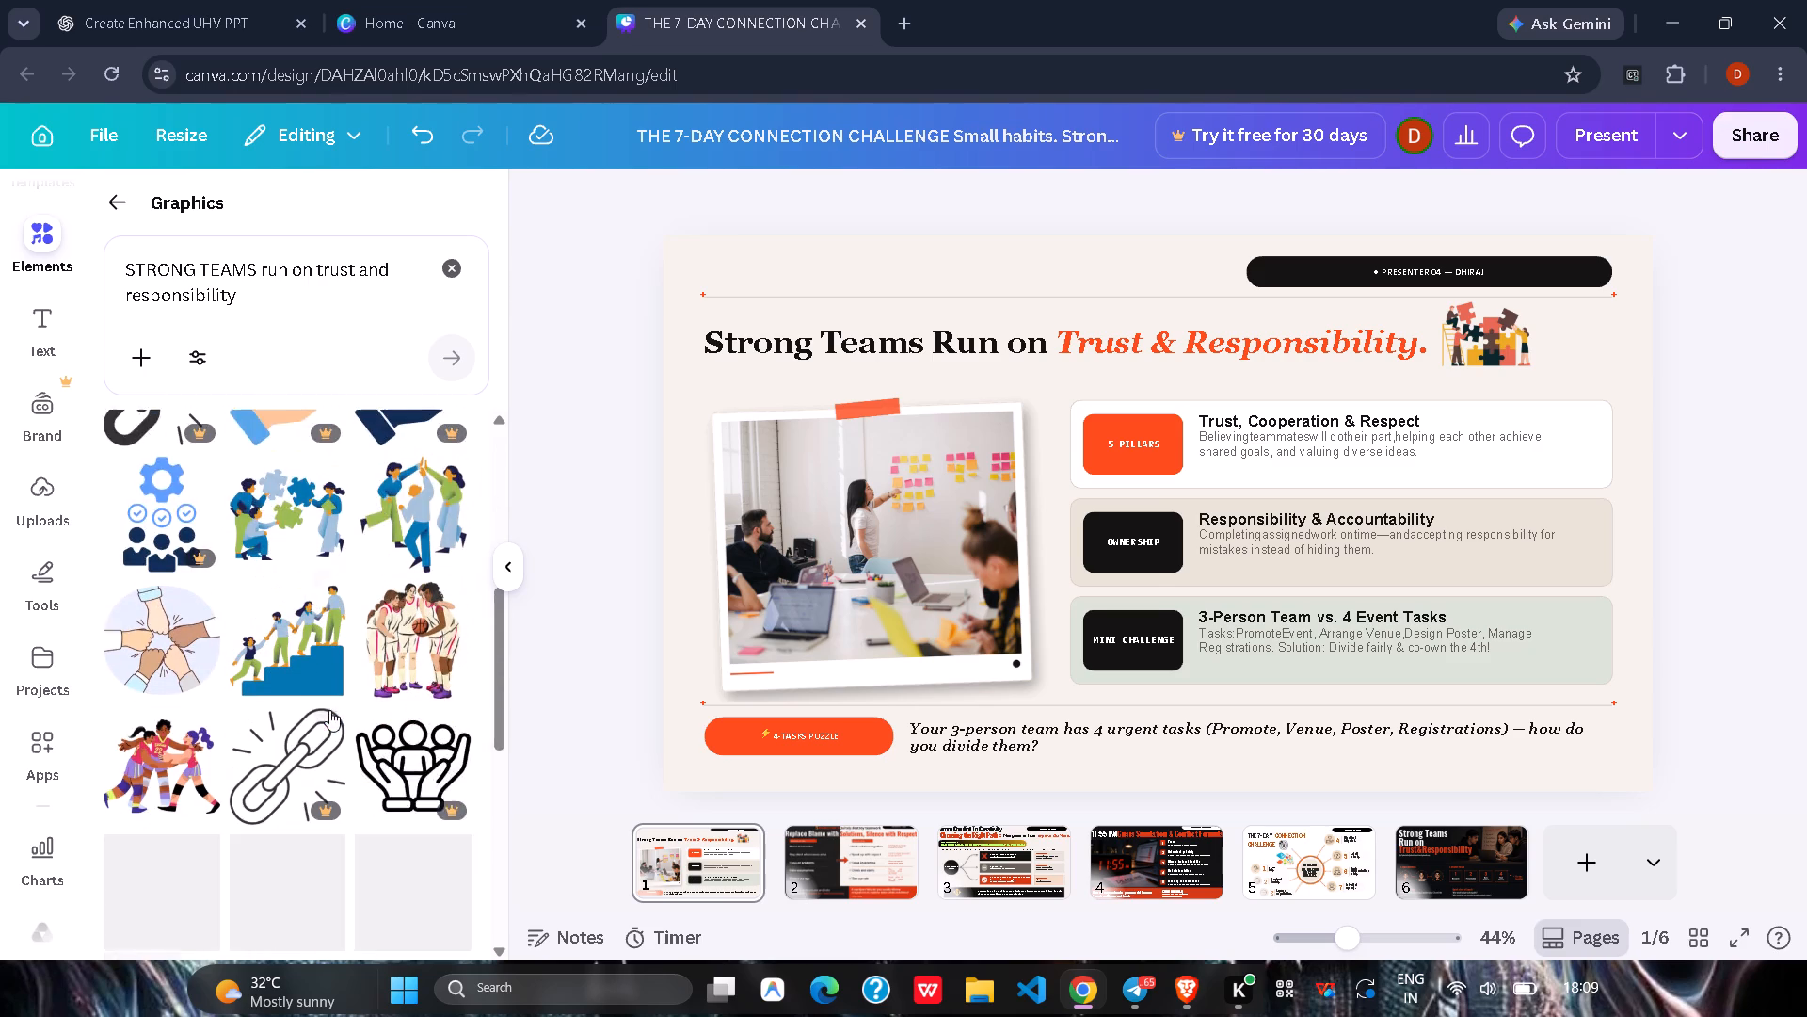
scroll(329, 706, down, 3)
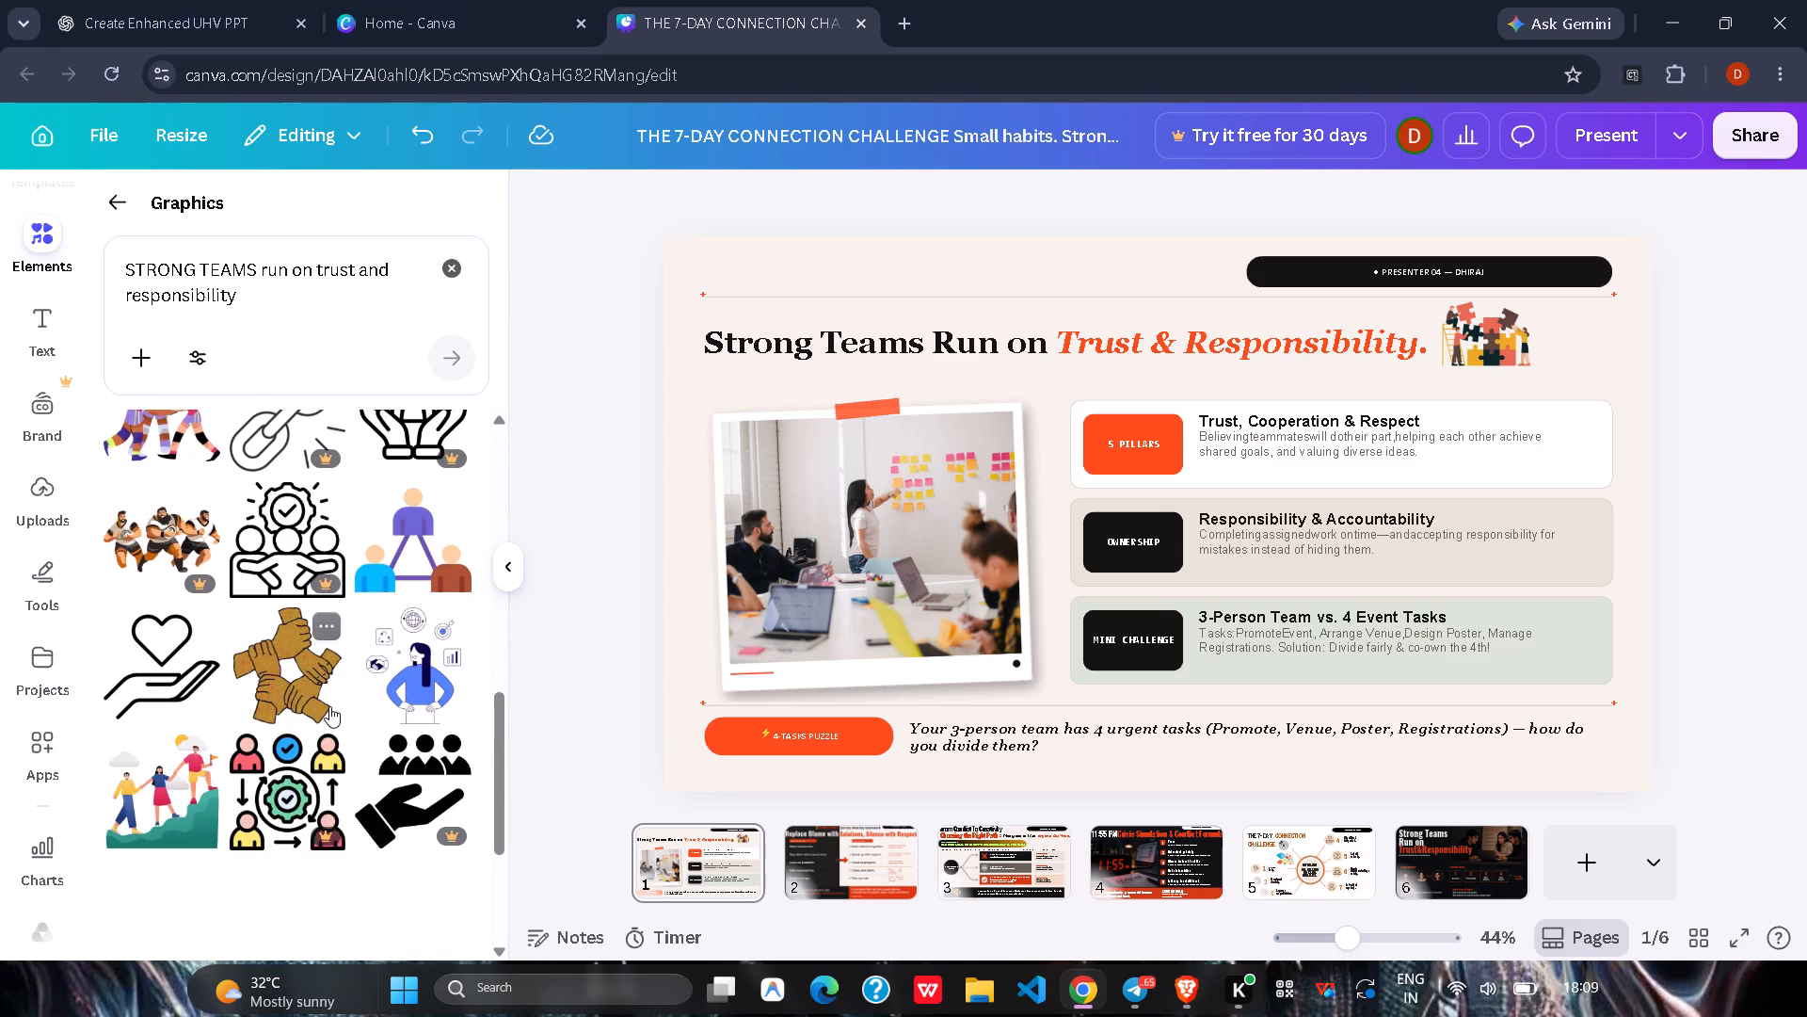
scroll(329, 706, down, 2)
scroll(329, 706, up, 1)
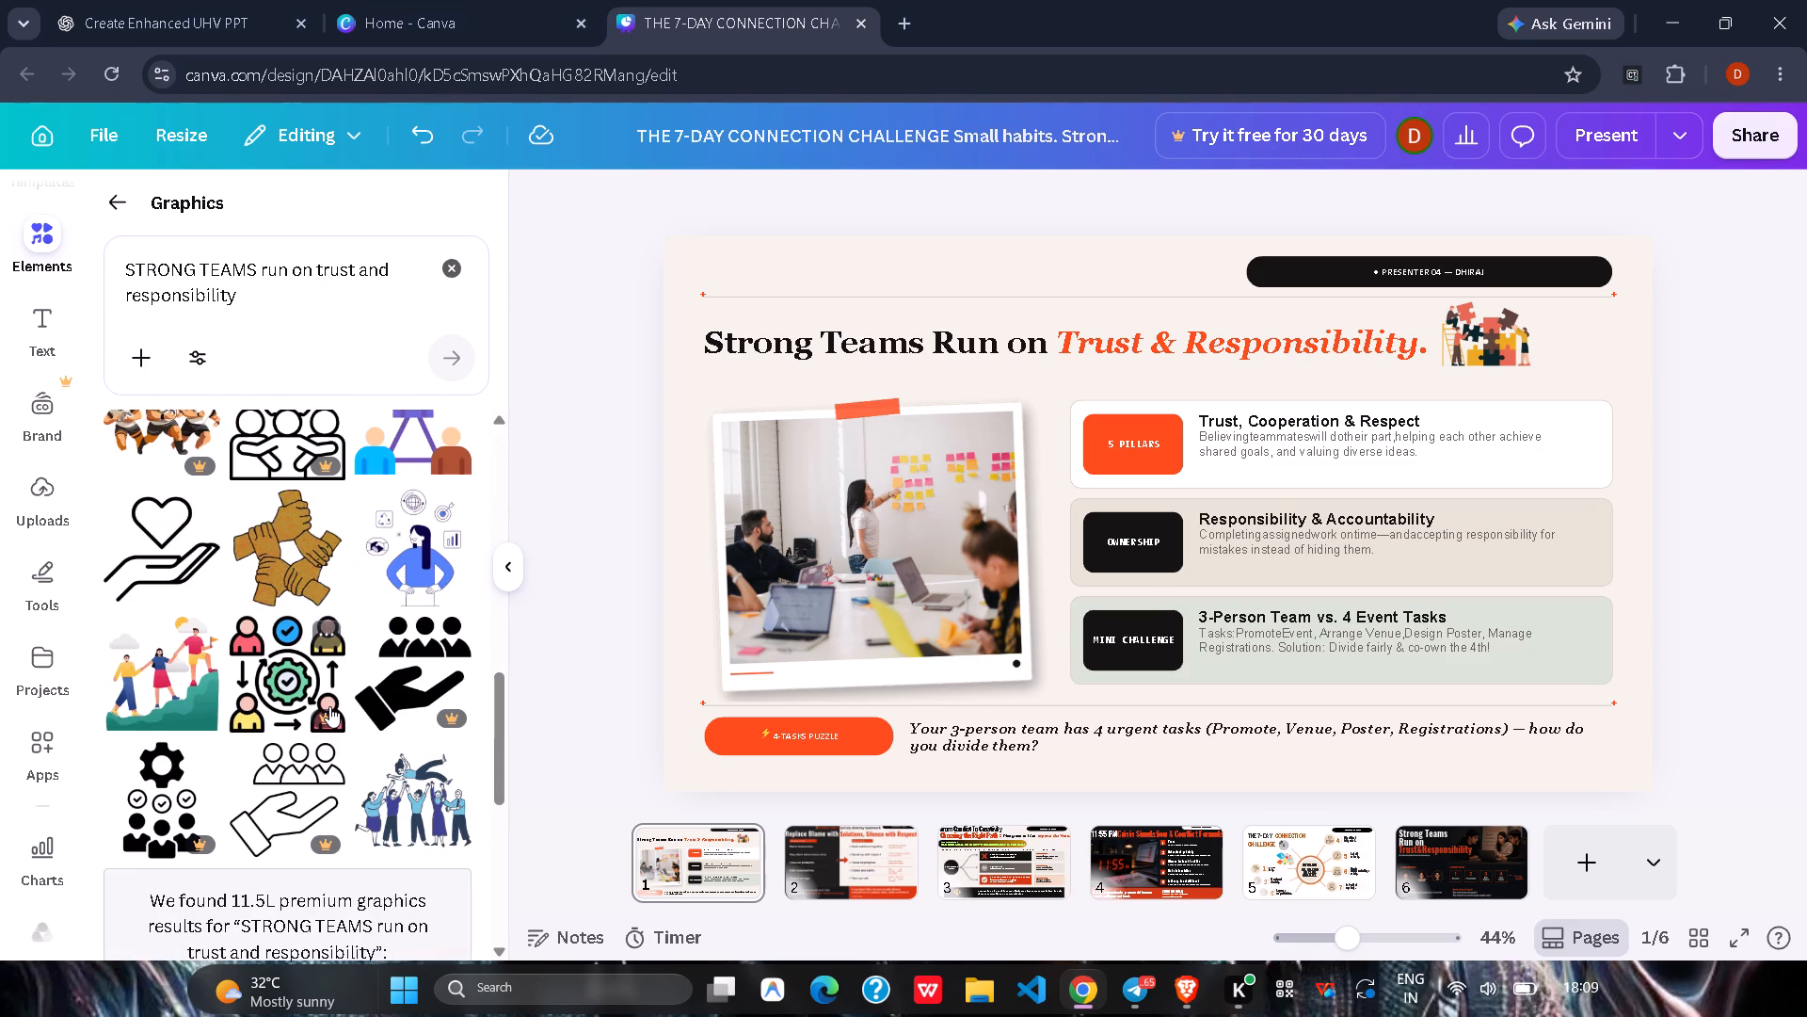
scroll(329, 706, down, 6)
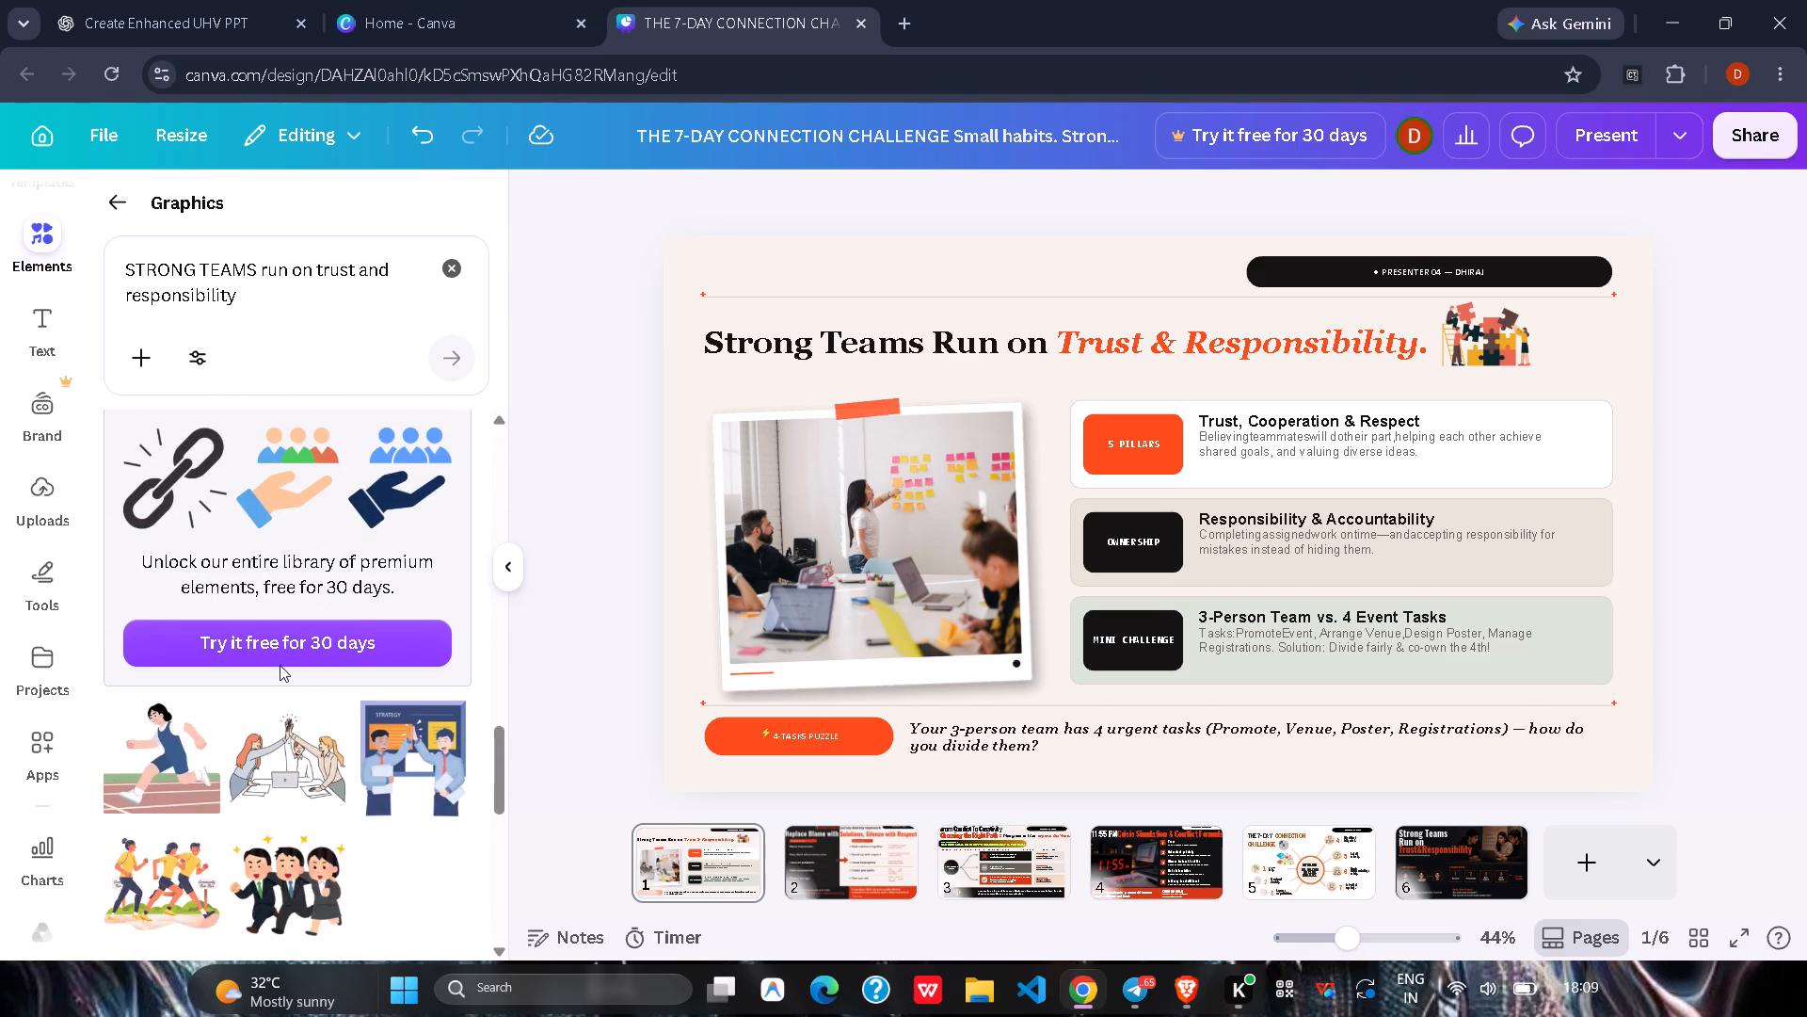
scroll(277, 638, down, 4)
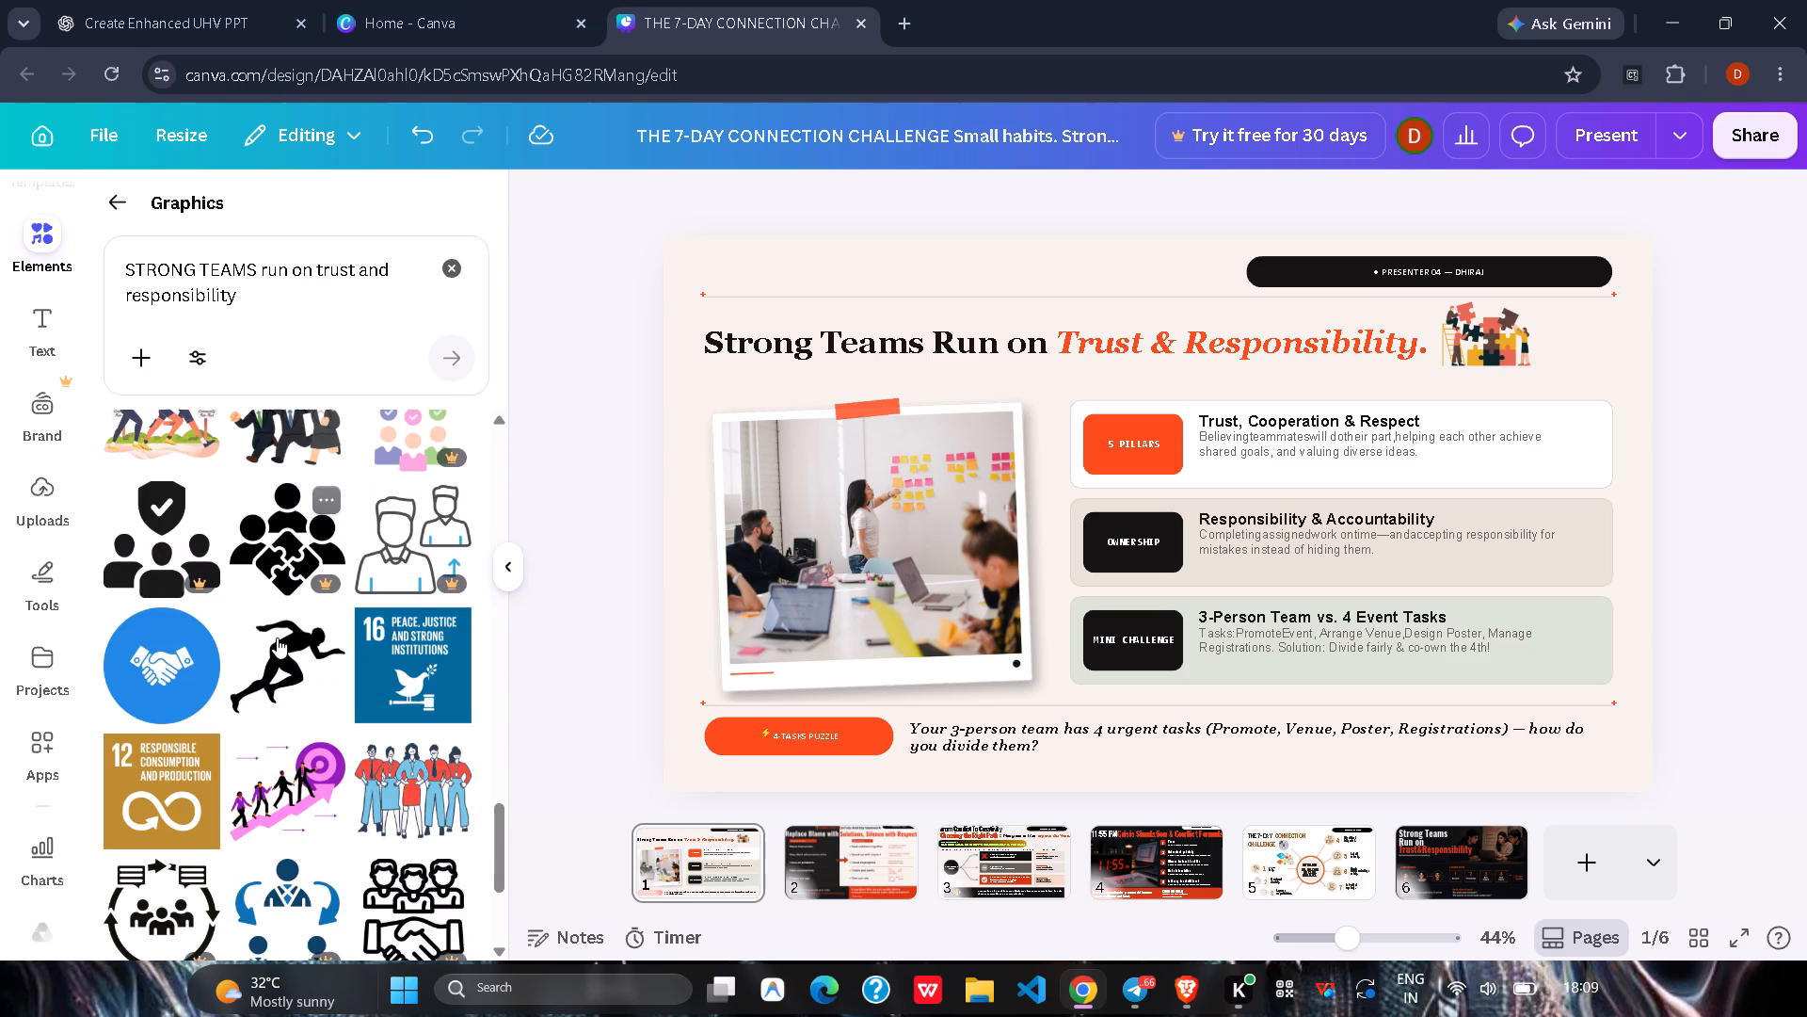
scroll(277, 638, down, 3)
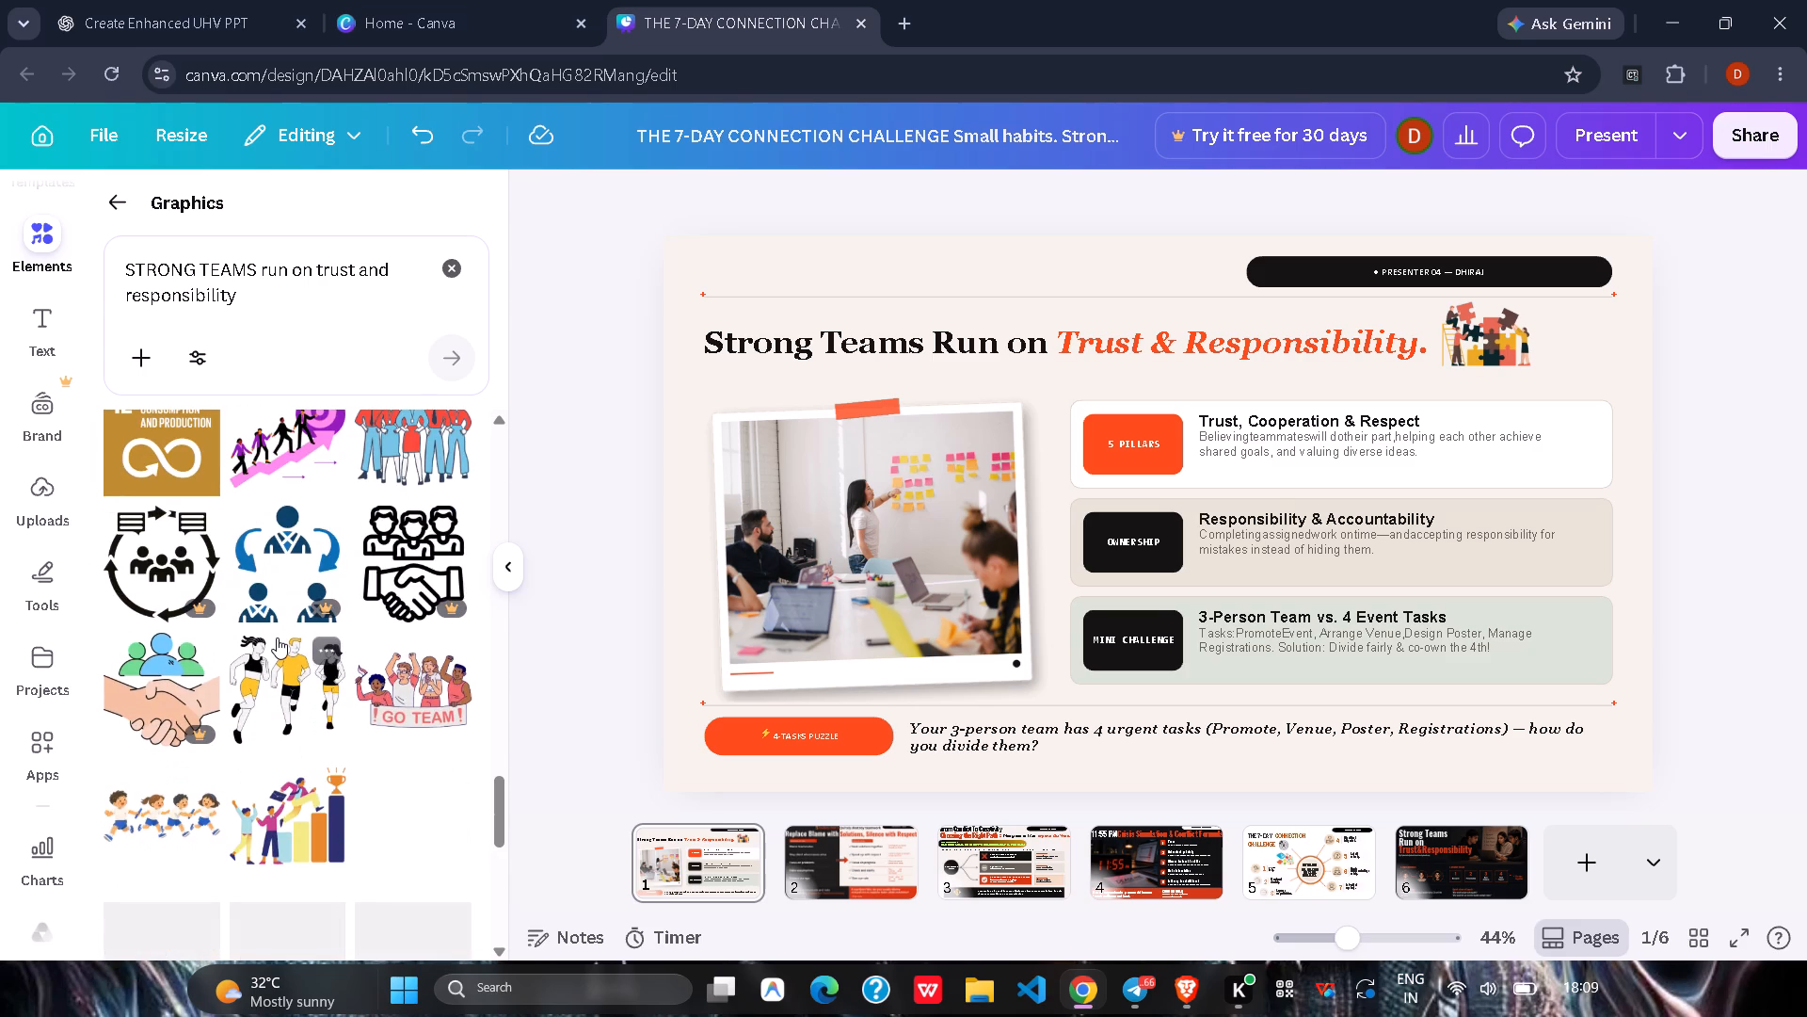
scroll(277, 638, down, 3)
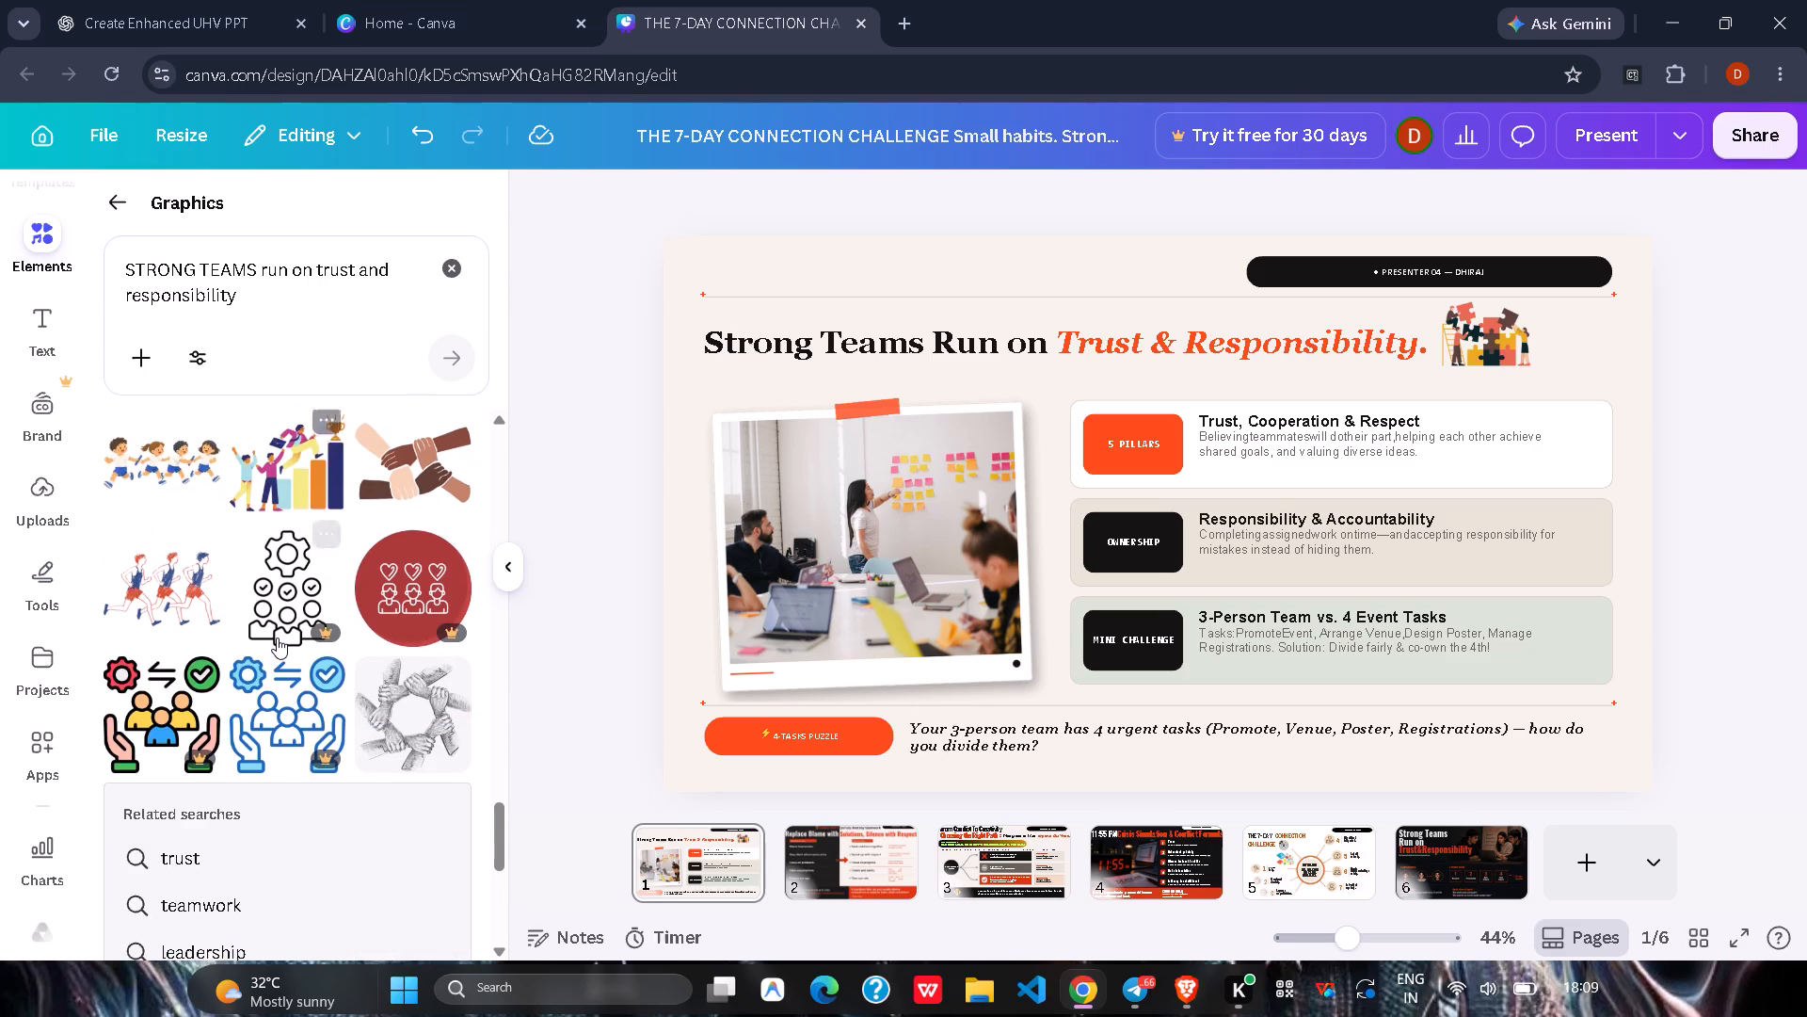
scroll(277, 638, down, 4)
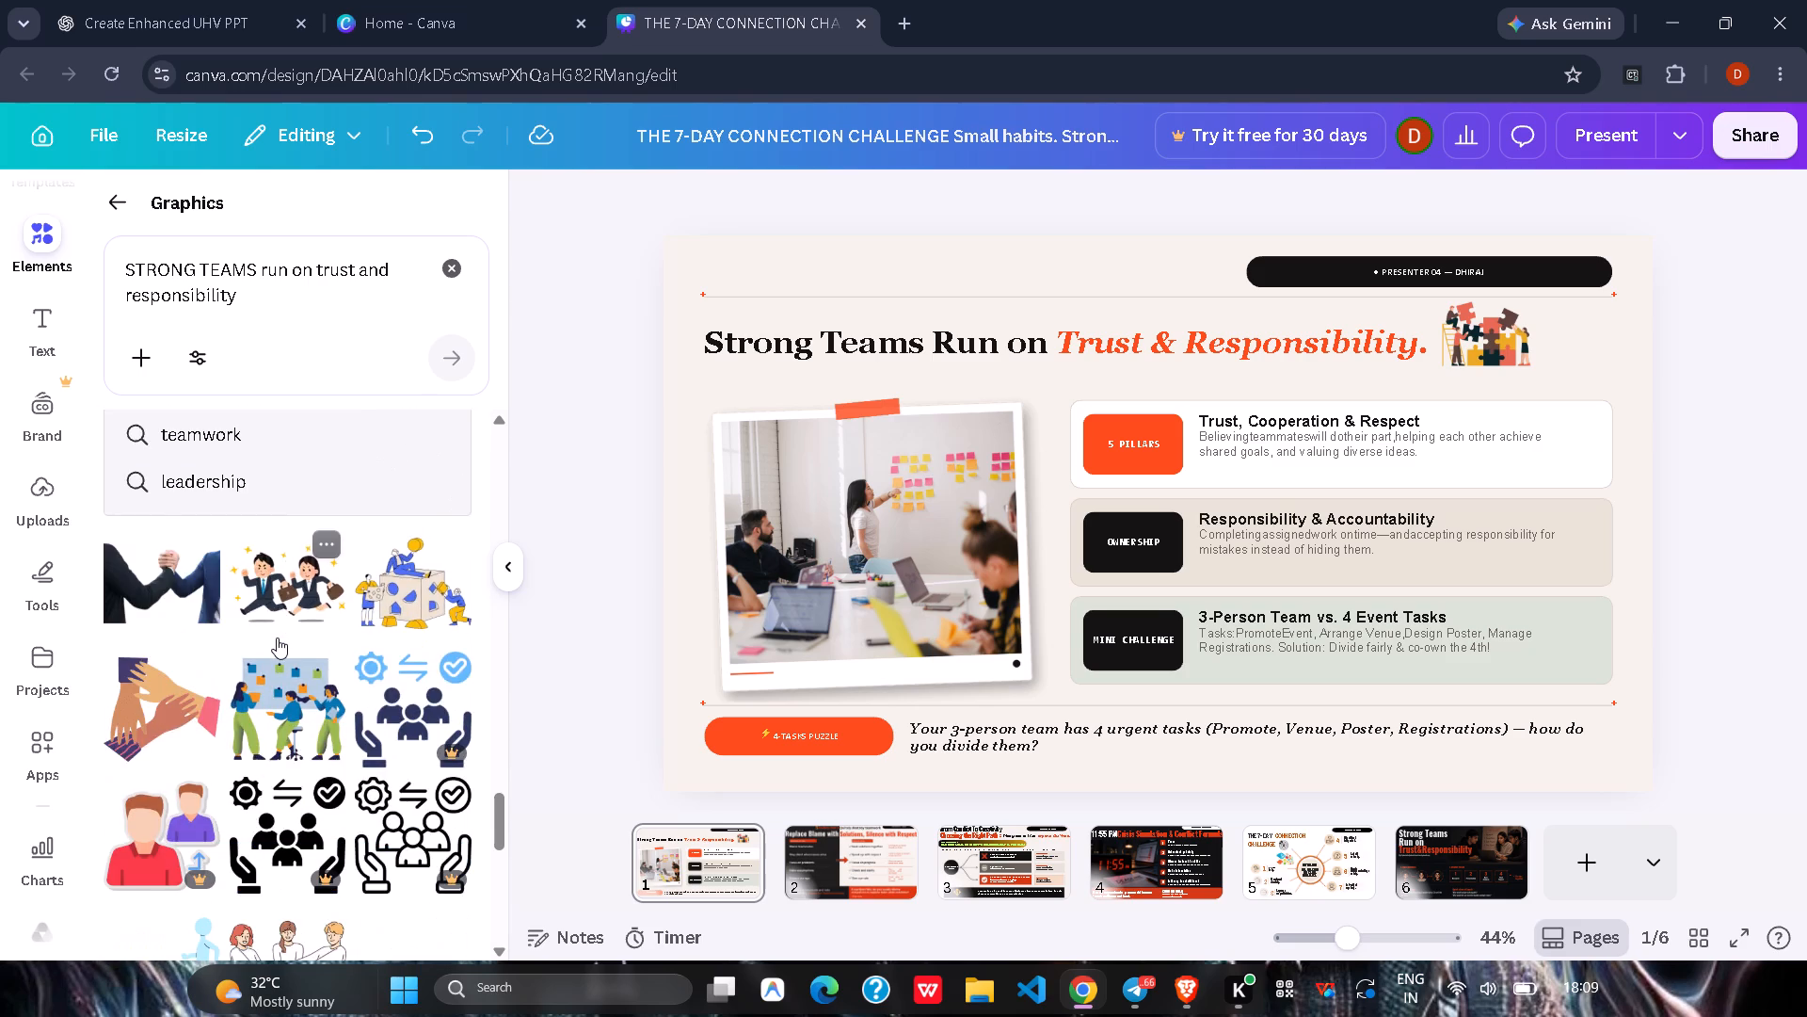
scroll(277, 638, down, 5)
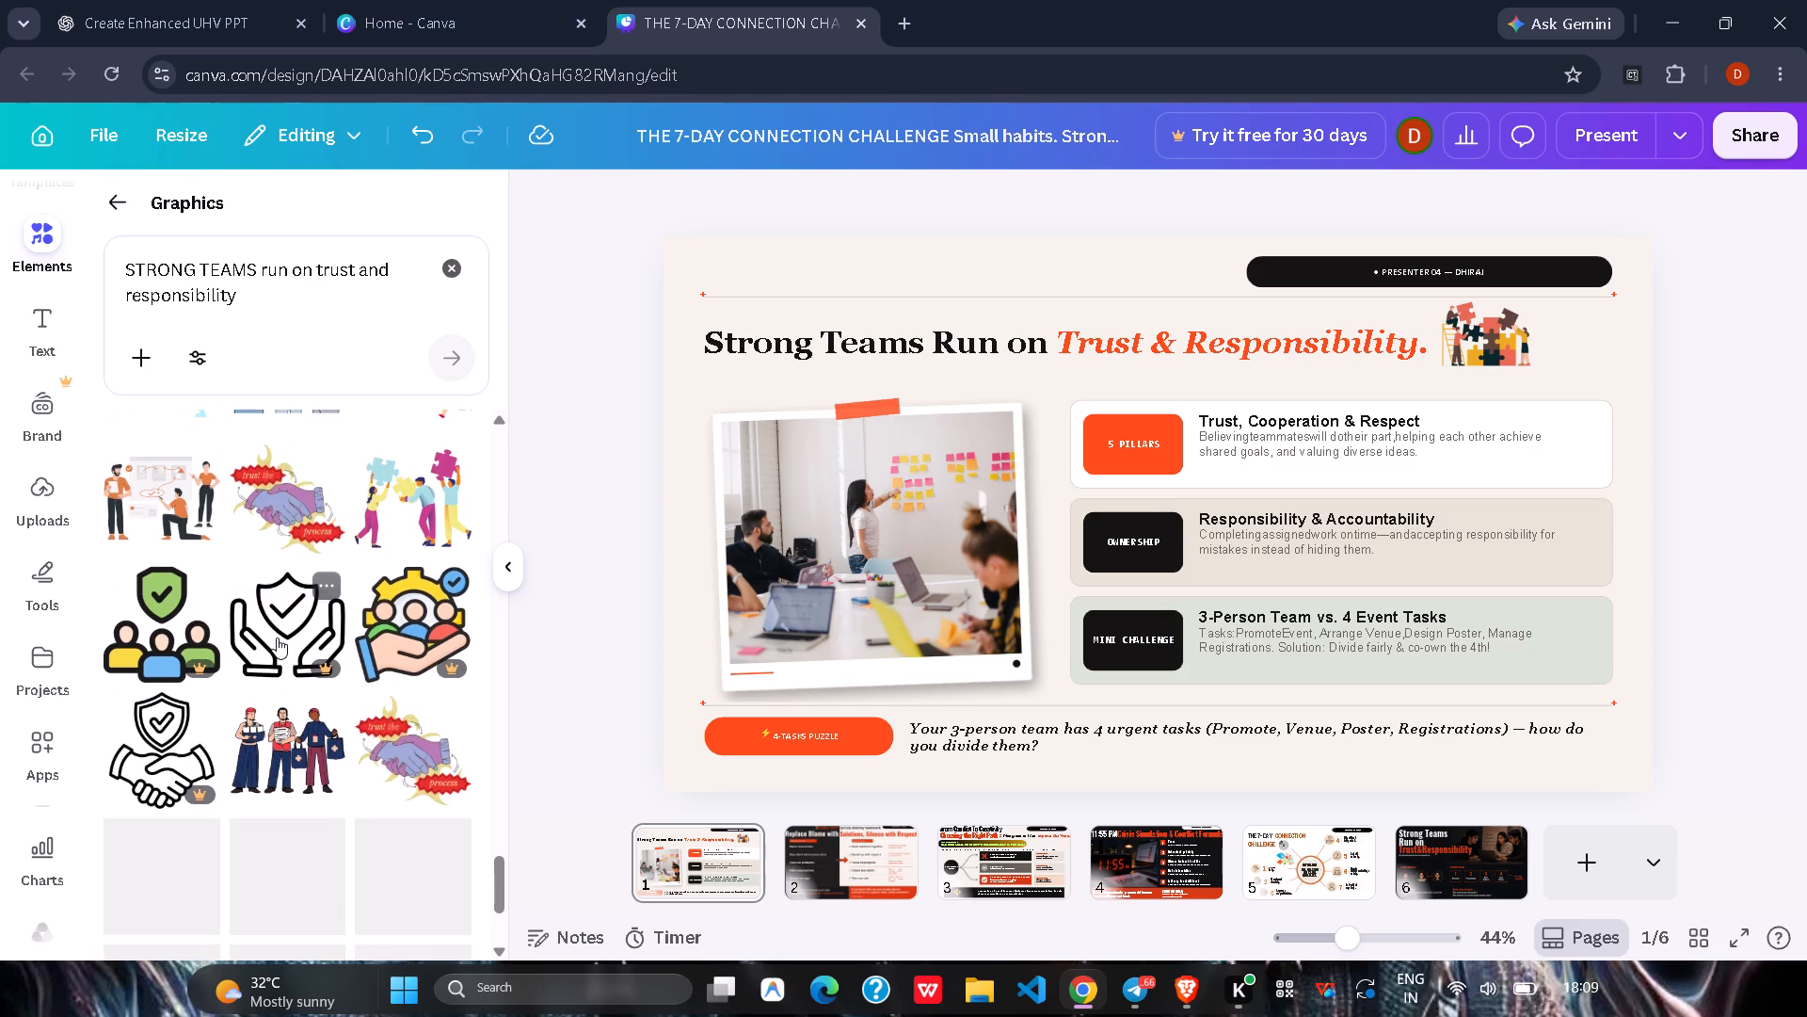
scroll(277, 638, down, 5)
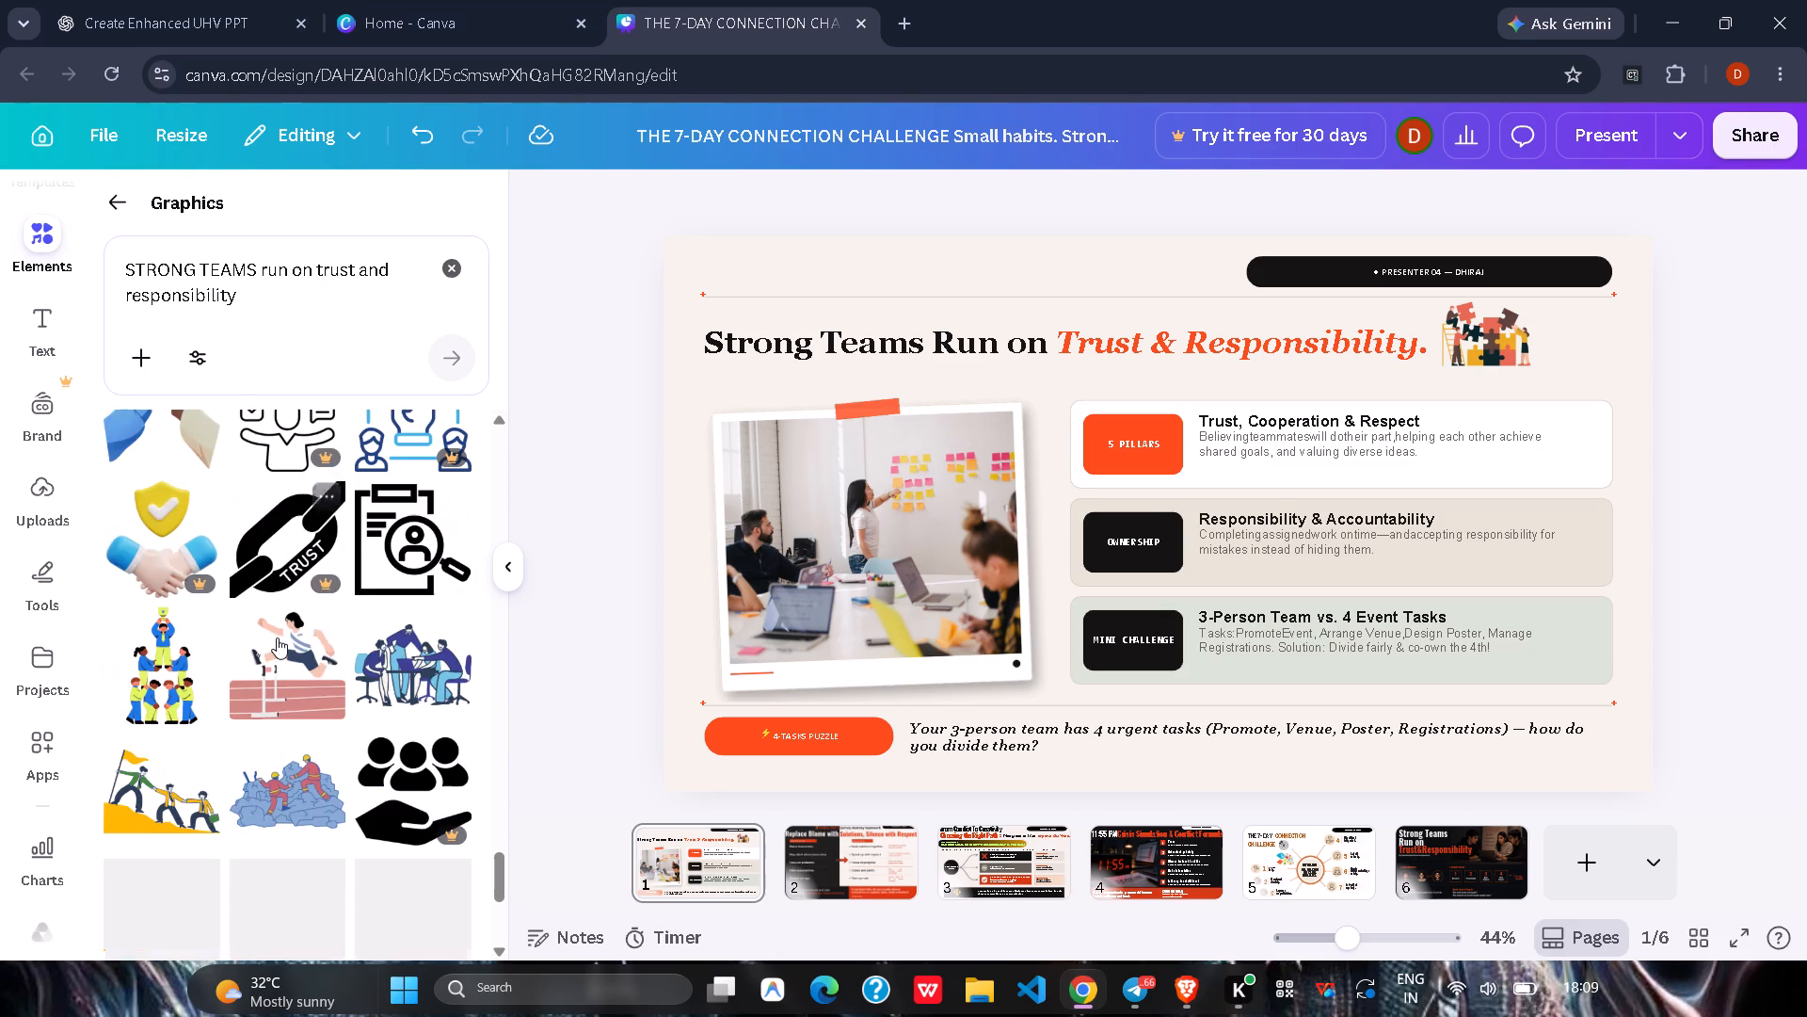
scroll(277, 638, down, 4)
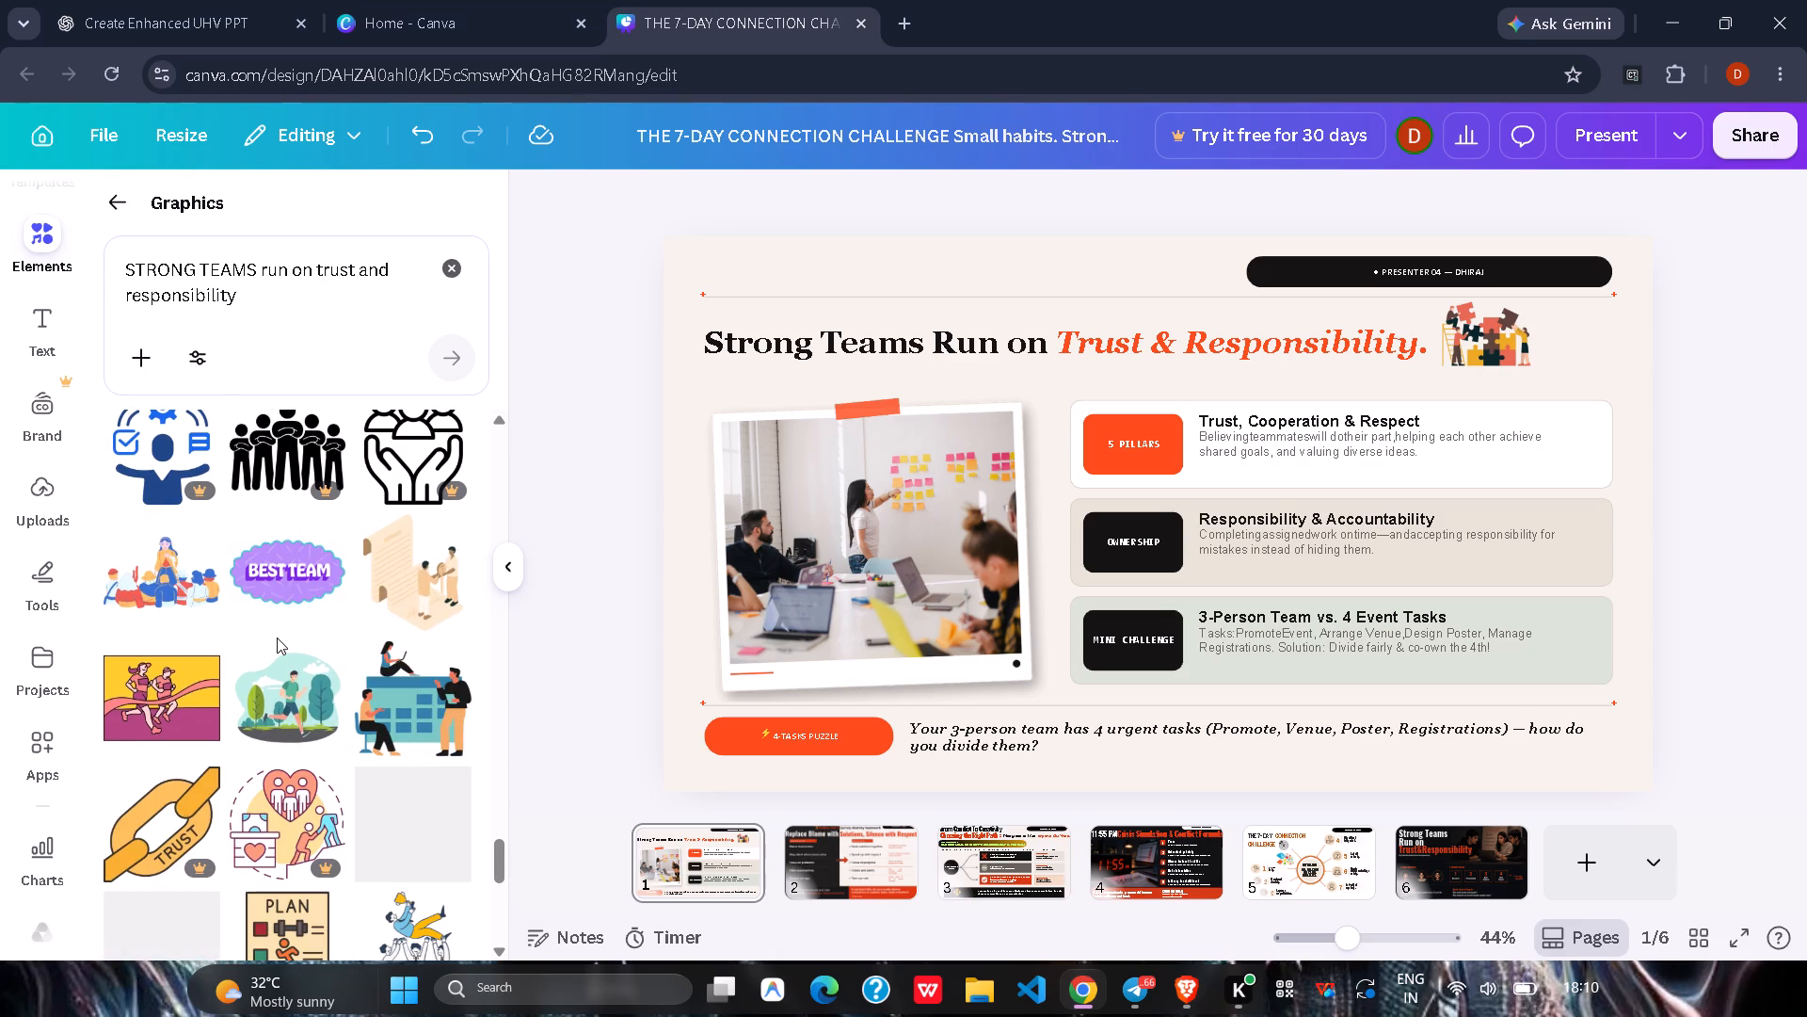
scroll(277, 638, up, 1)
scroll(277, 638, down, 1)
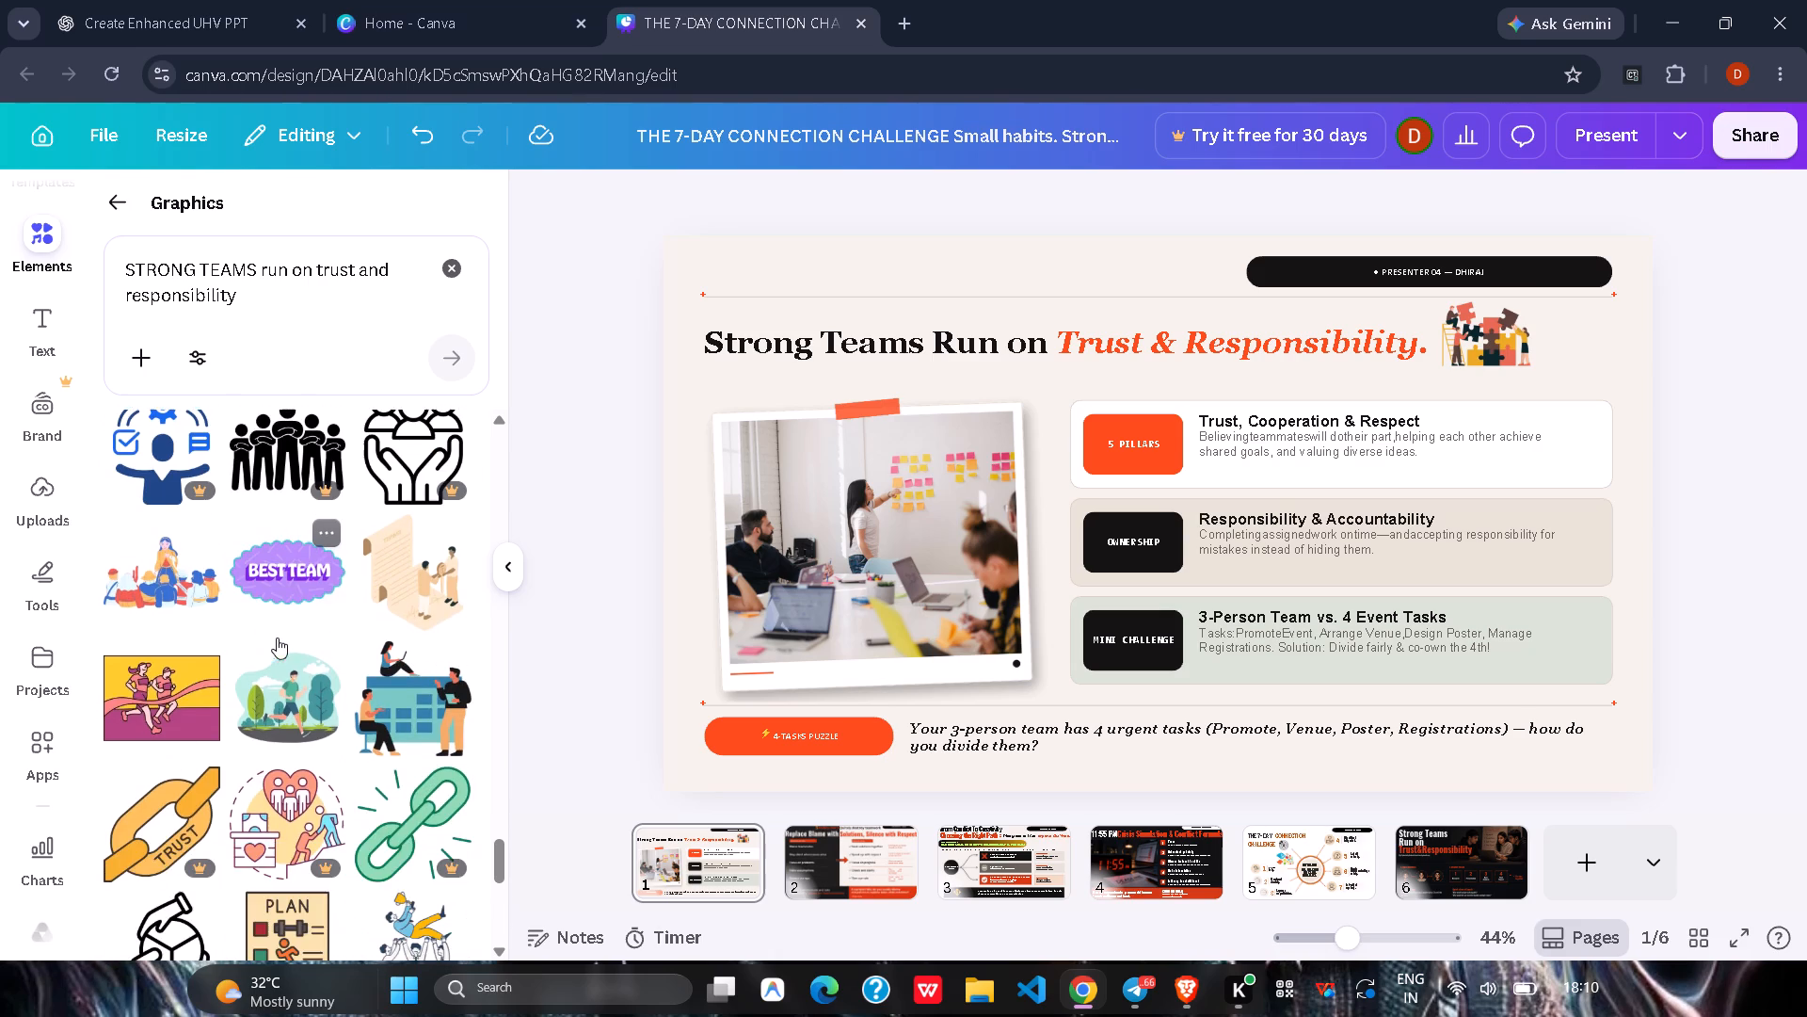
scroll(277, 638, up, 1)
scroll(277, 638, down, 6)
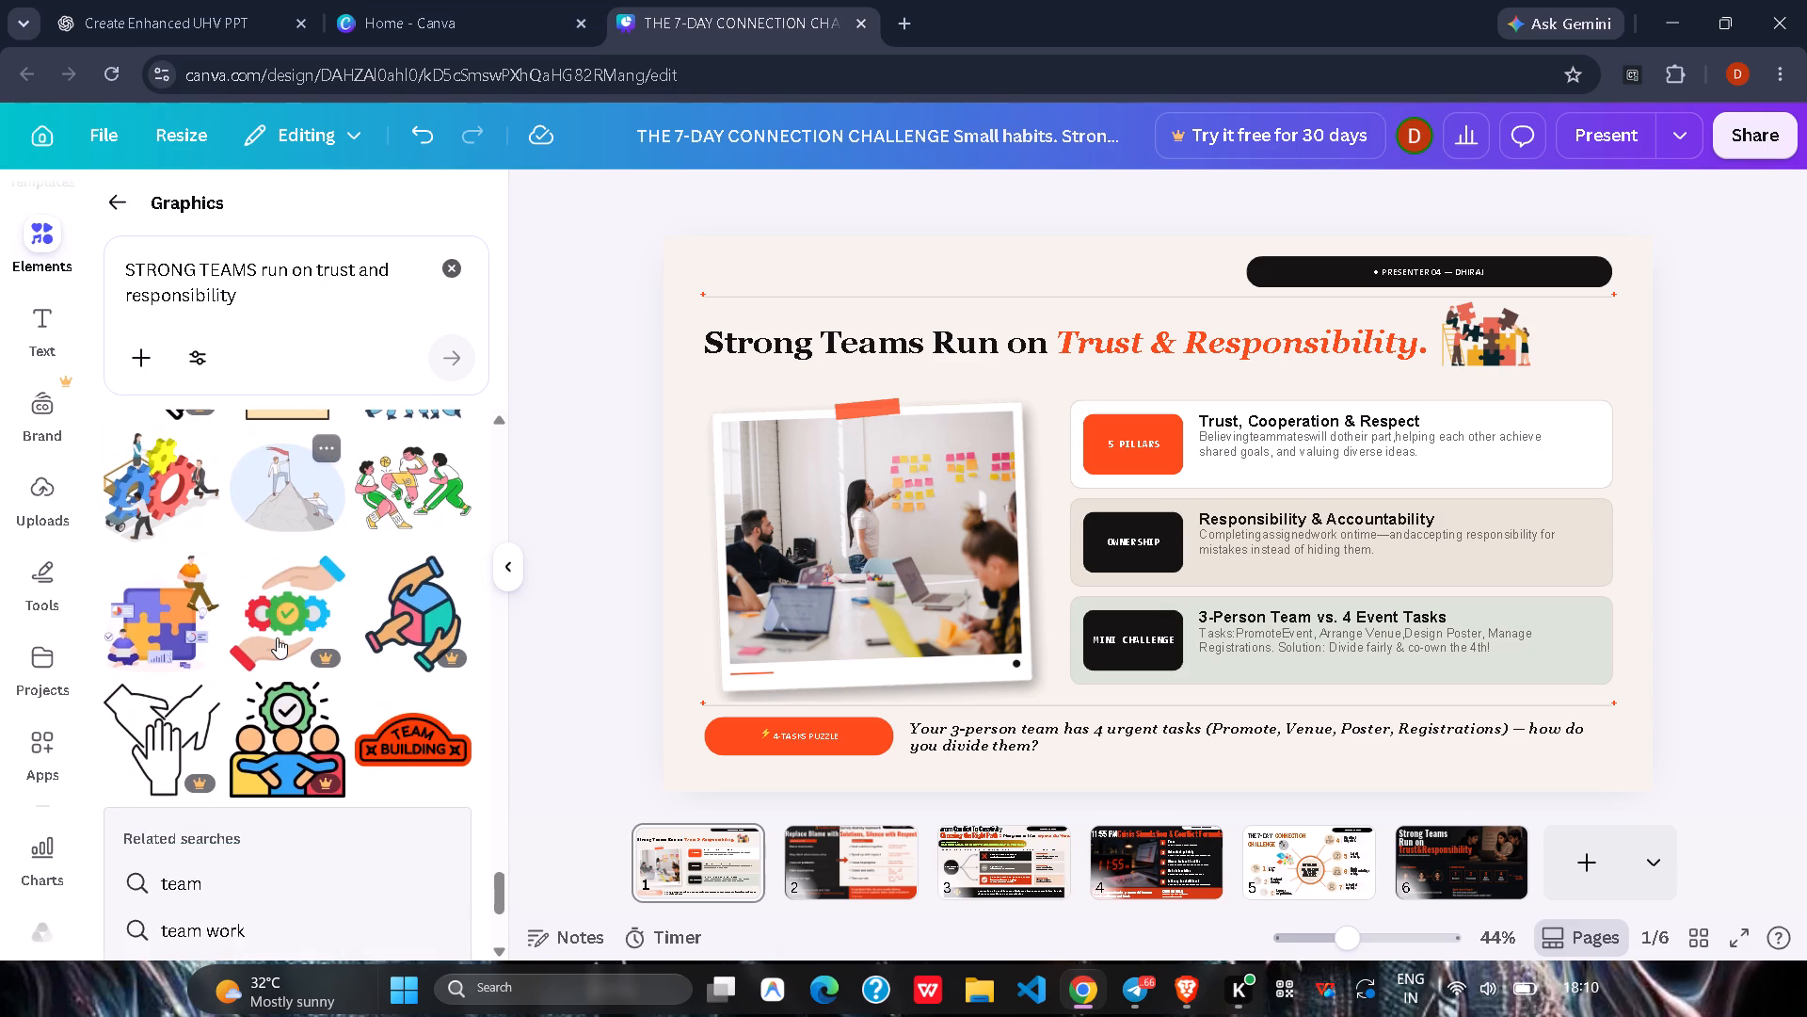
scroll(277, 638, up, 15)
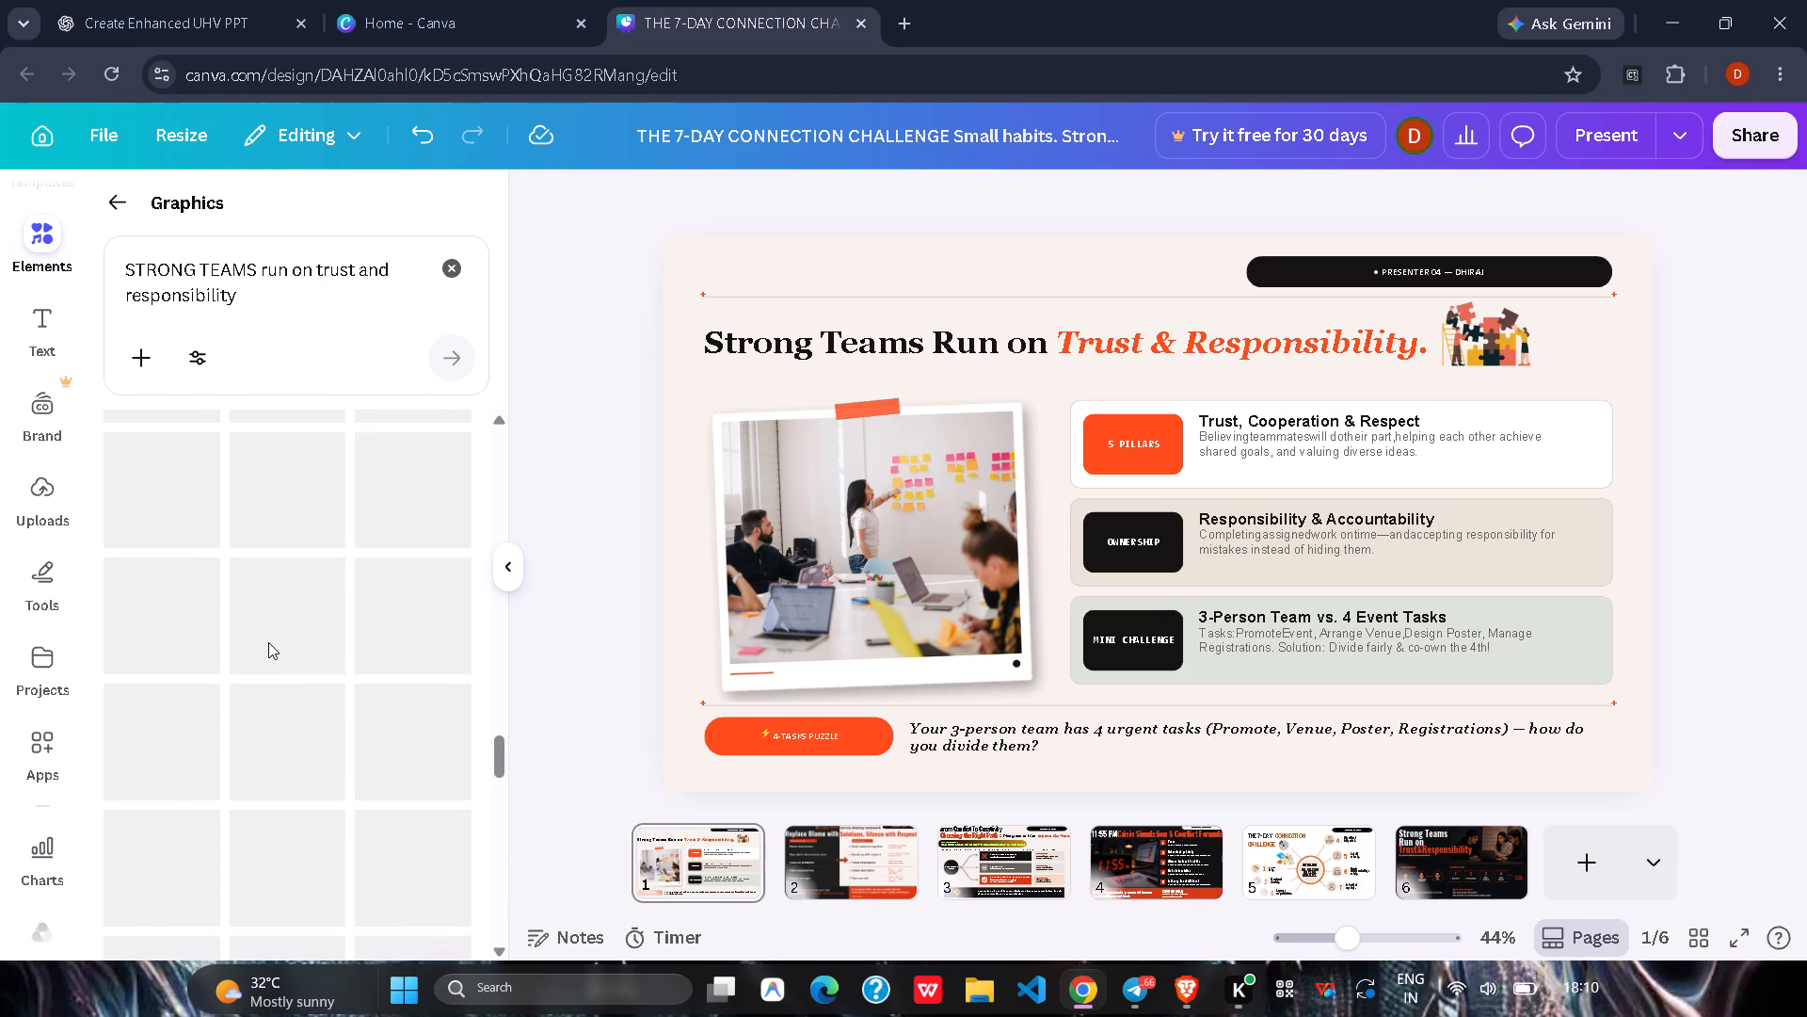
scroll(268, 642, up, 2)
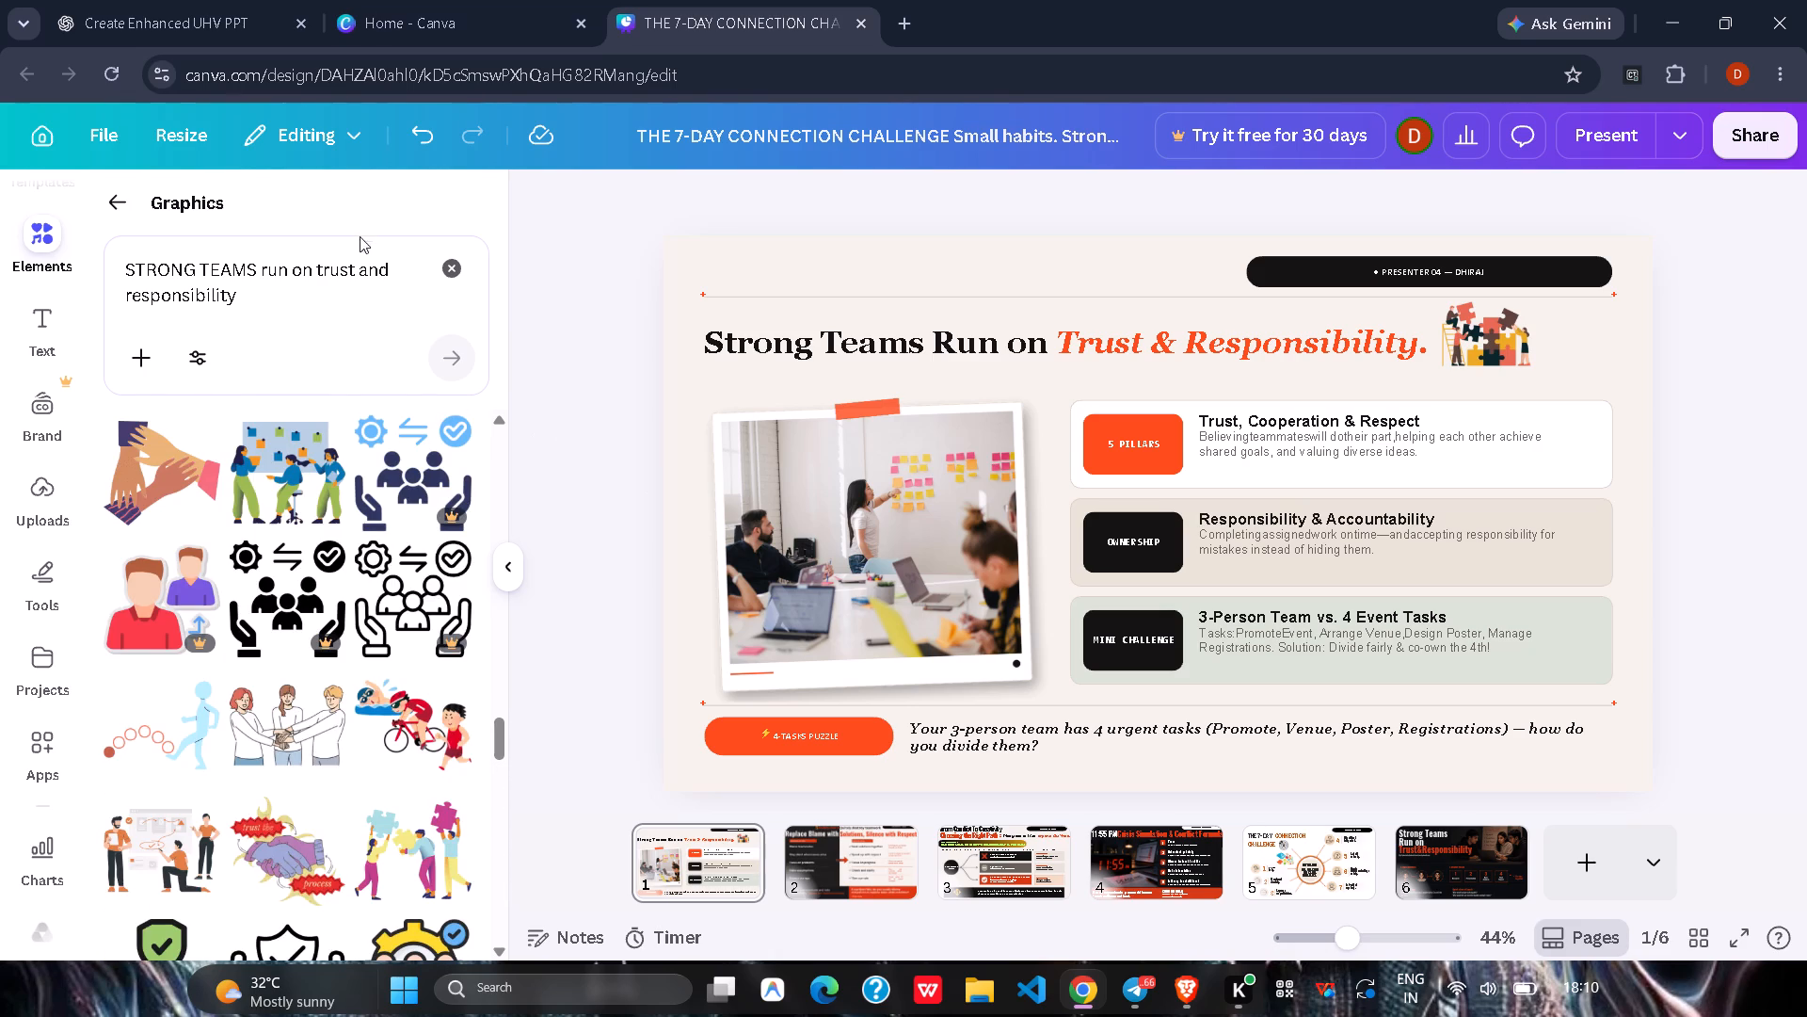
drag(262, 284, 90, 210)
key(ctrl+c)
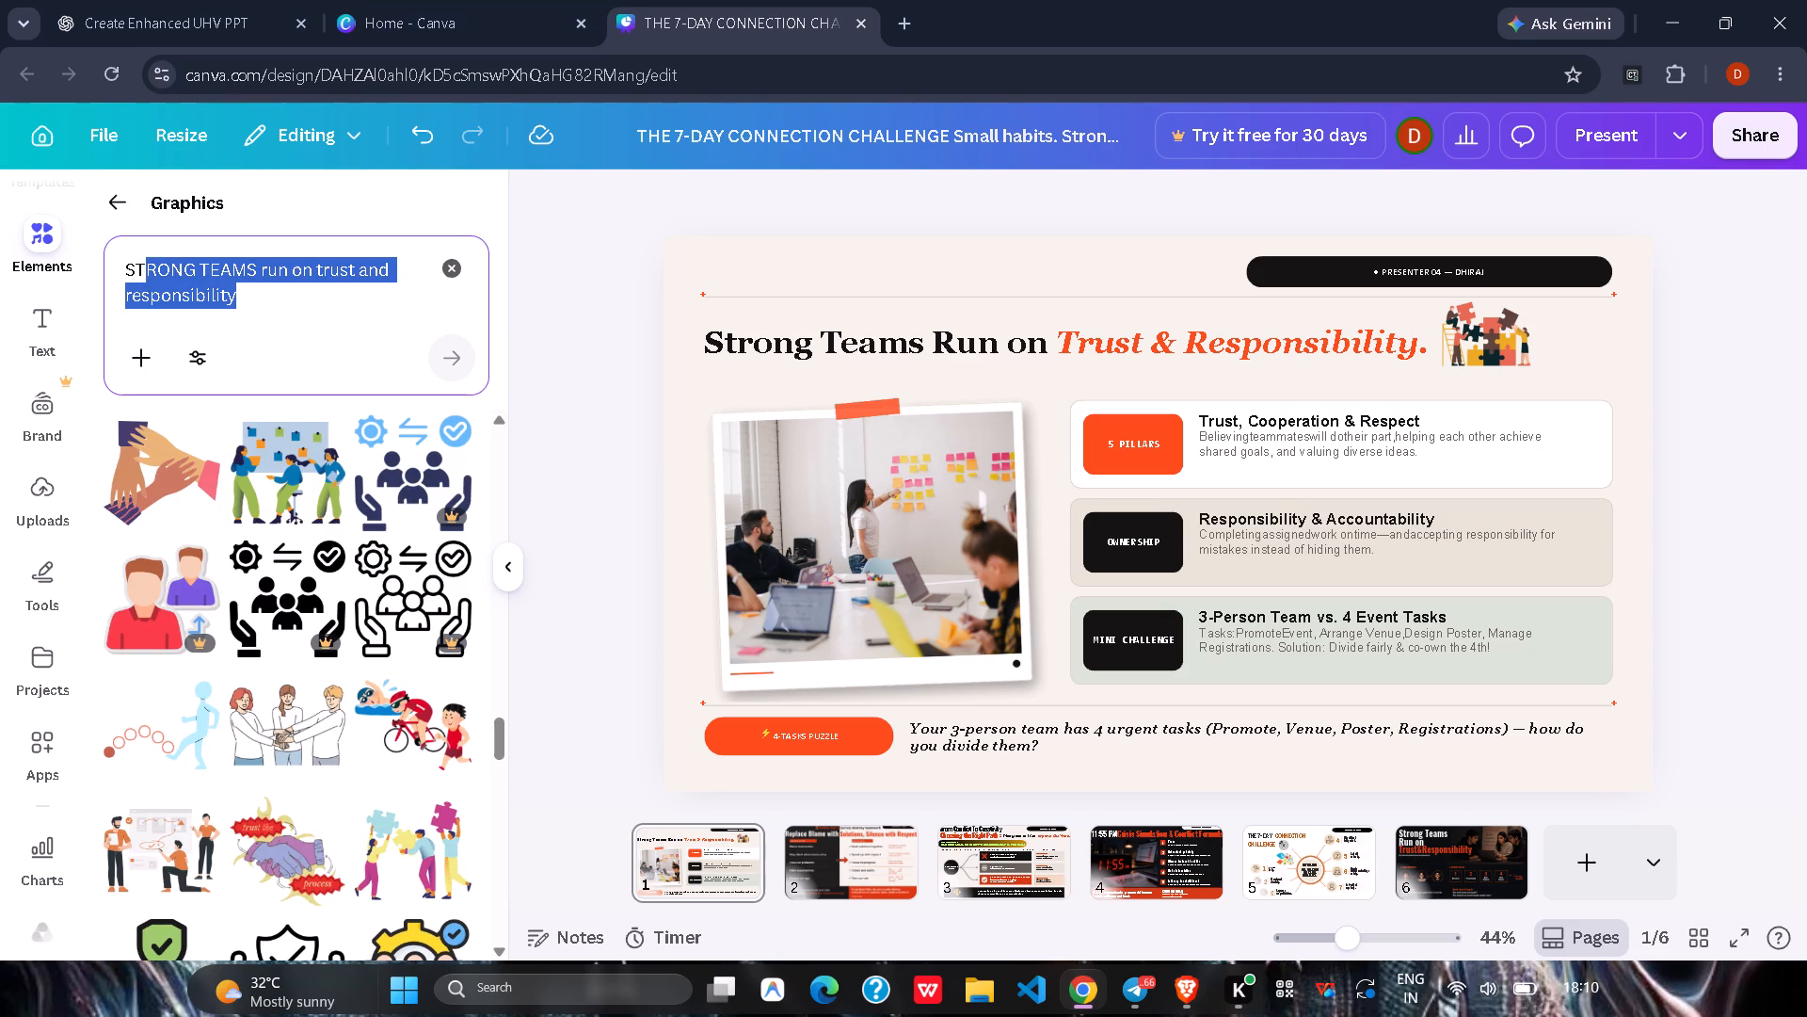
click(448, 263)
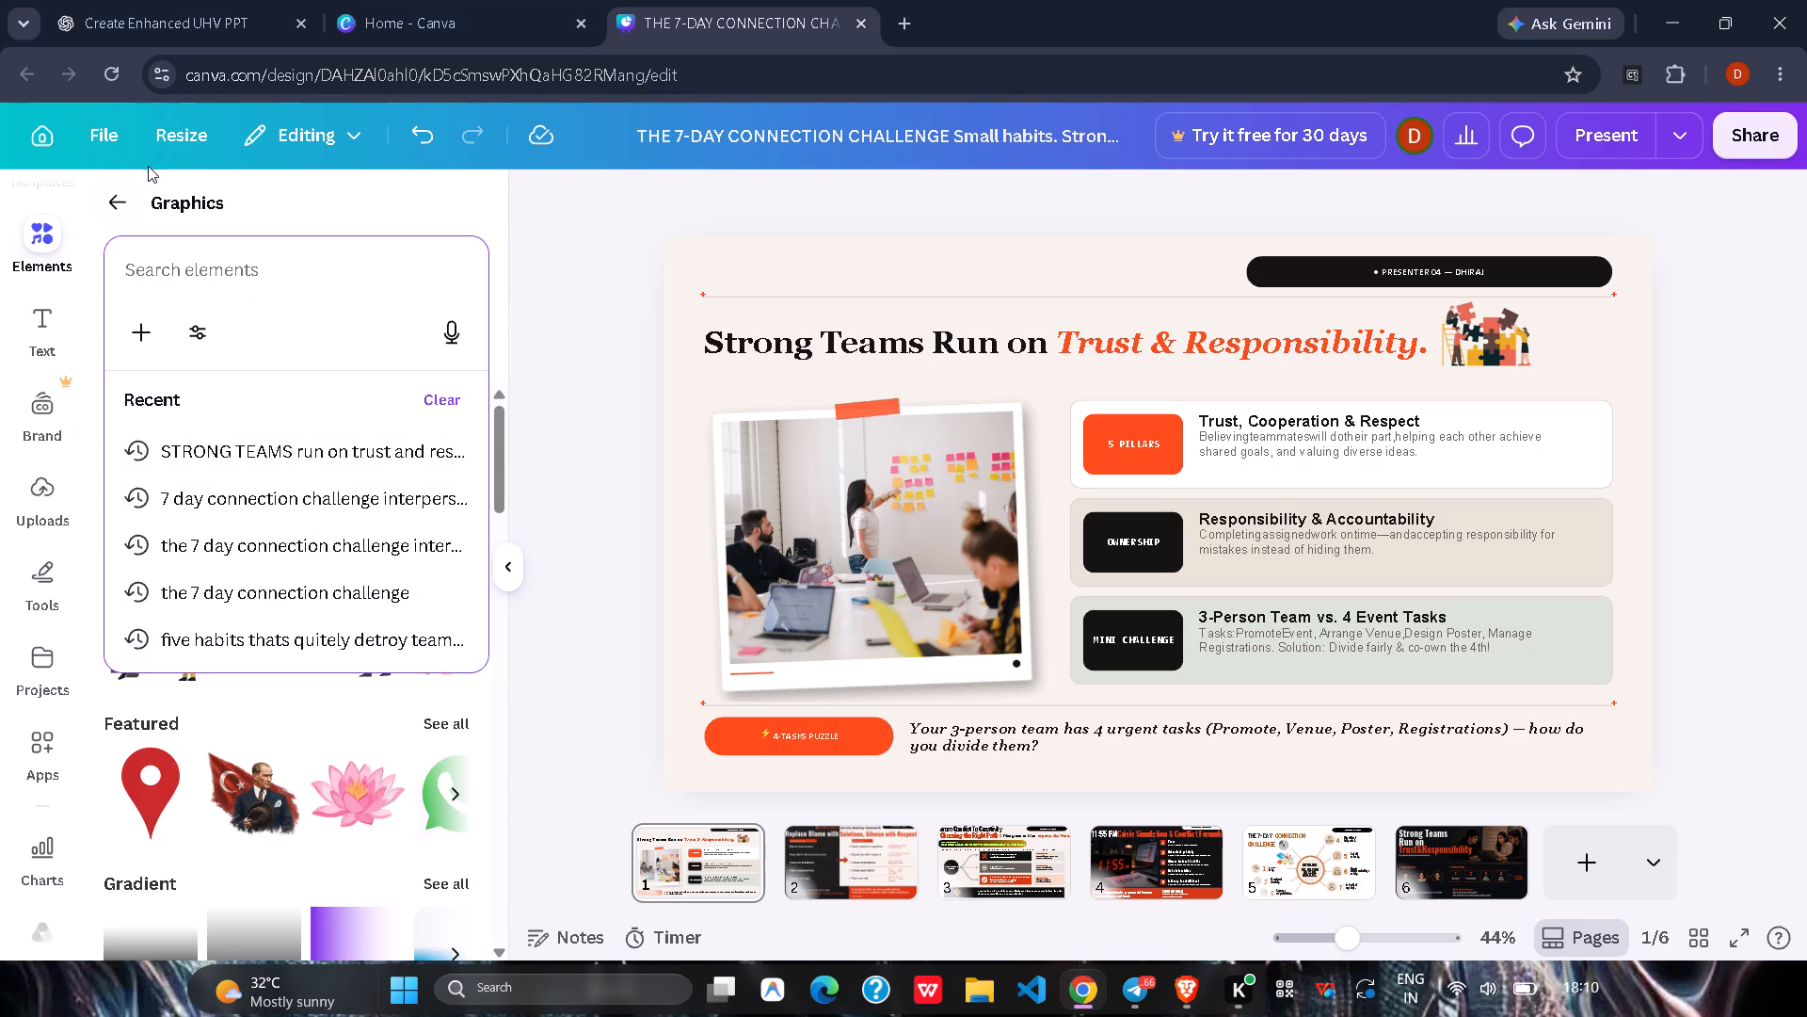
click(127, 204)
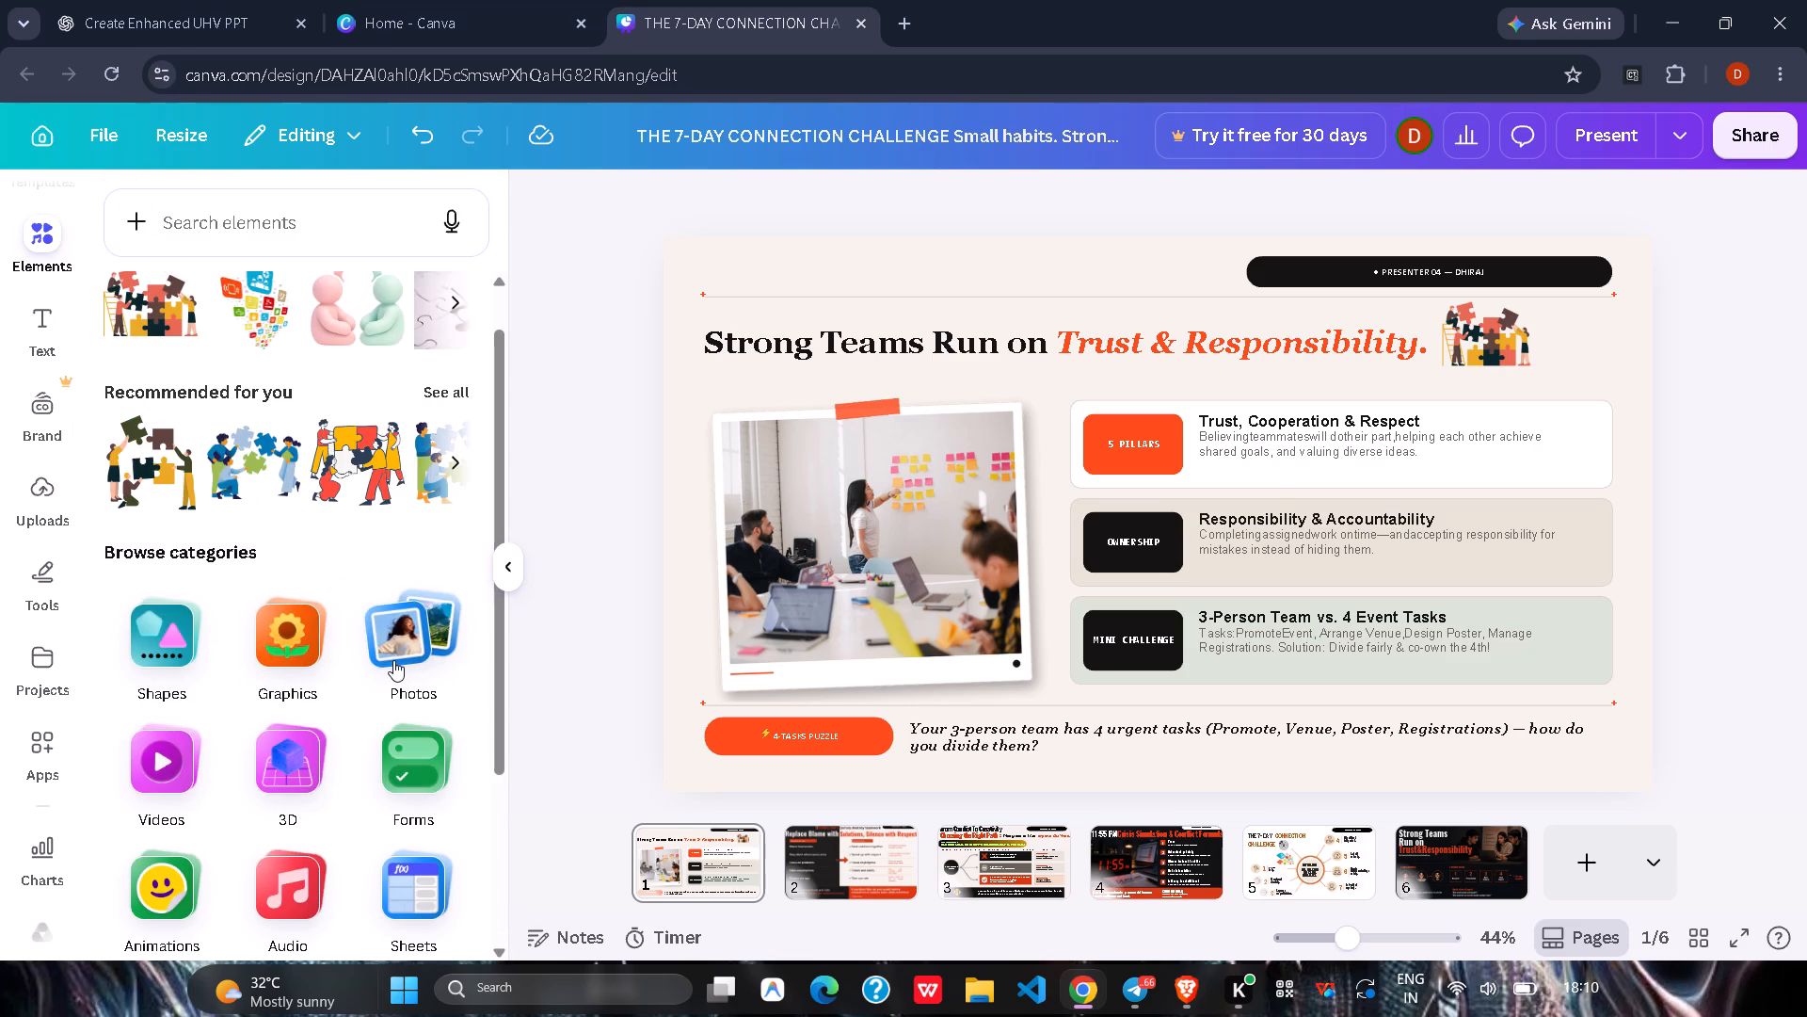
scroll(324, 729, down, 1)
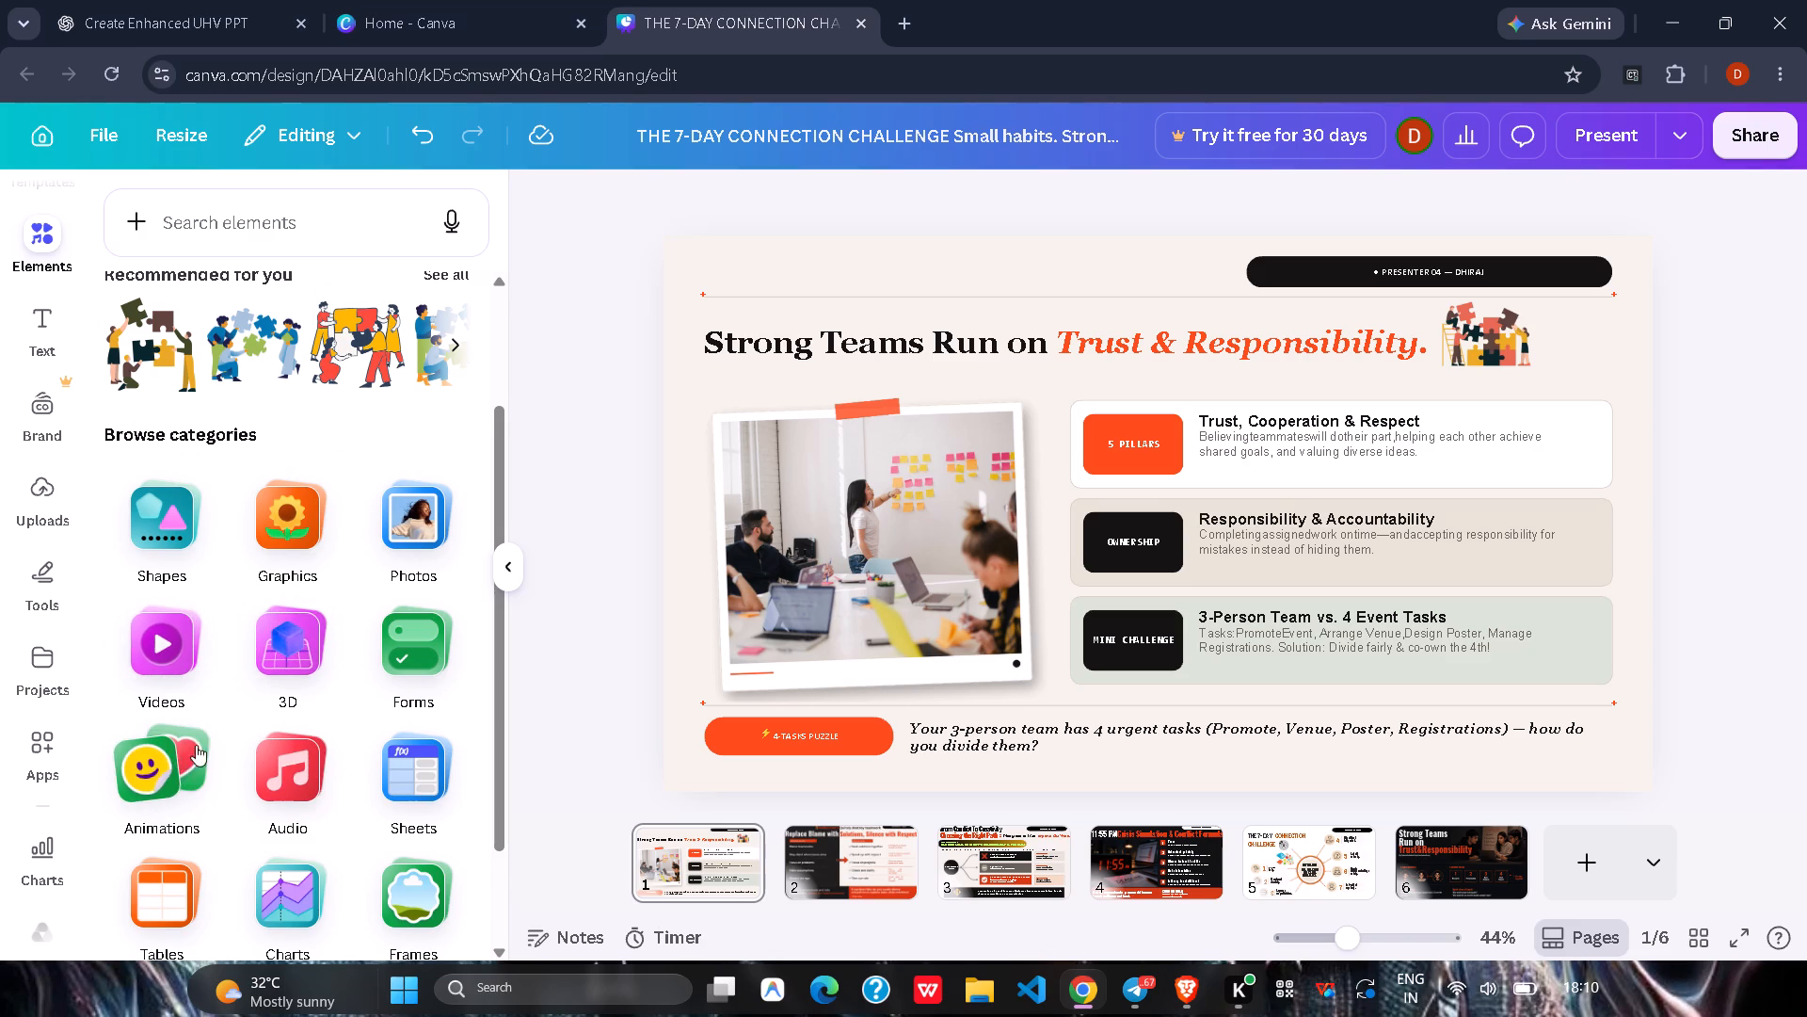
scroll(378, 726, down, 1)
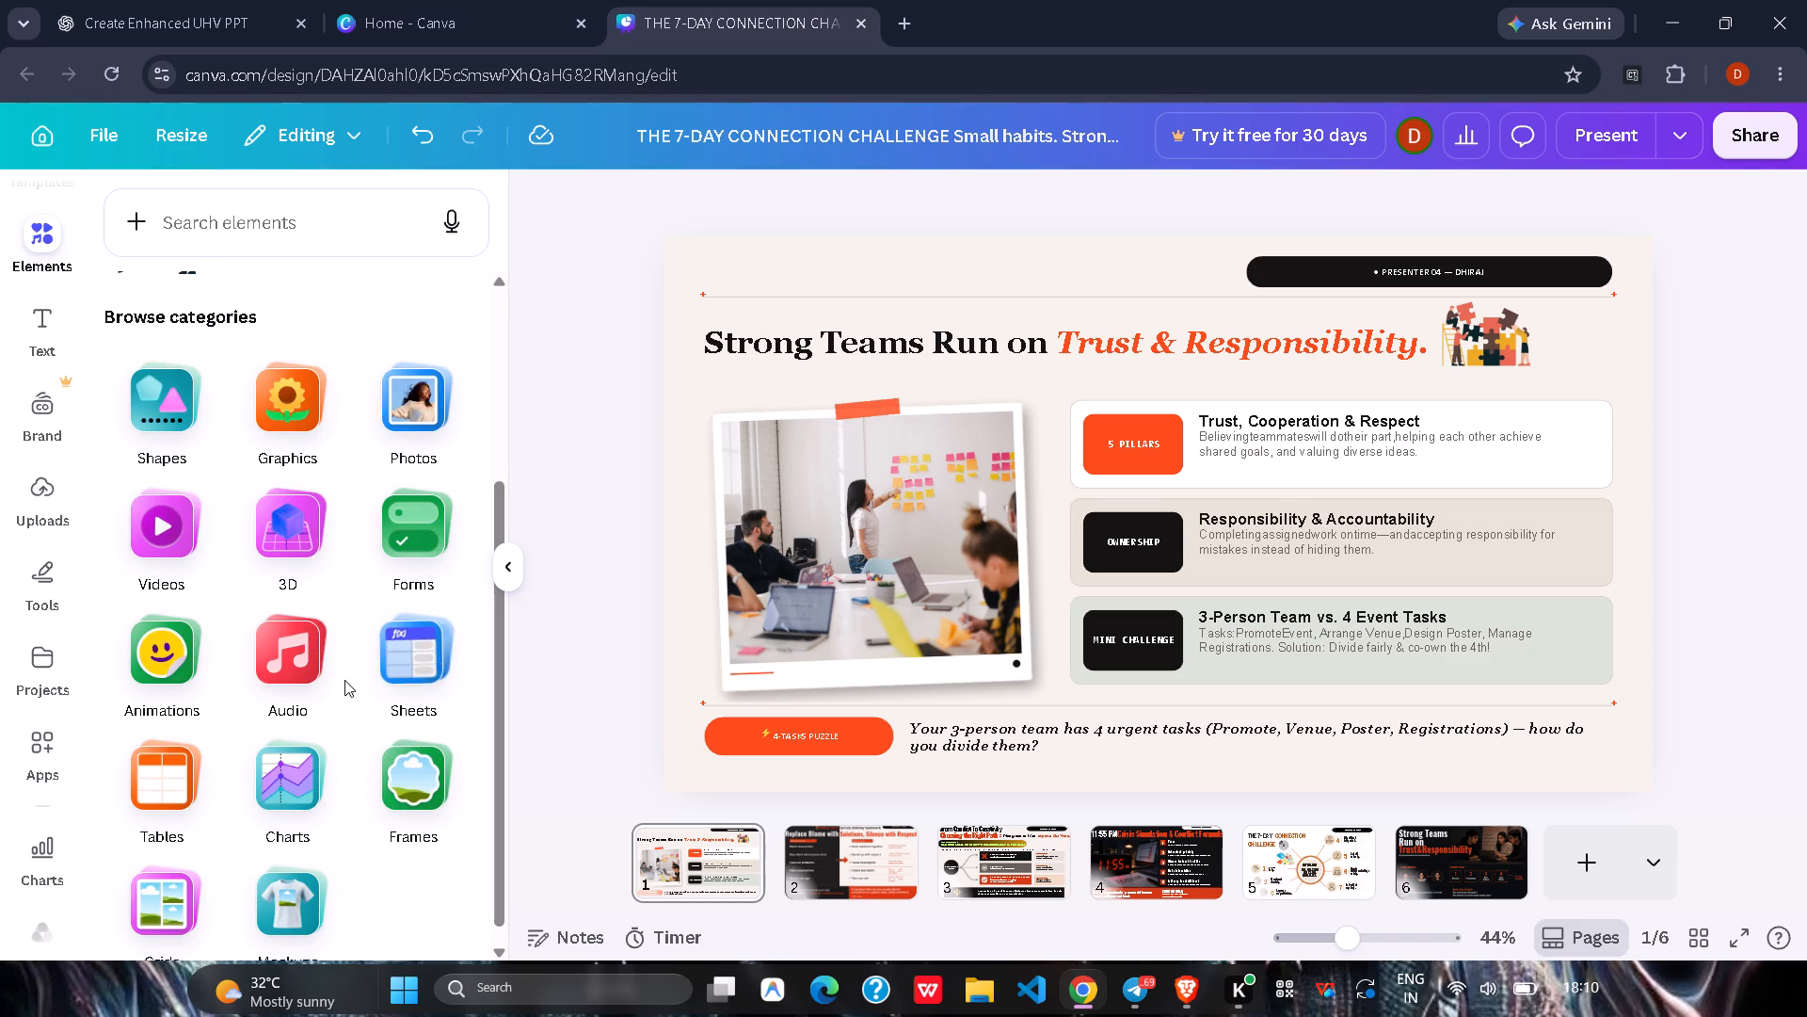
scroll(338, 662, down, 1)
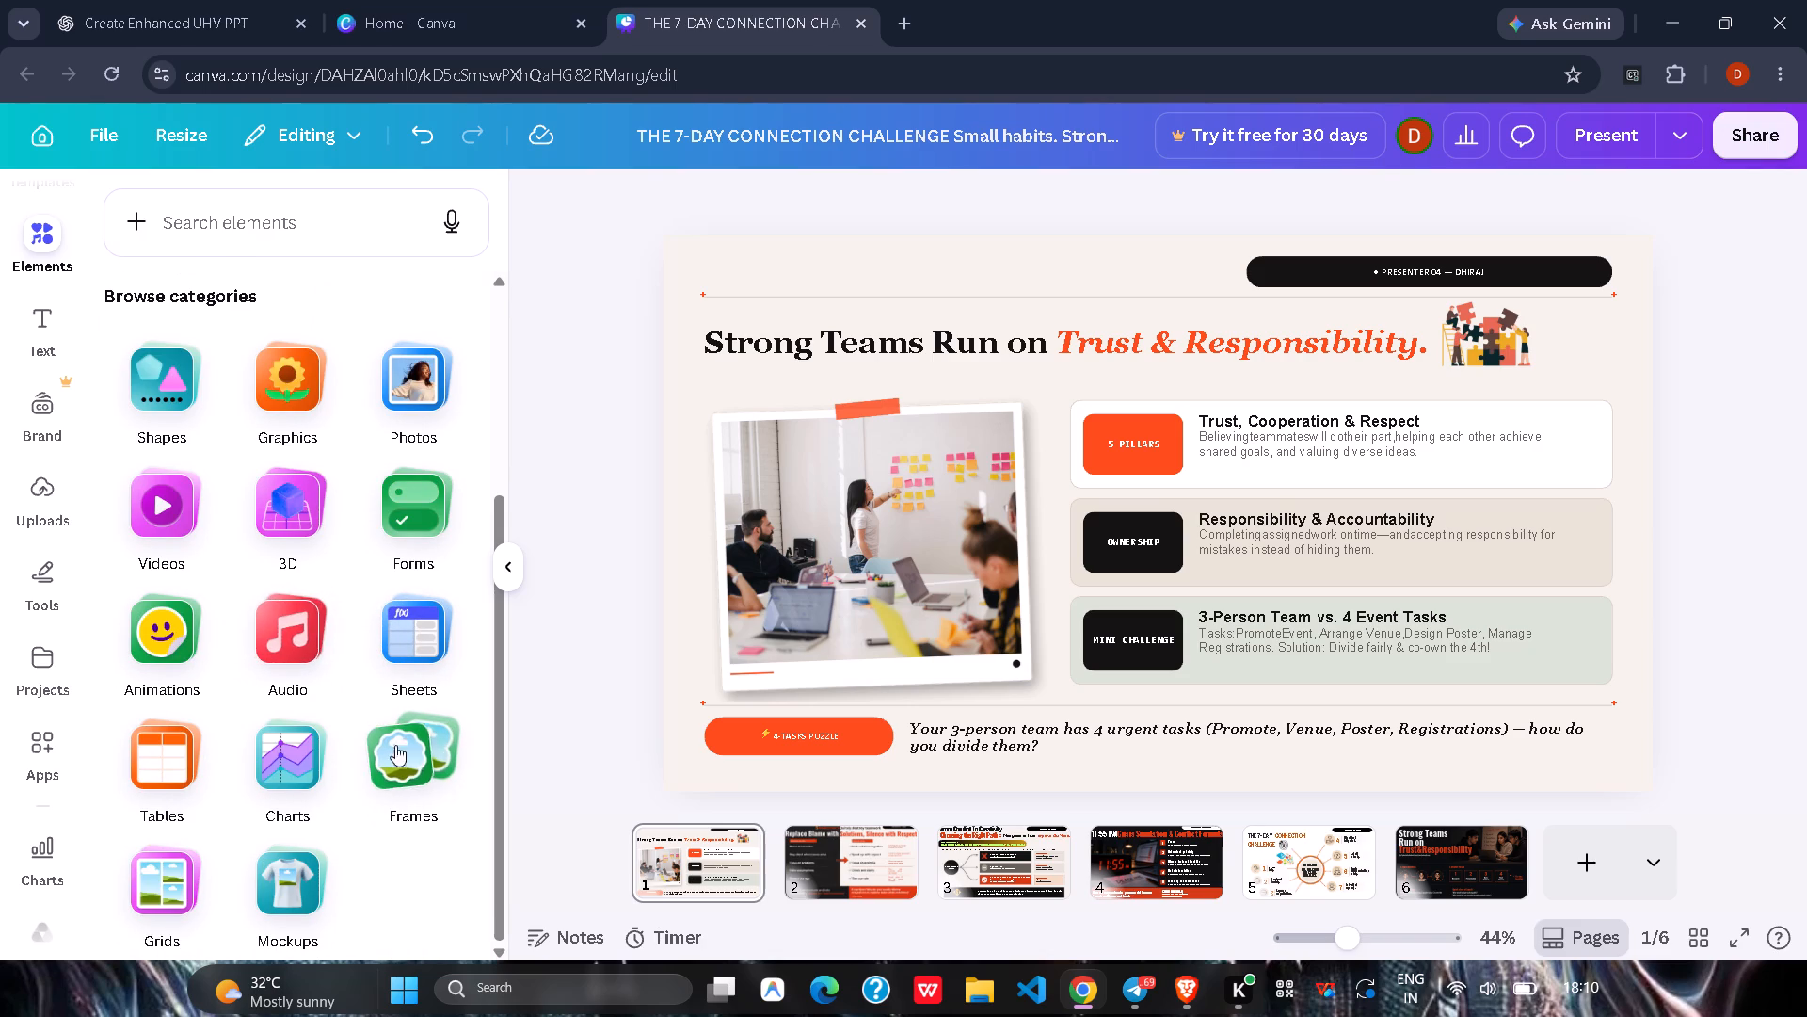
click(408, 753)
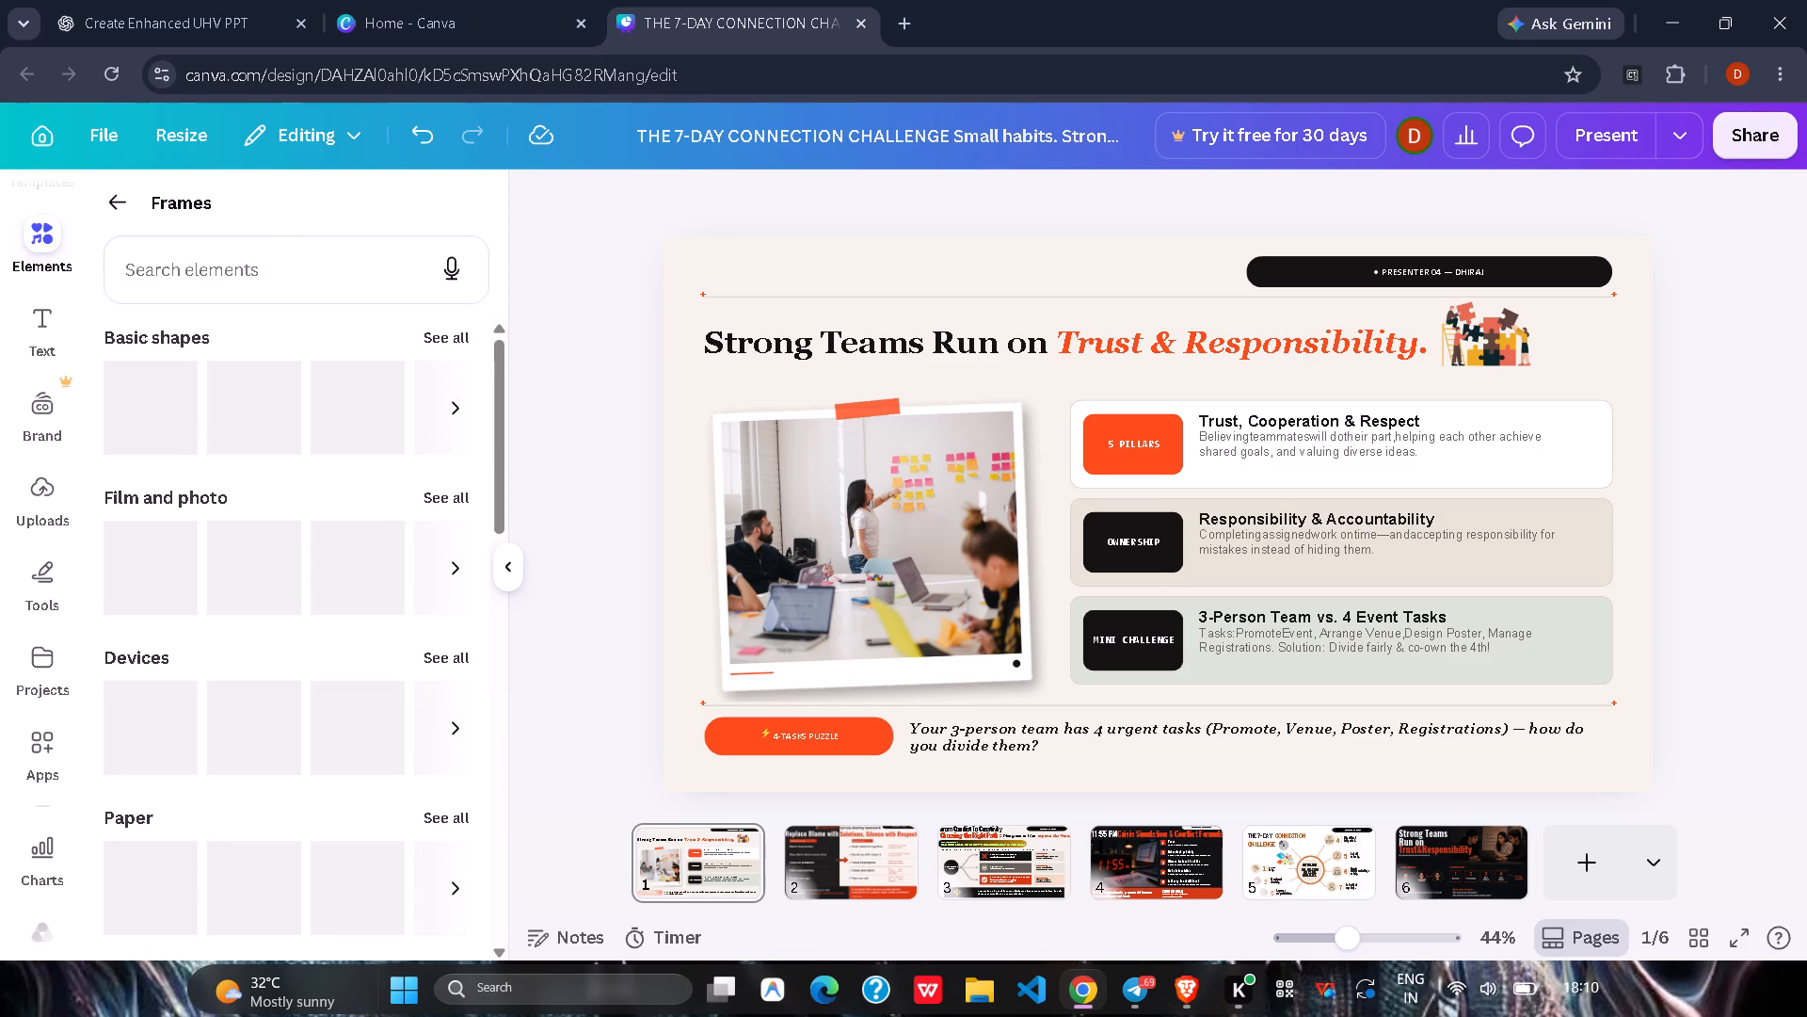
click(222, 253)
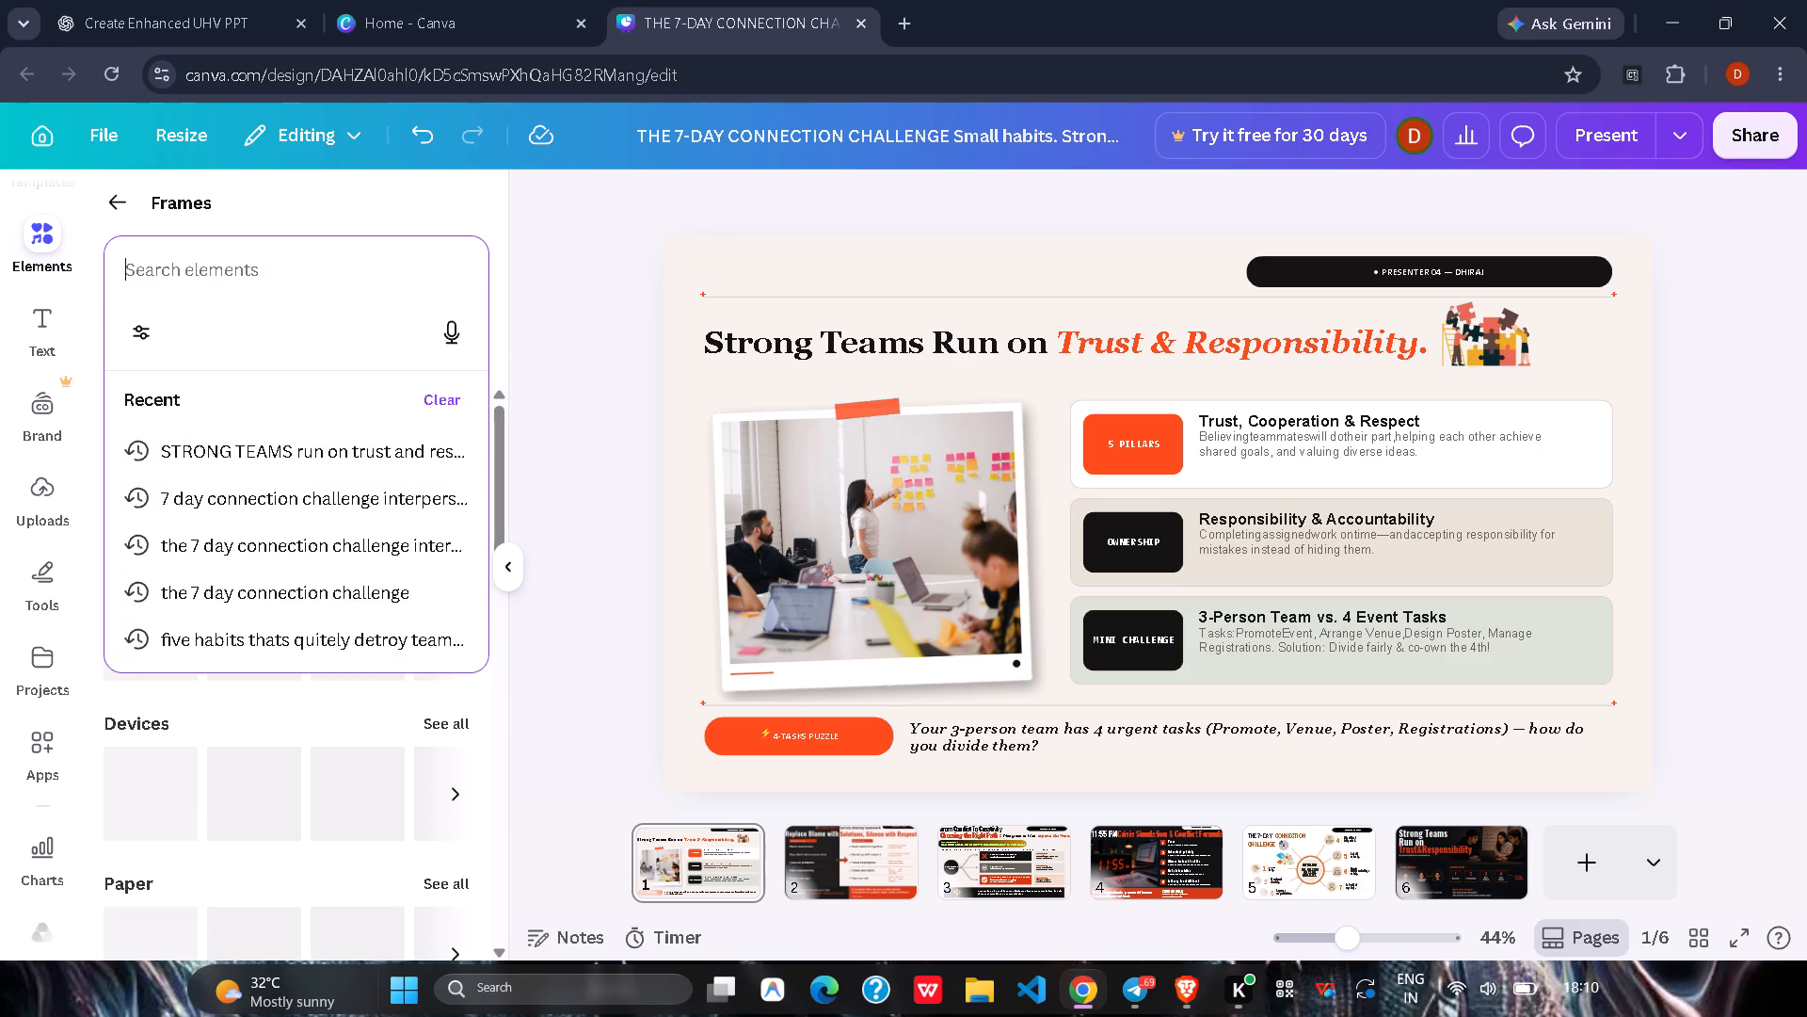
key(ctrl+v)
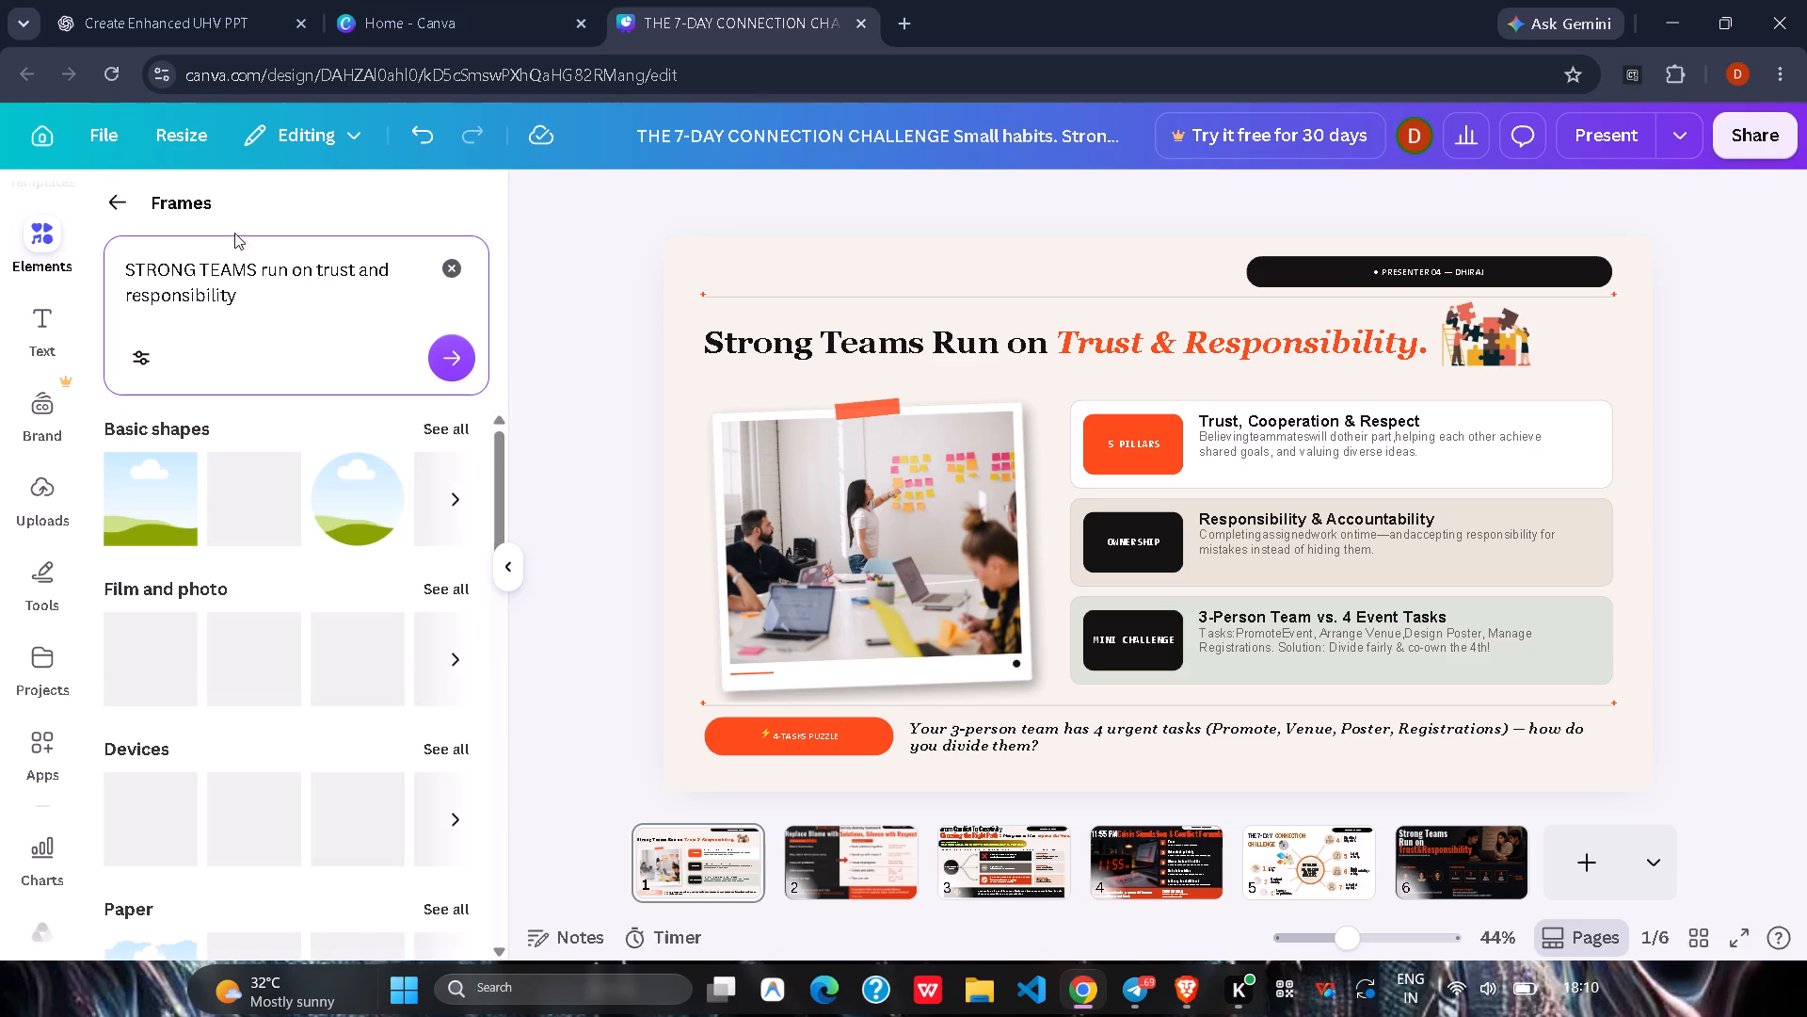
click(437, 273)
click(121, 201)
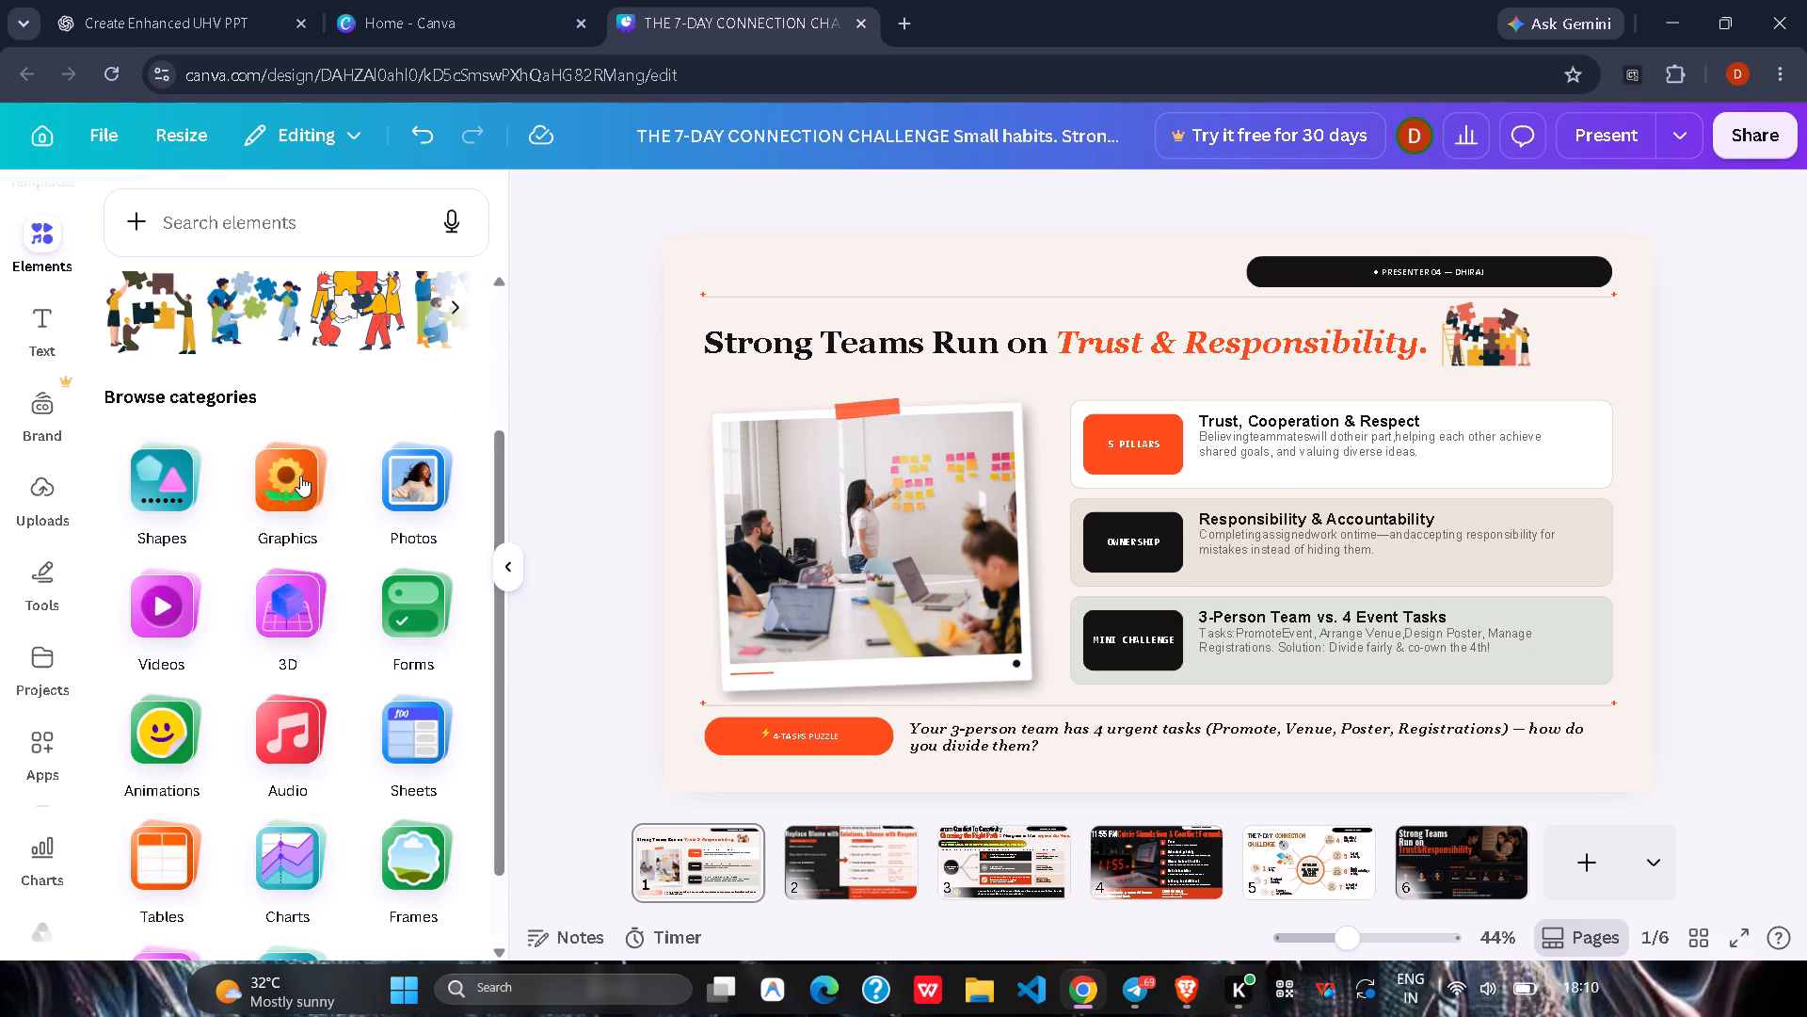
Reopen the Graphics category of the elements library.
scroll(325, 561, down, 6)
scroll(316, 590, up, 1)
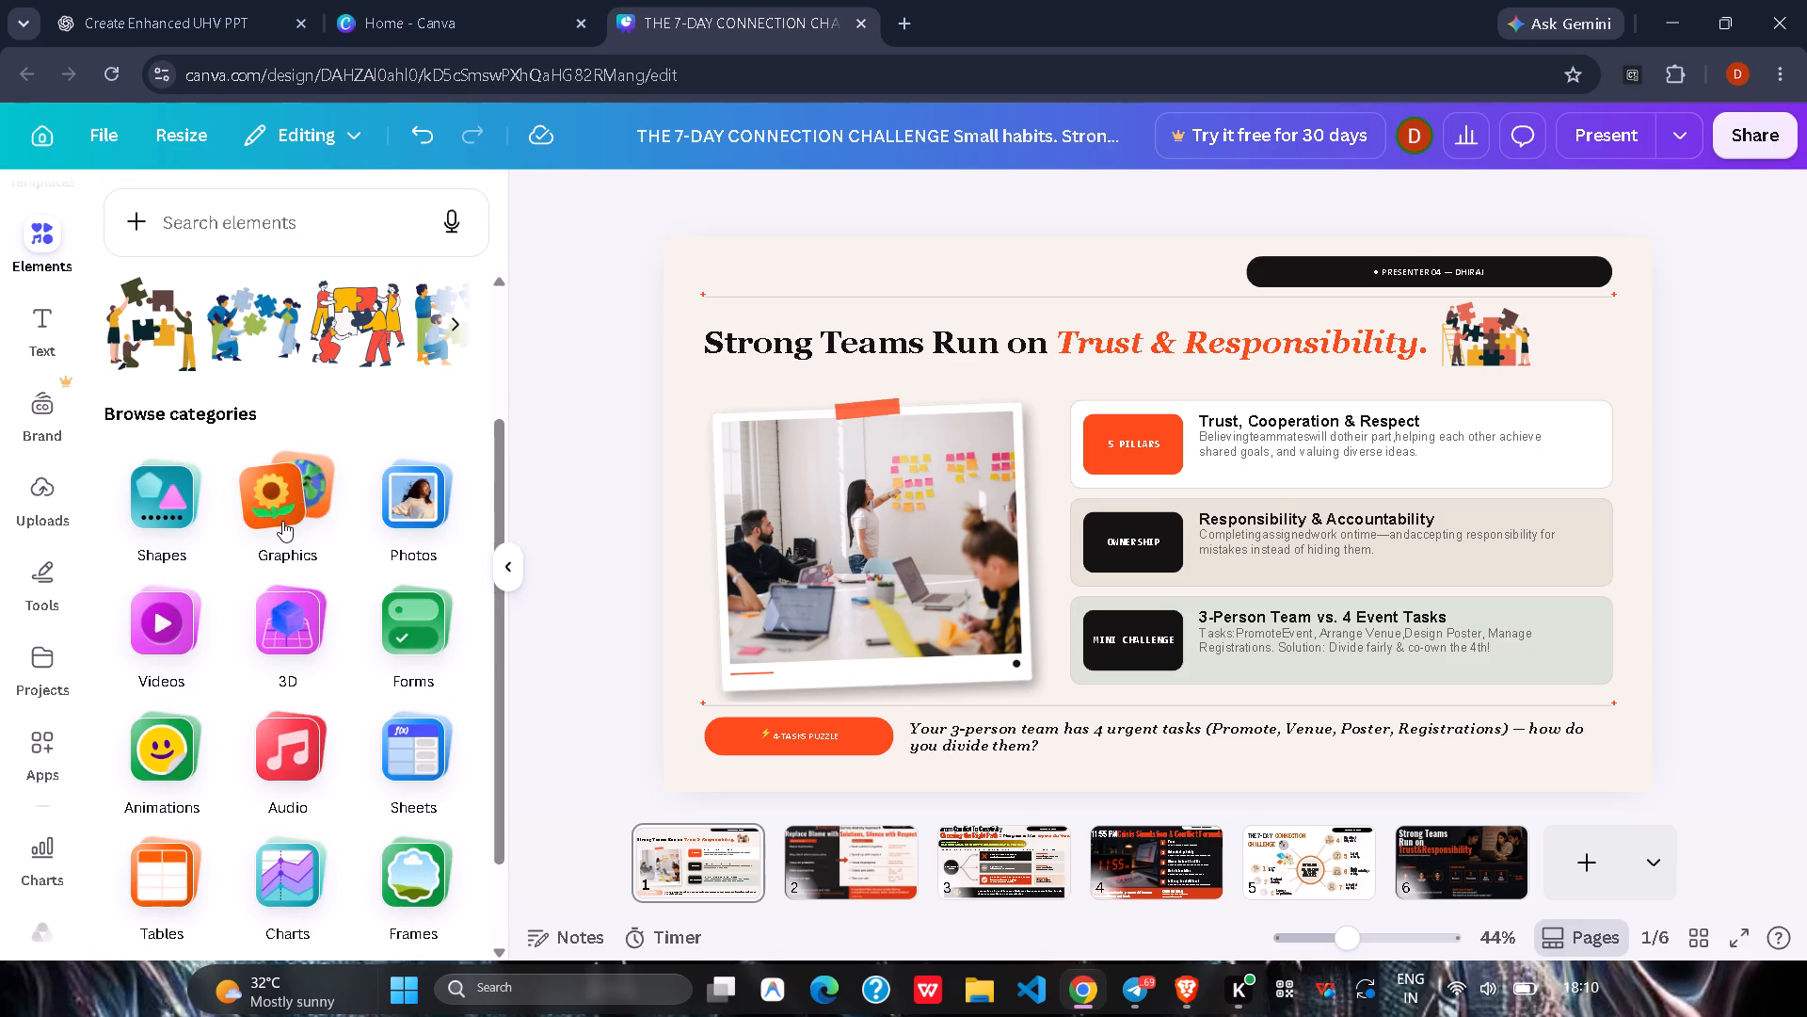
click(282, 521)
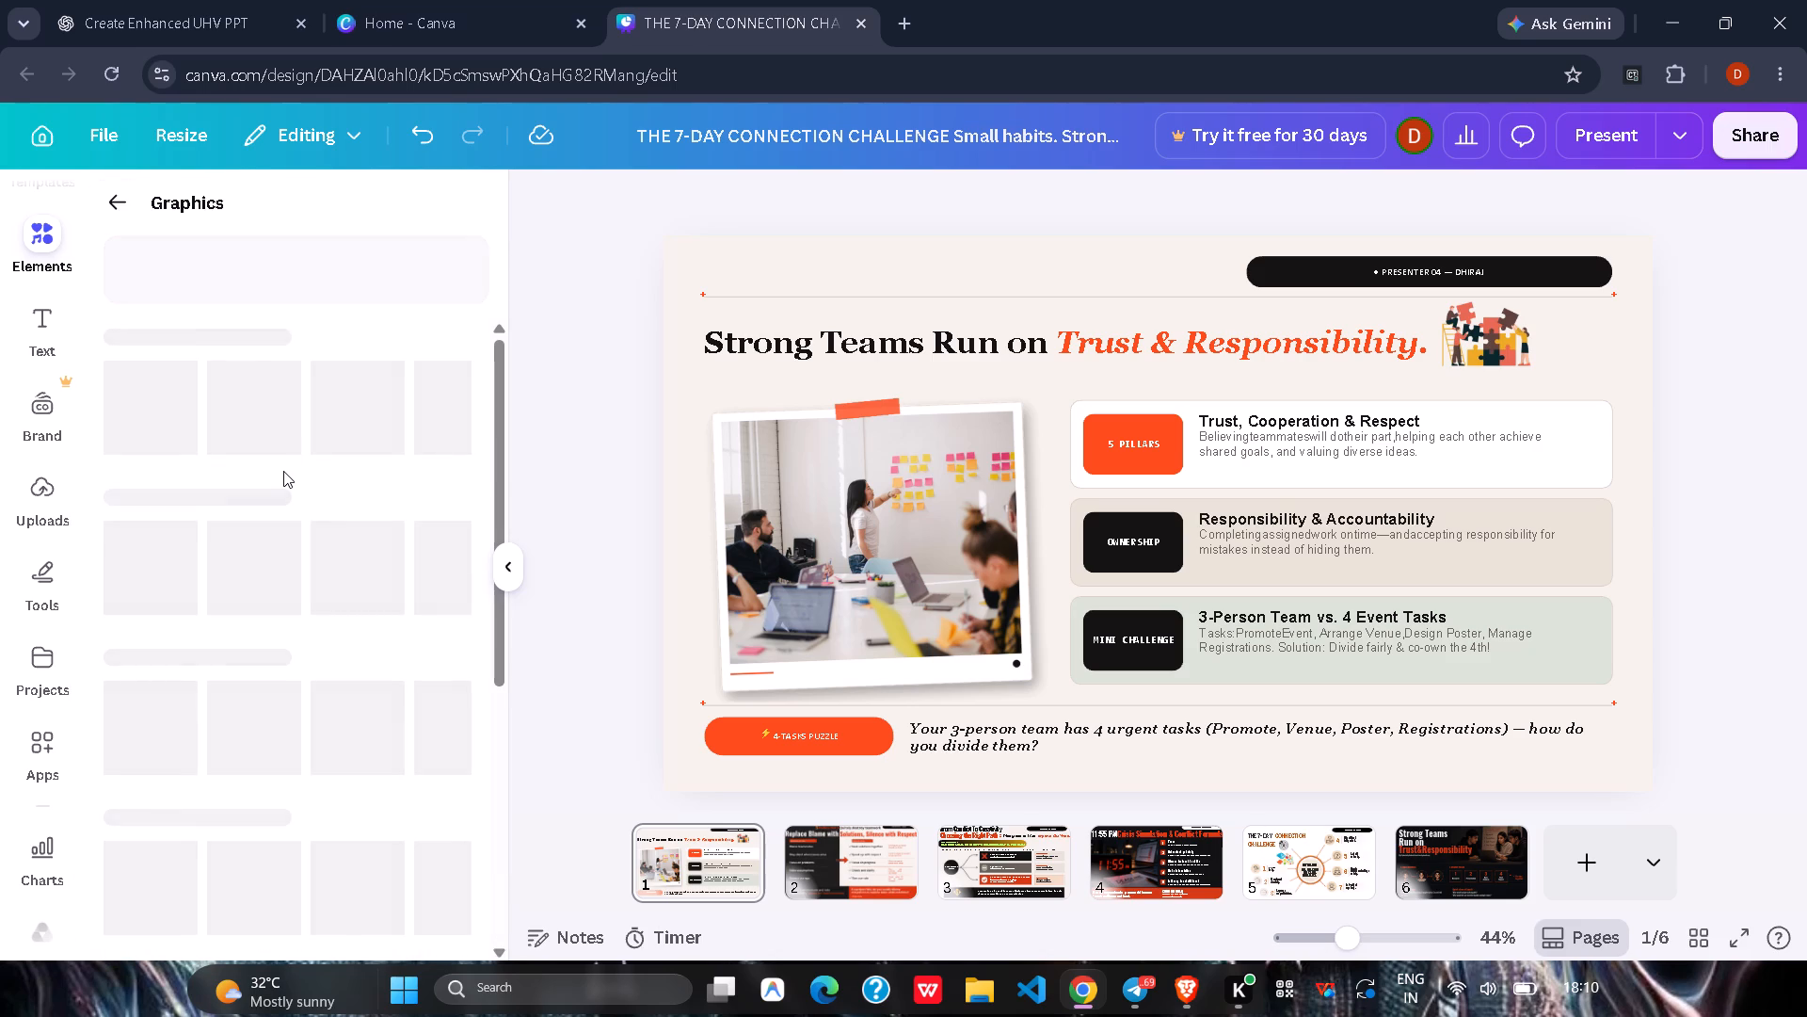
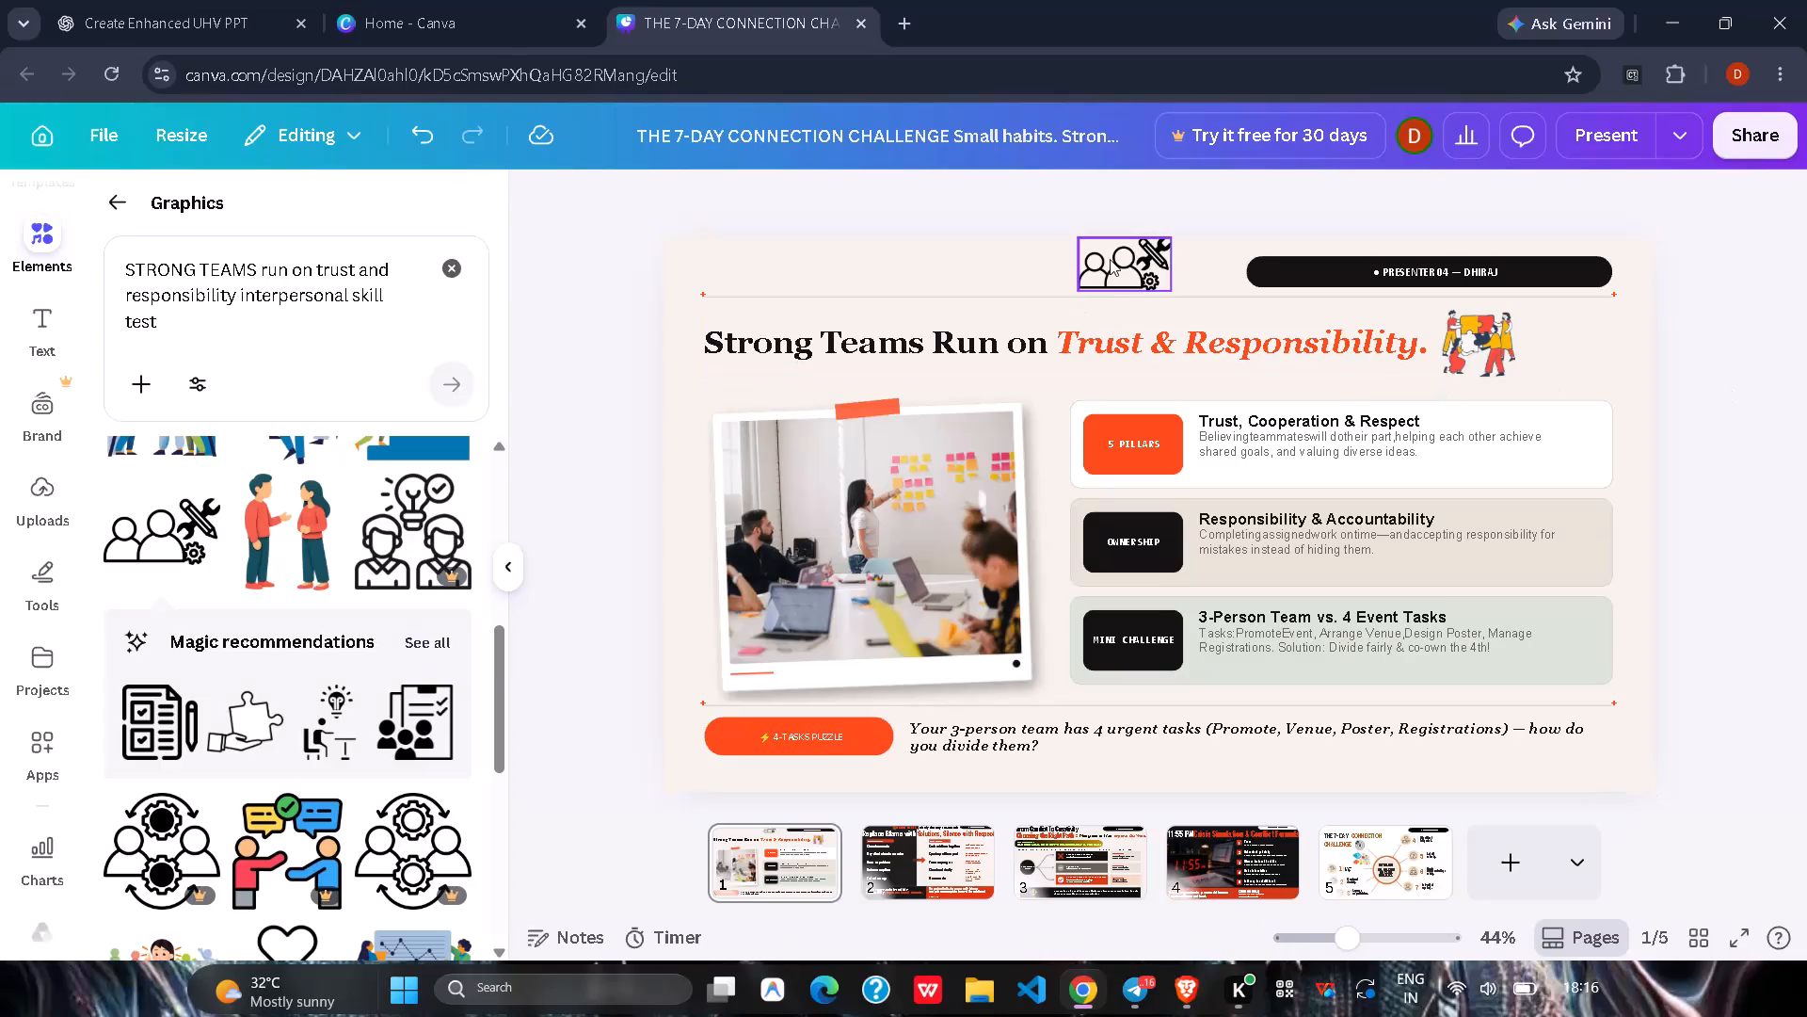
Move the black people-and-tools icon off the top of slide 1 toward the team photo and delete it.
drag(1110, 259, 1097, 414)
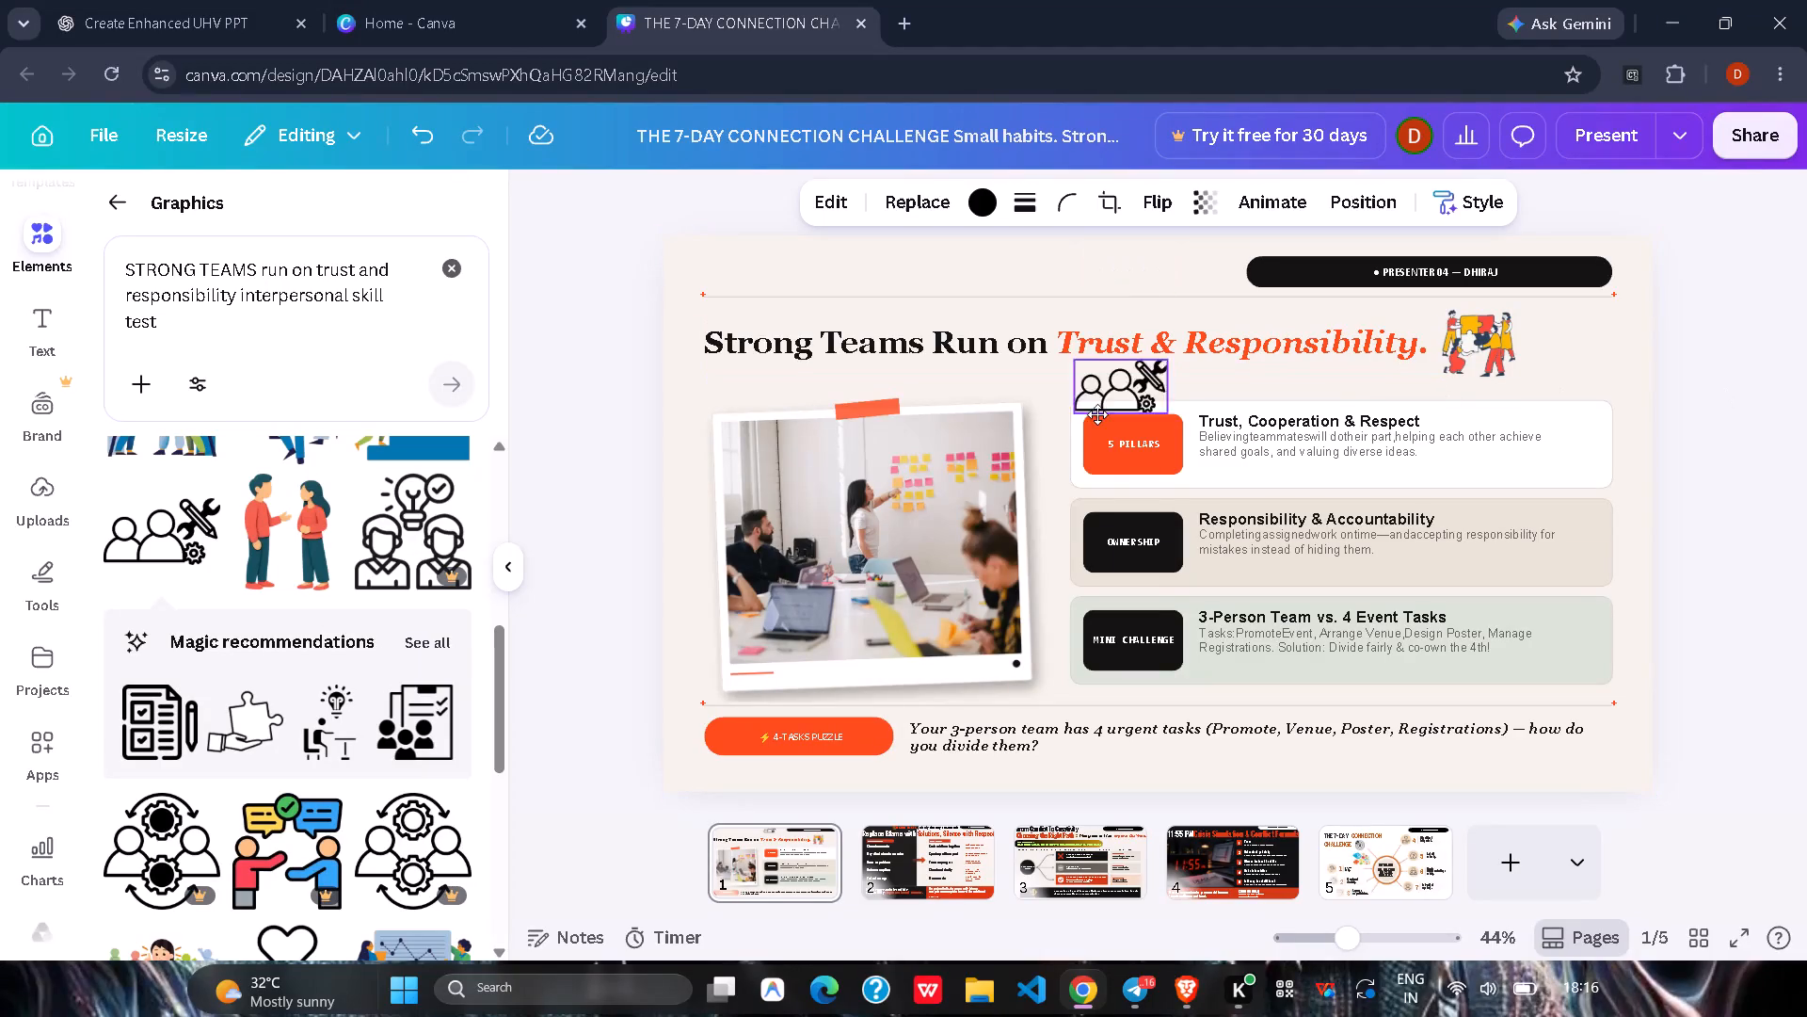
drag(1097, 414, 687, 460)
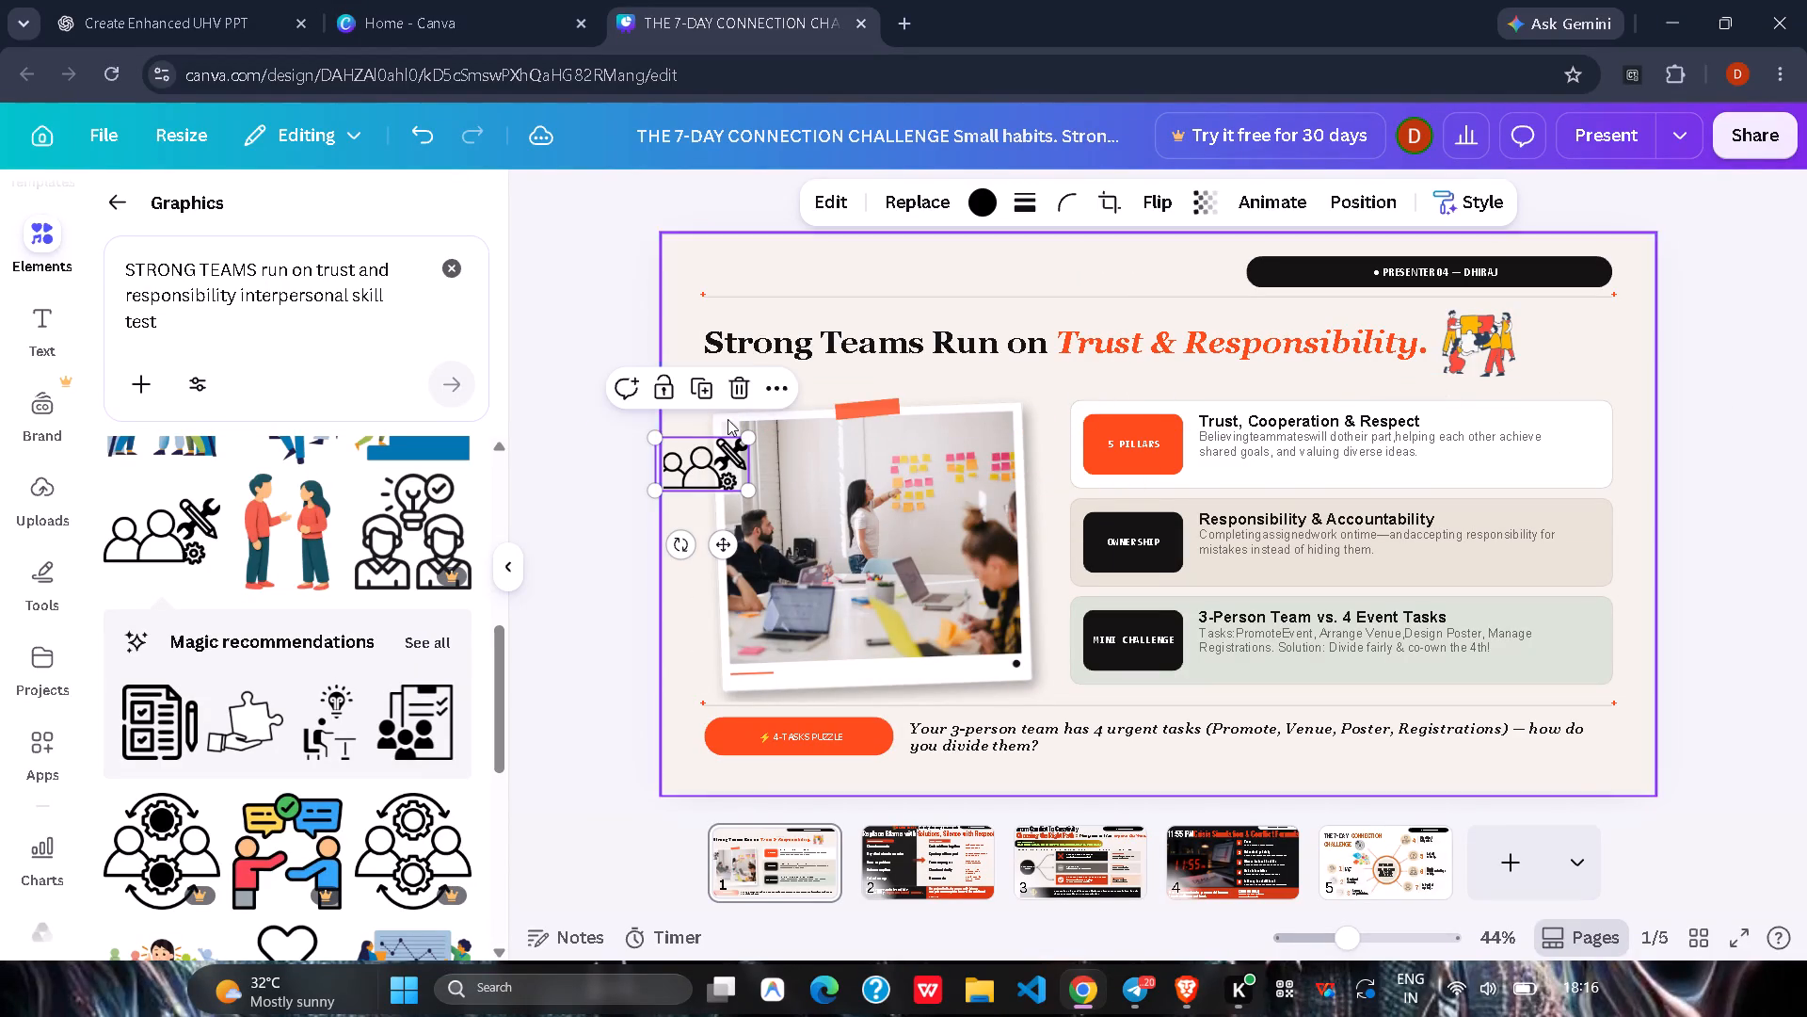
click(729, 396)
Look through the graphics results for "STRONG TEAMS run on trust and responsibility interpersonal skill test" for another illustration that suits slide 1.
scroll(328, 625, down, 4)
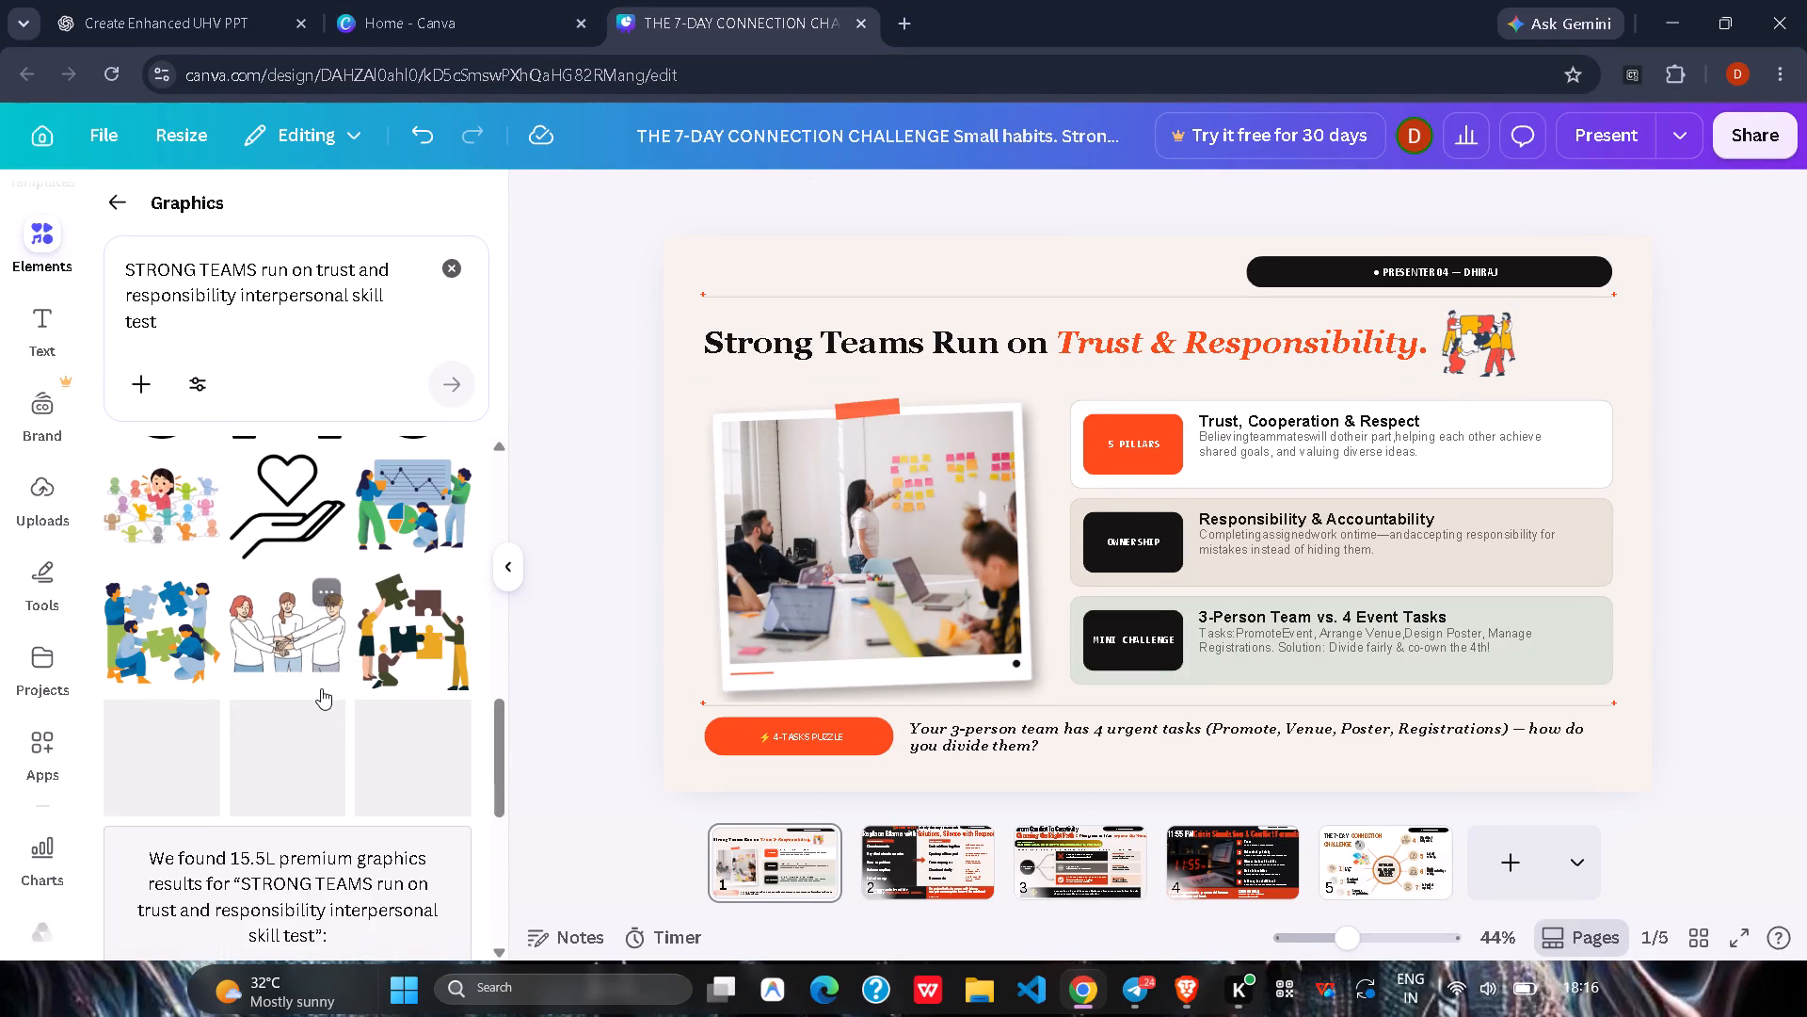
scroll(321, 688, down, 6)
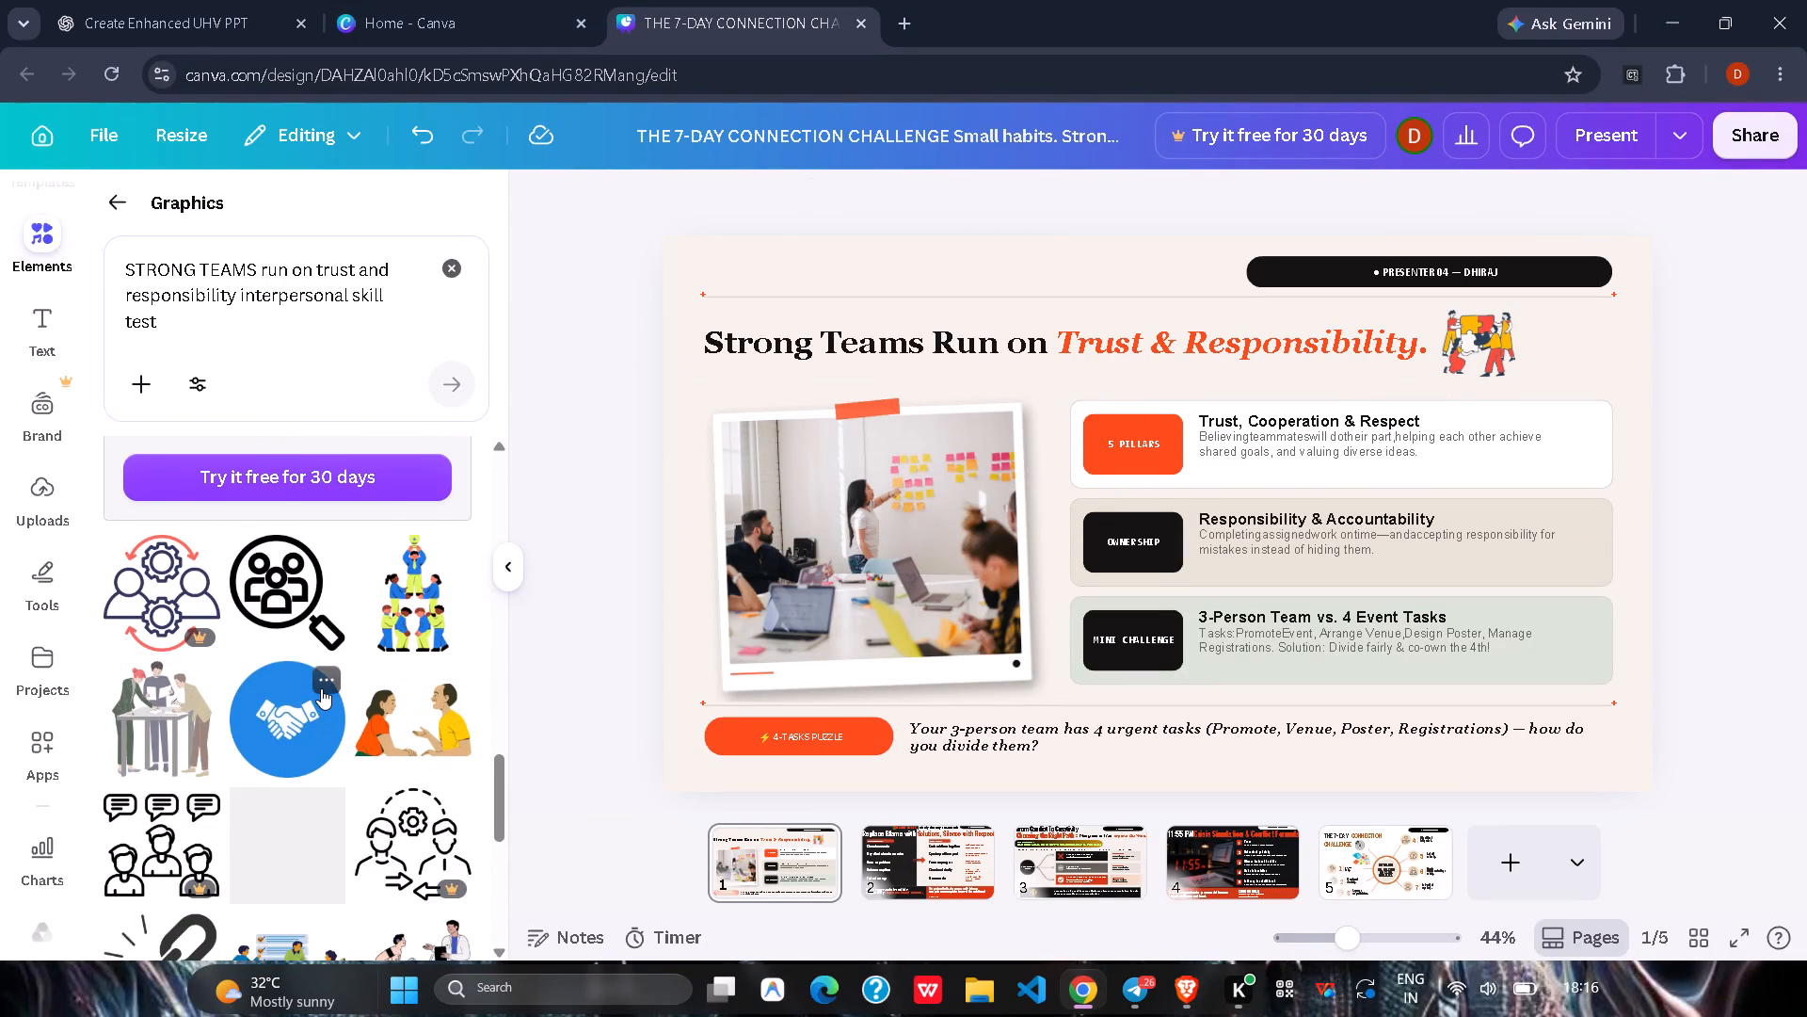
scroll(321, 688, down, 1)
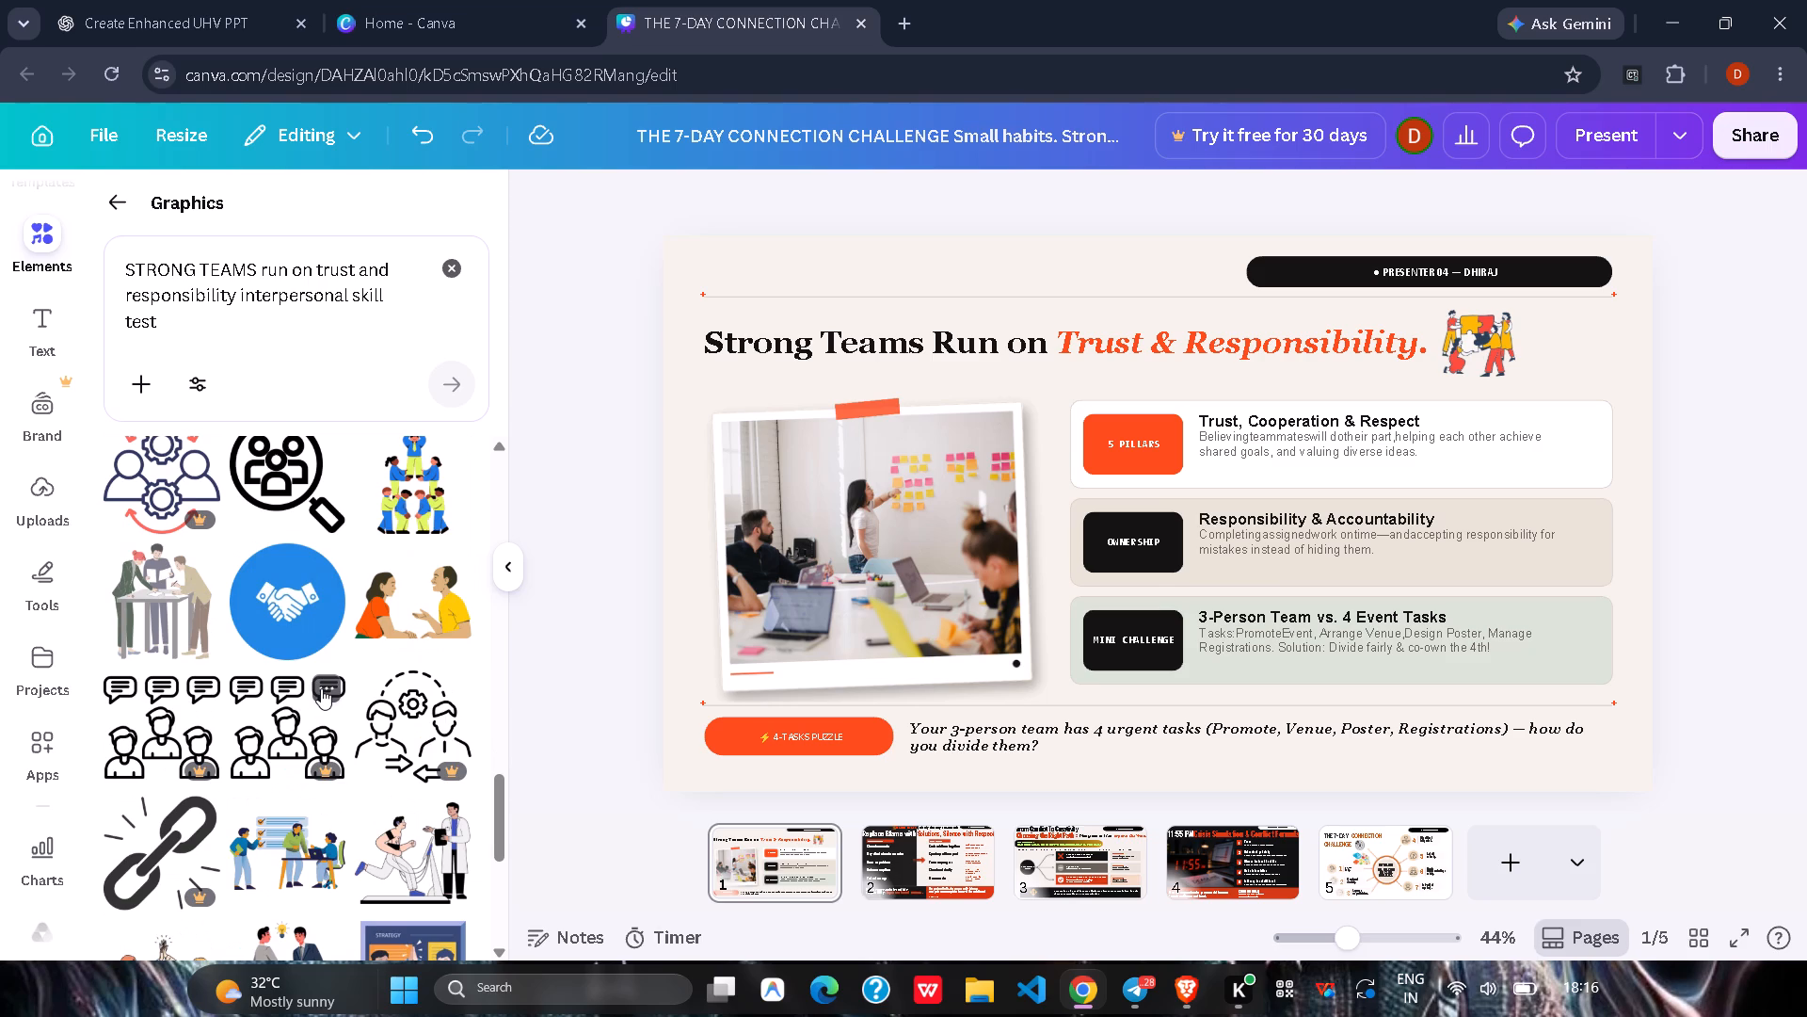
scroll(321, 688, down, 3)
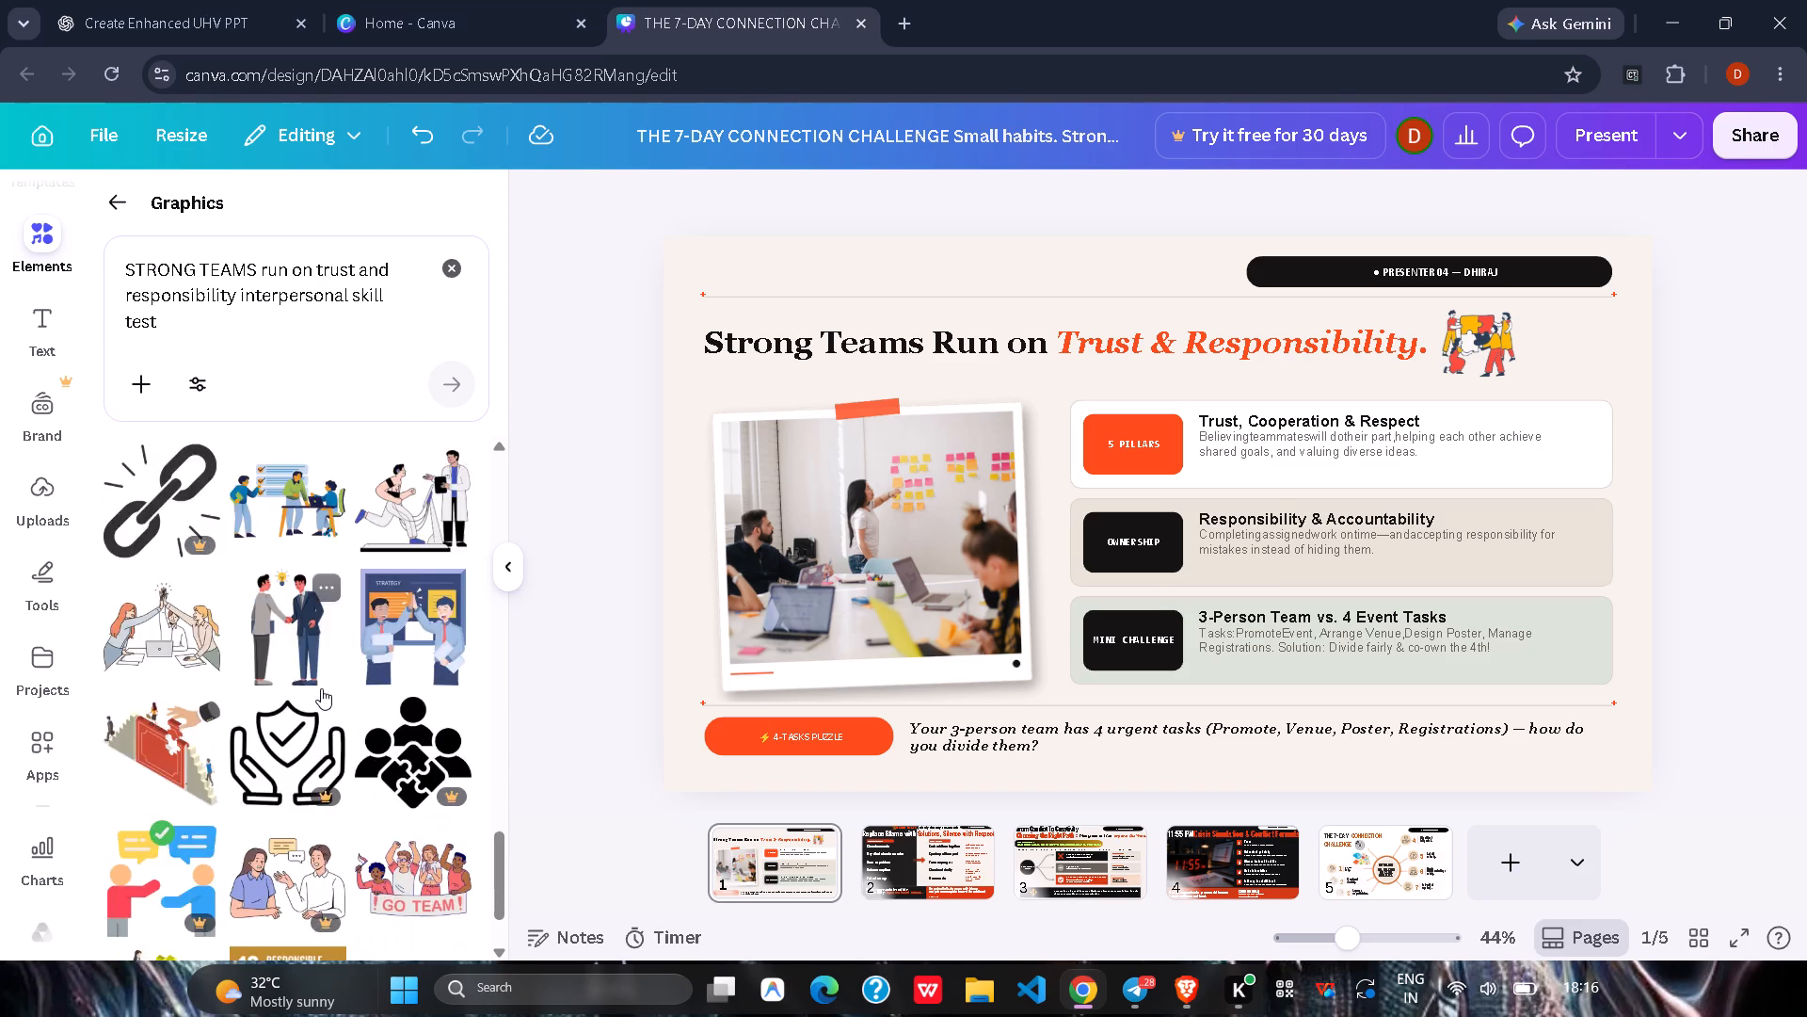
scroll(321, 688, down, 4)
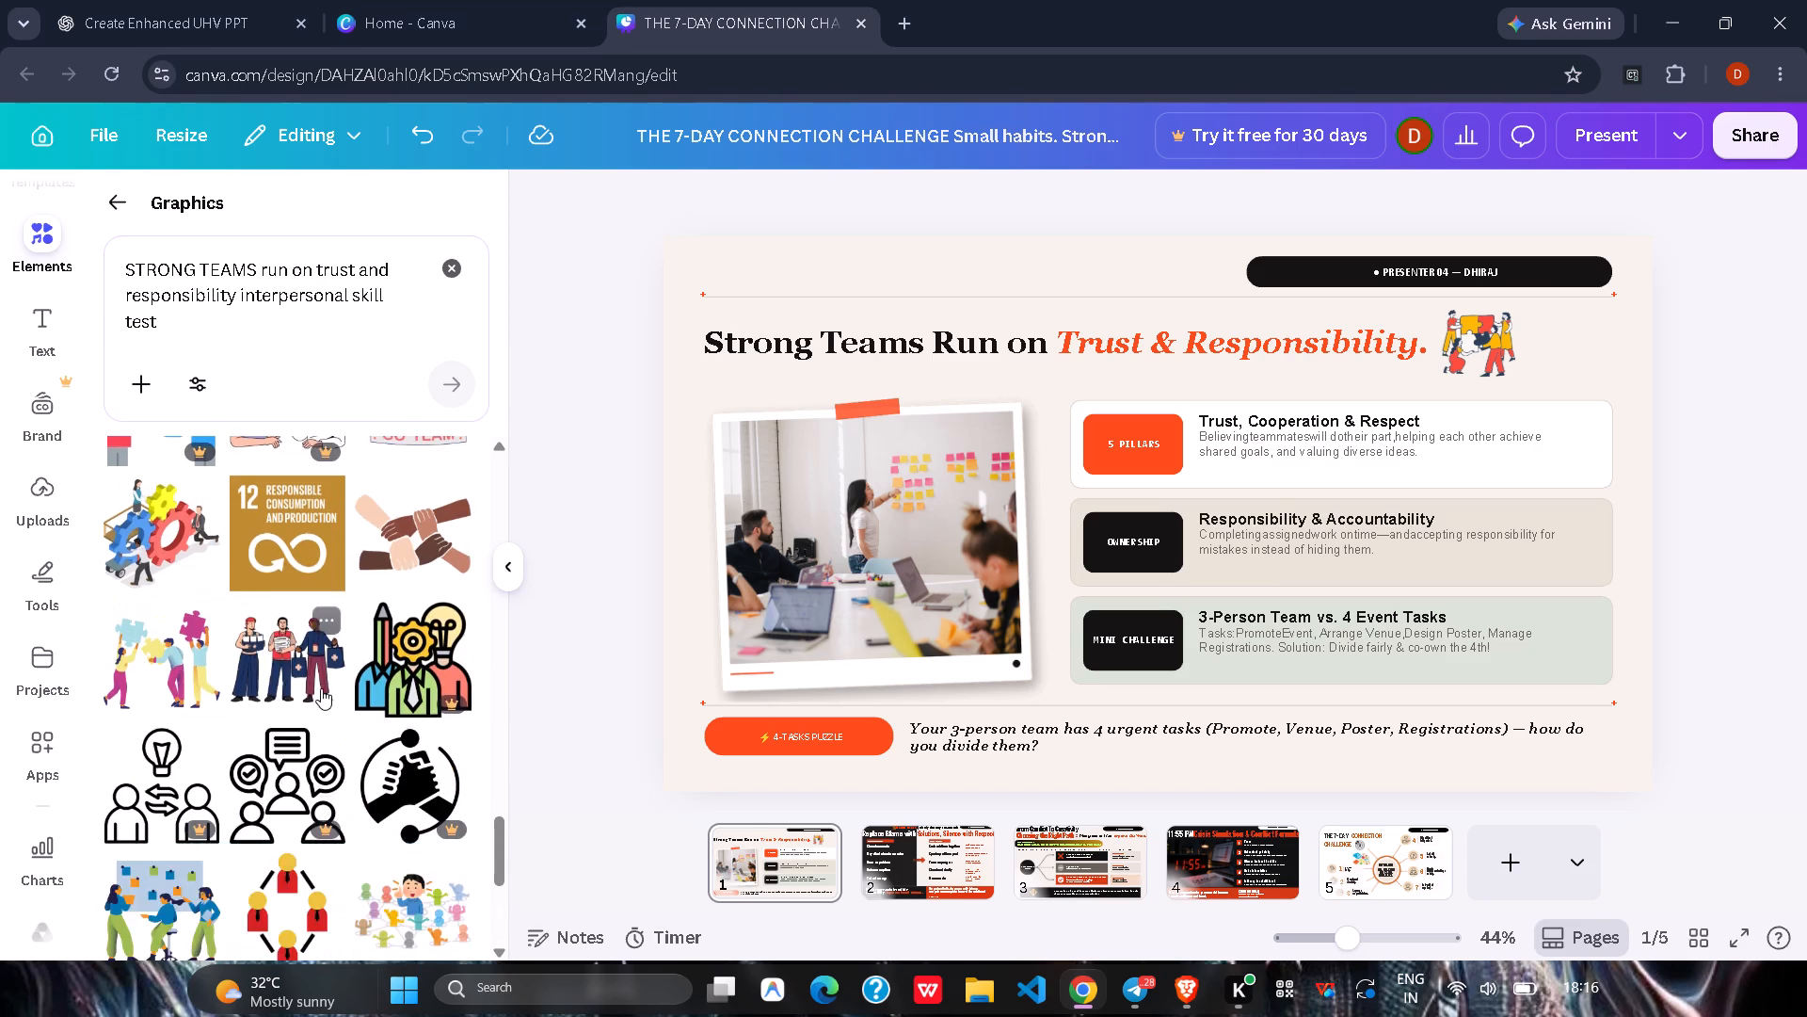
scroll(321, 688, down, 4)
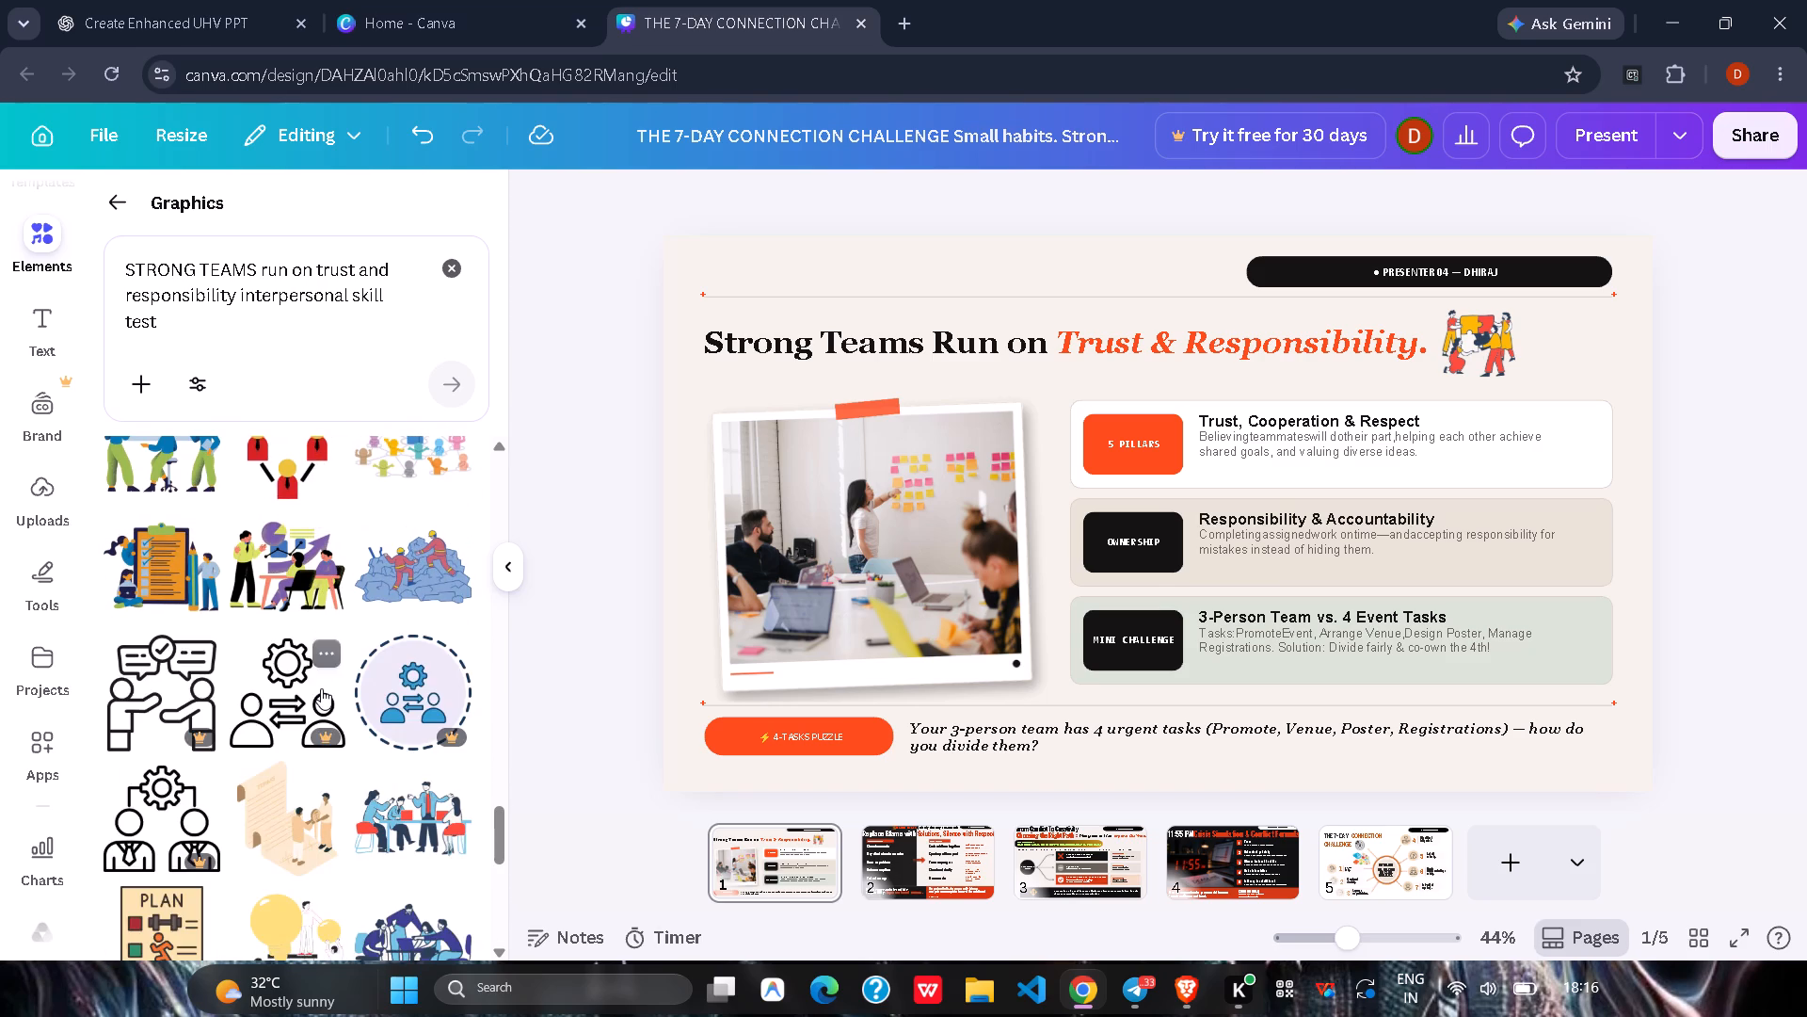
scroll(321, 688, down, 5)
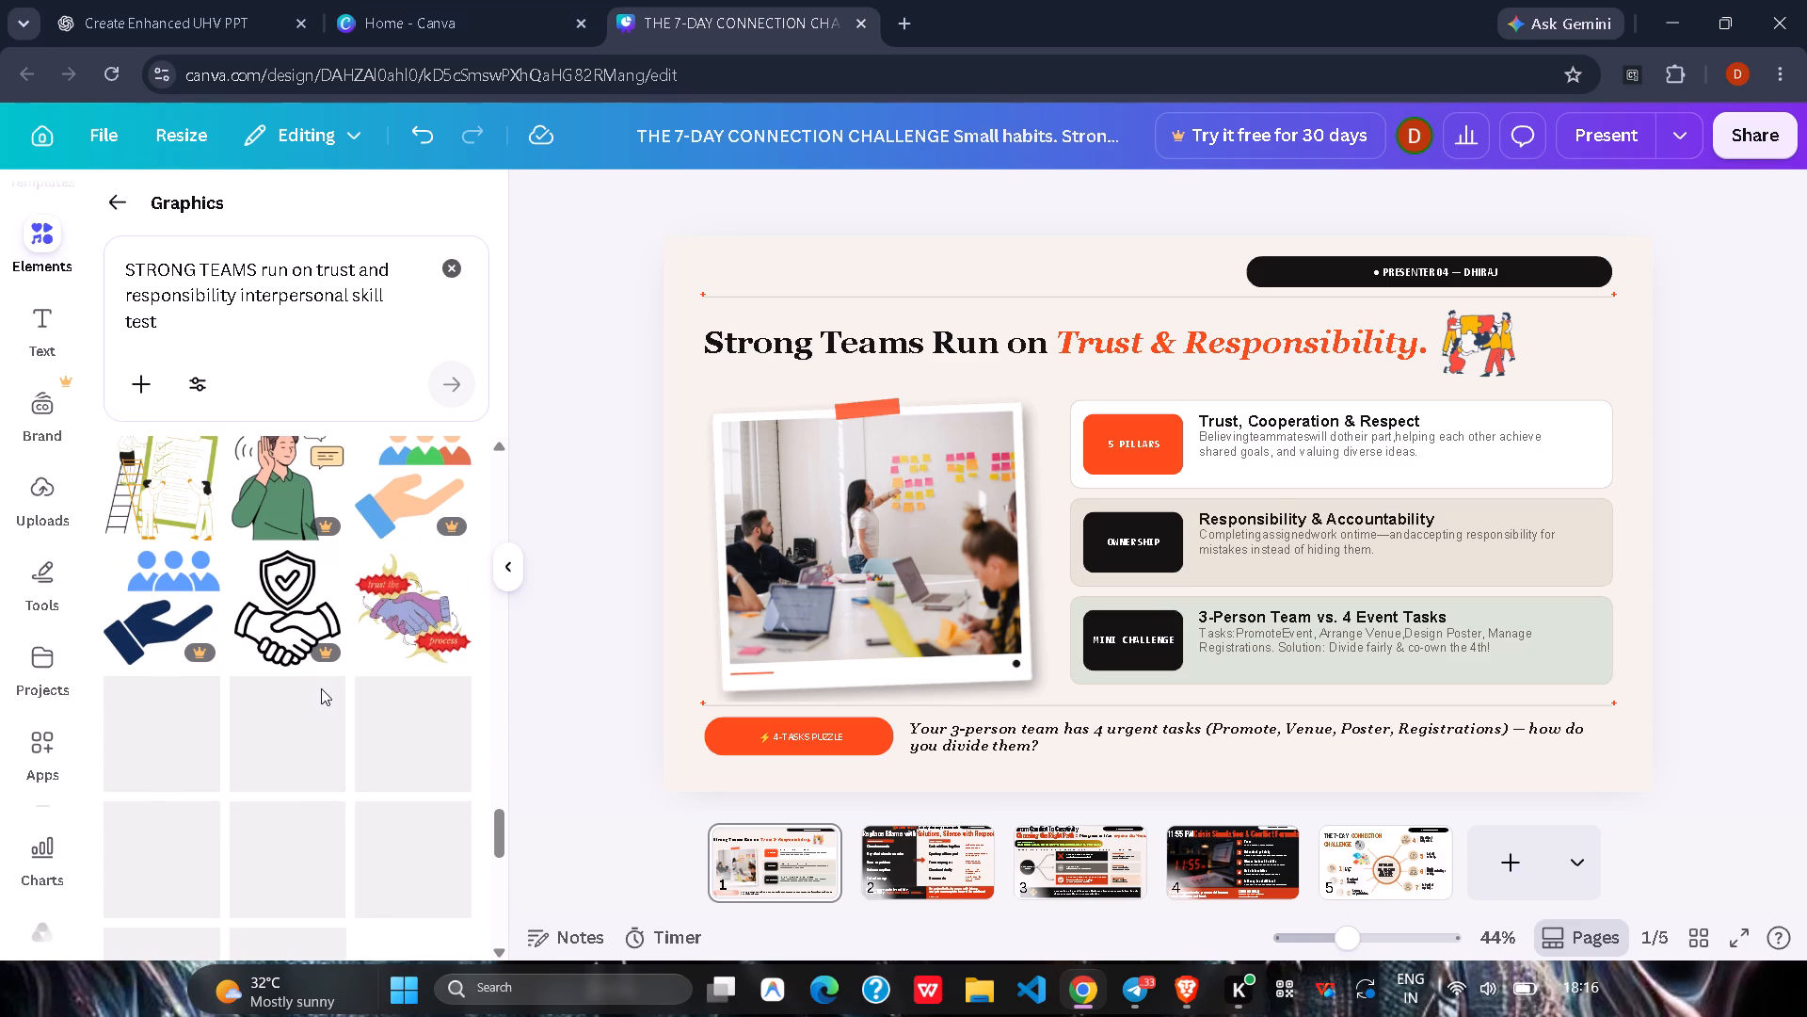
scroll(321, 688, down, 3)
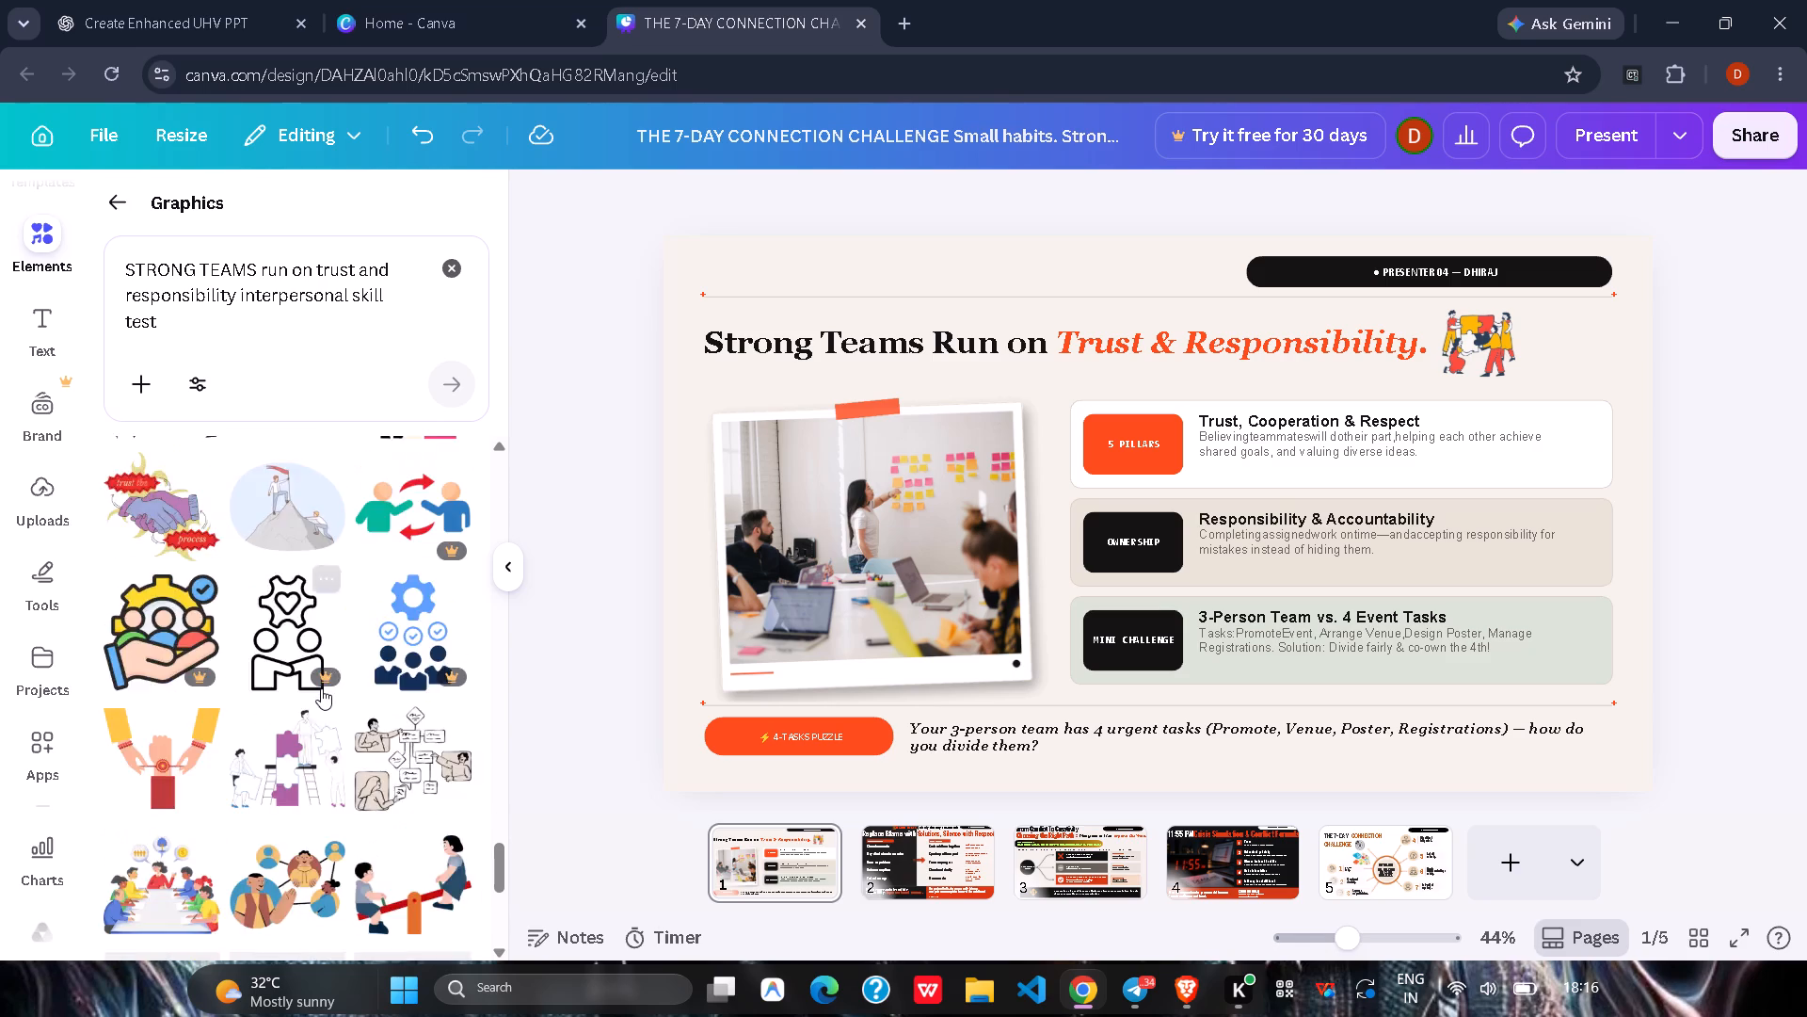
scroll(321, 688, down, 5)
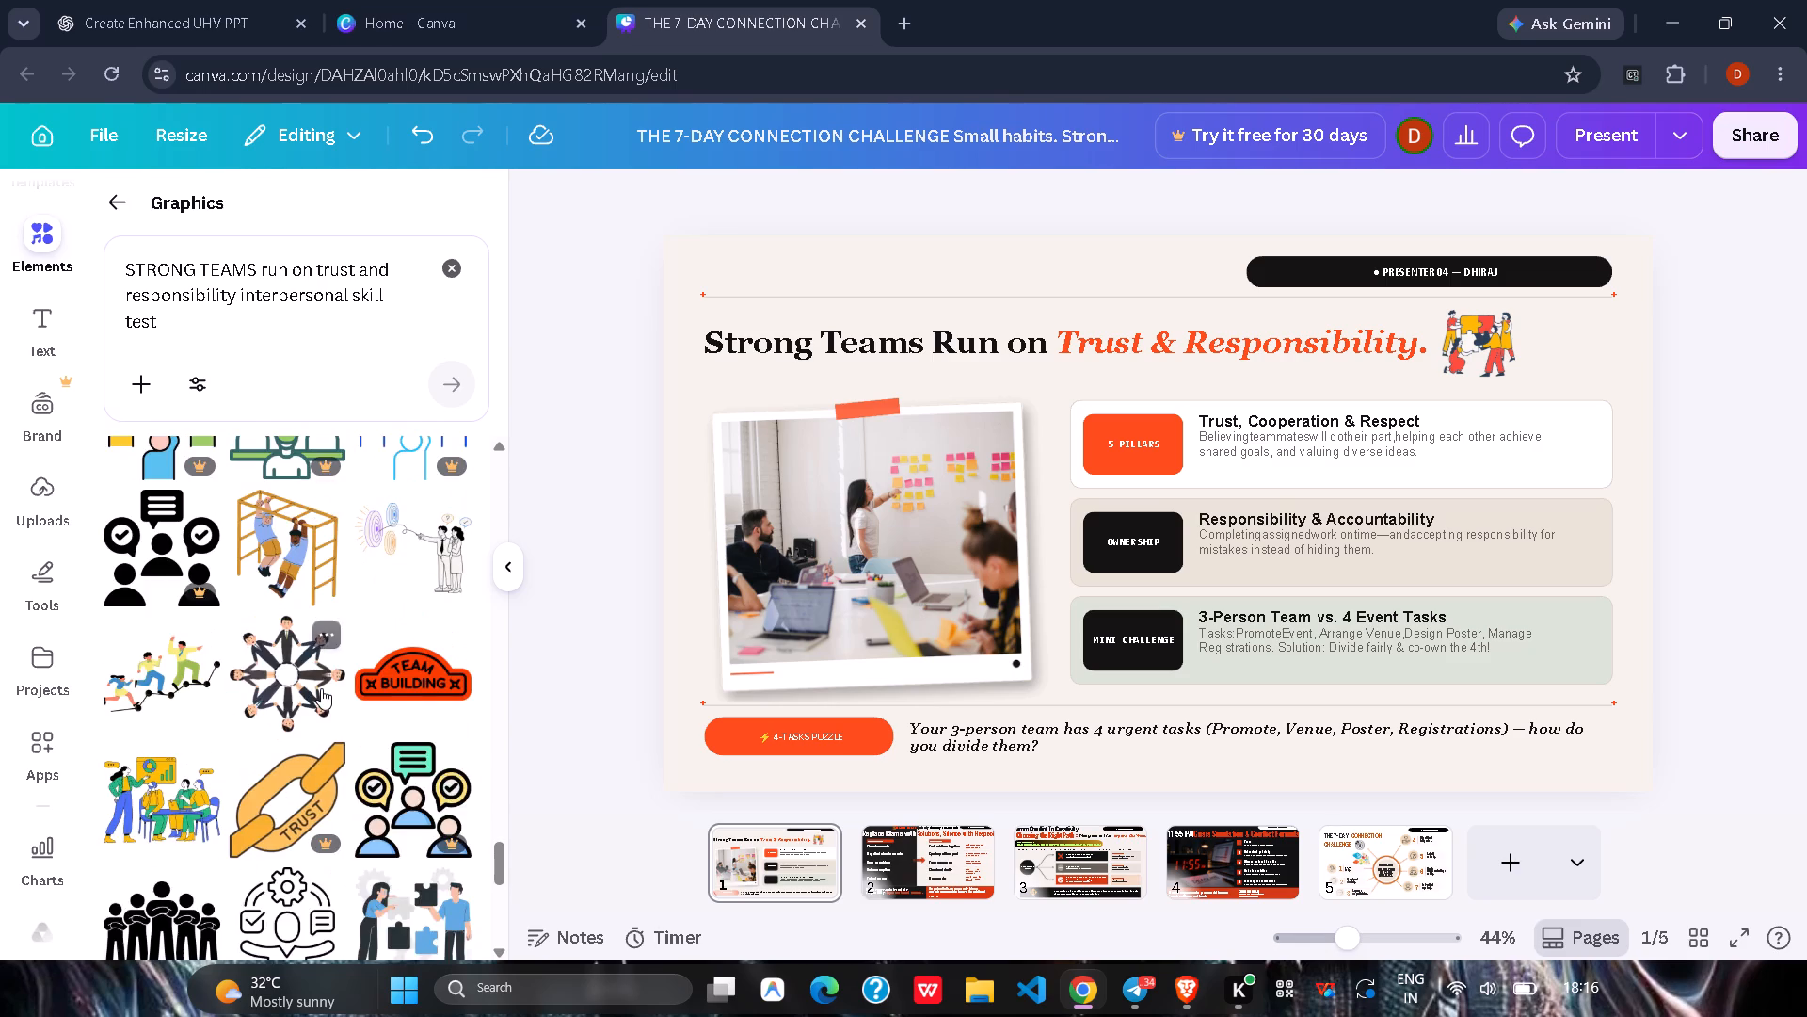
scroll(321, 688, down, 6)
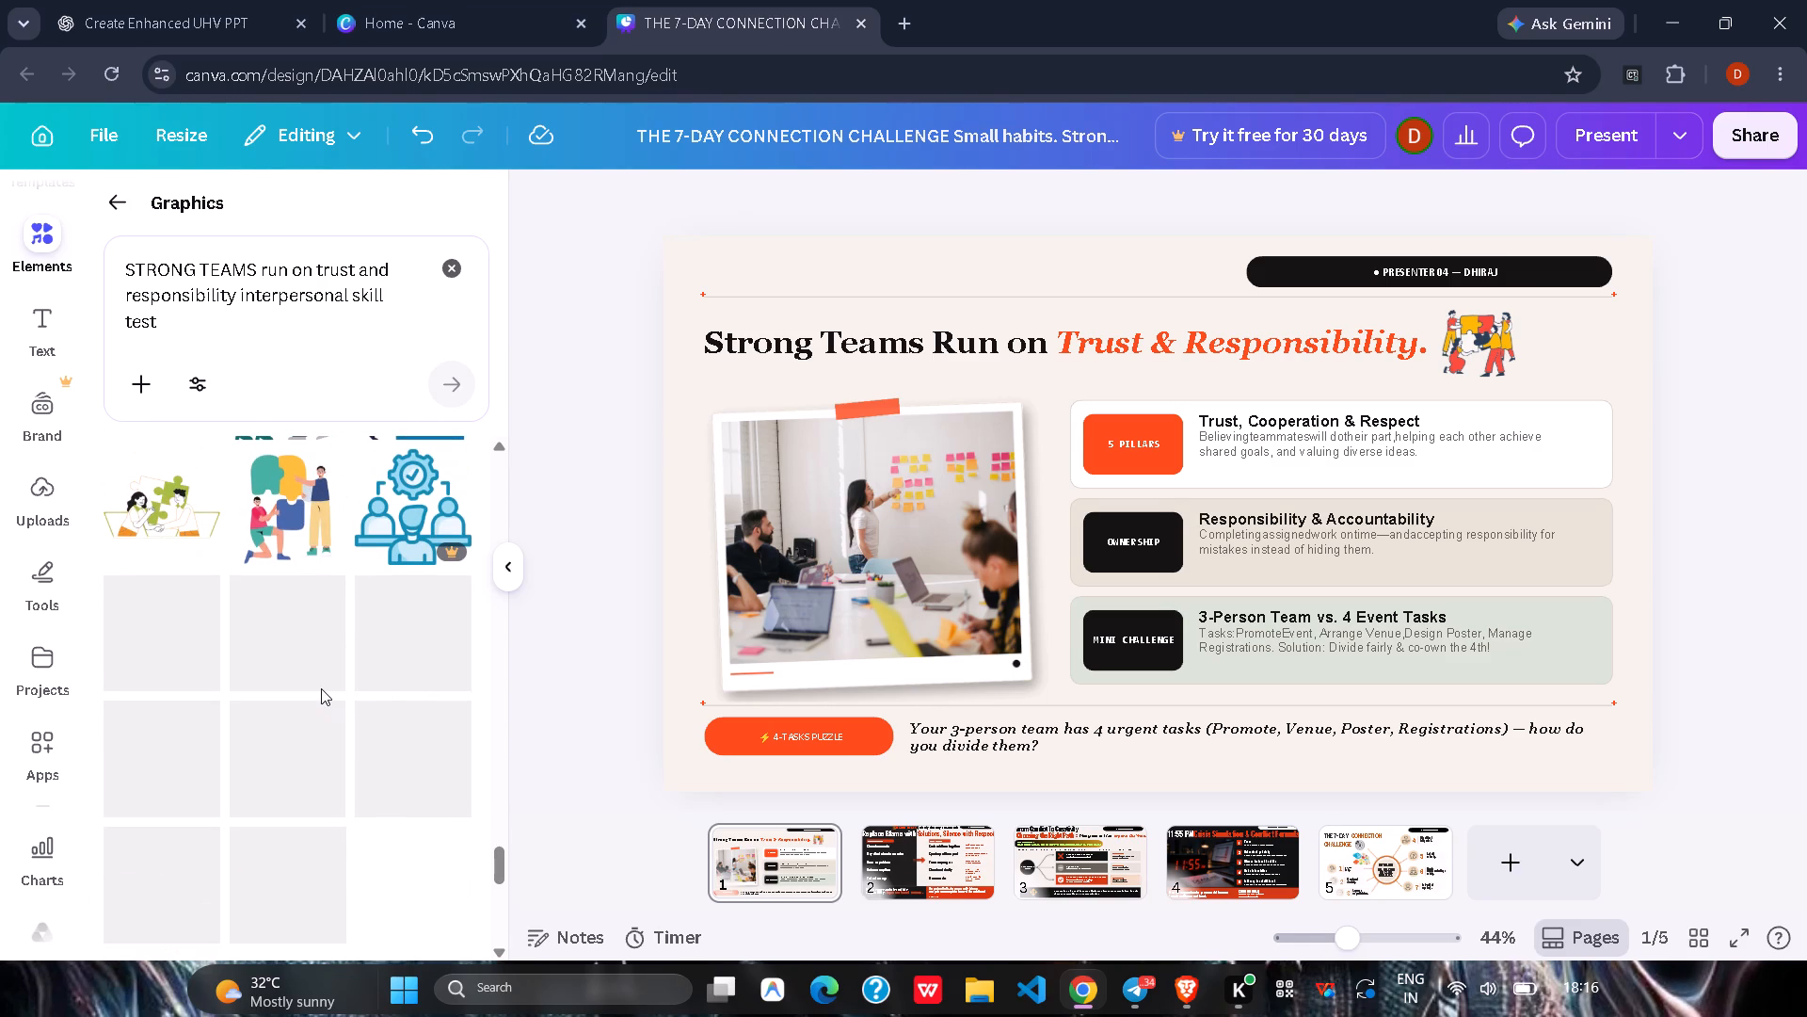
scroll(321, 688, down, 6)
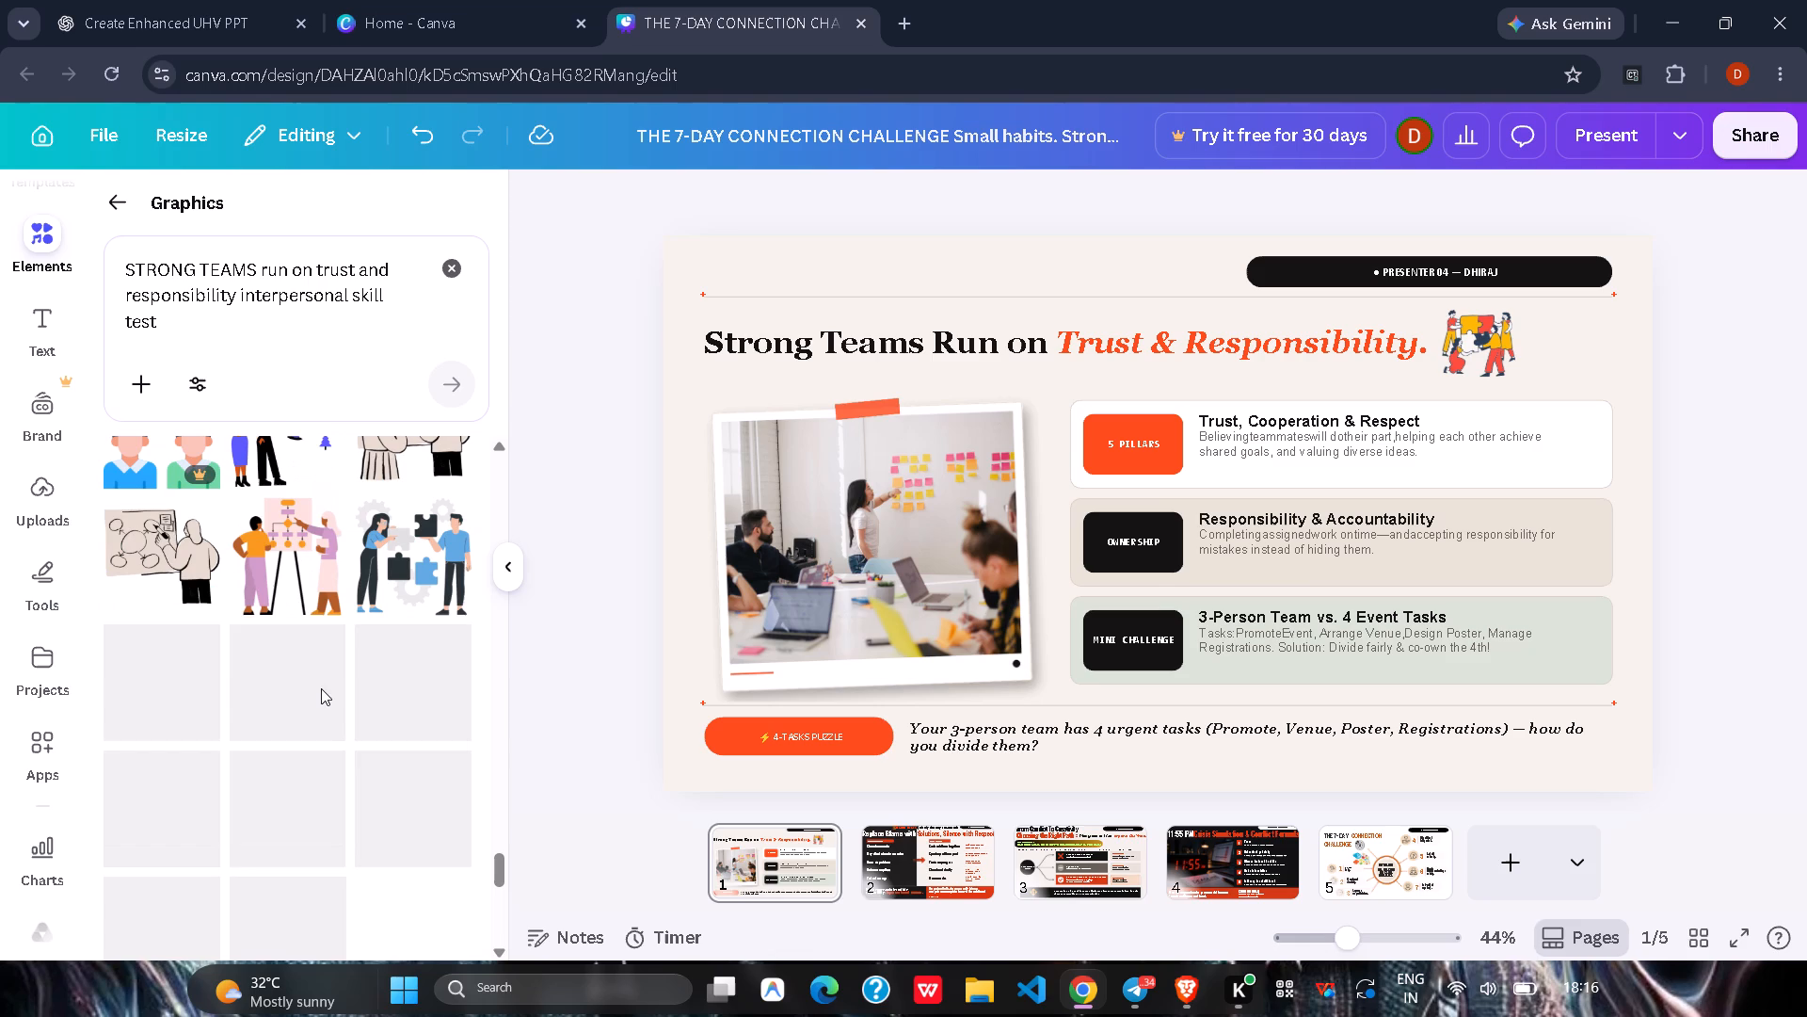
scroll(321, 688, down, 3)
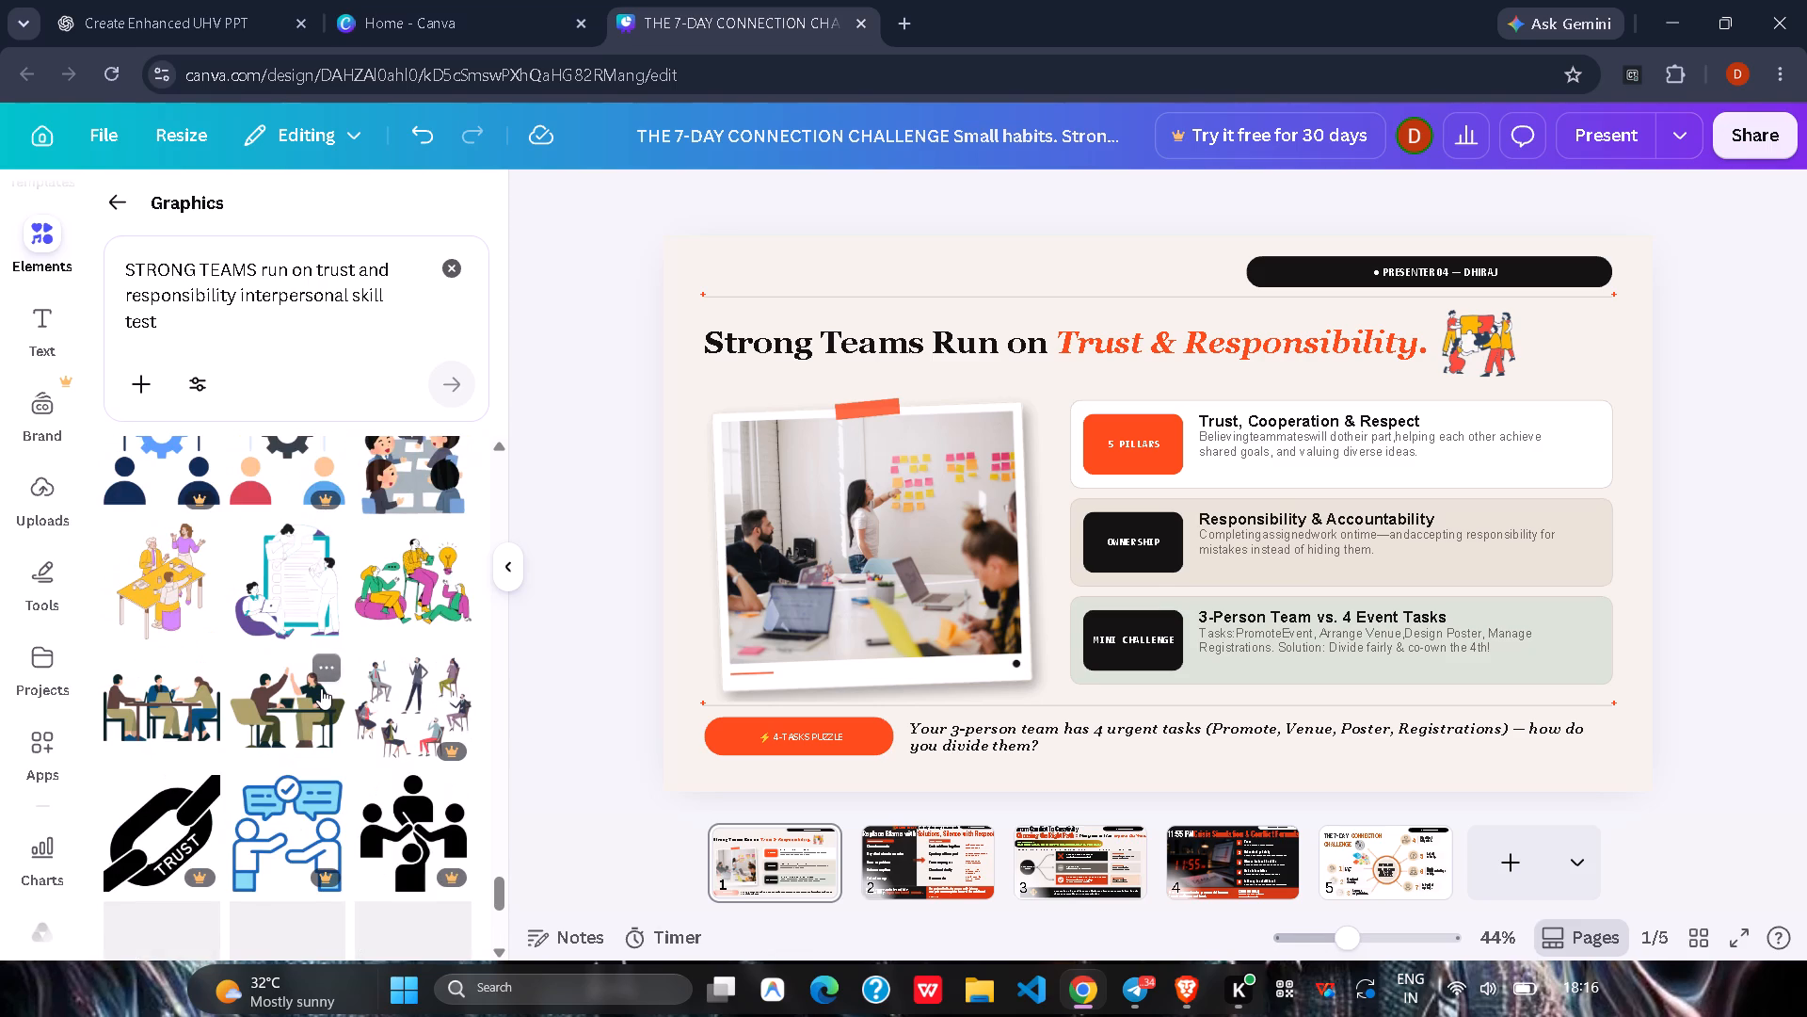
scroll(321, 688, down, 5)
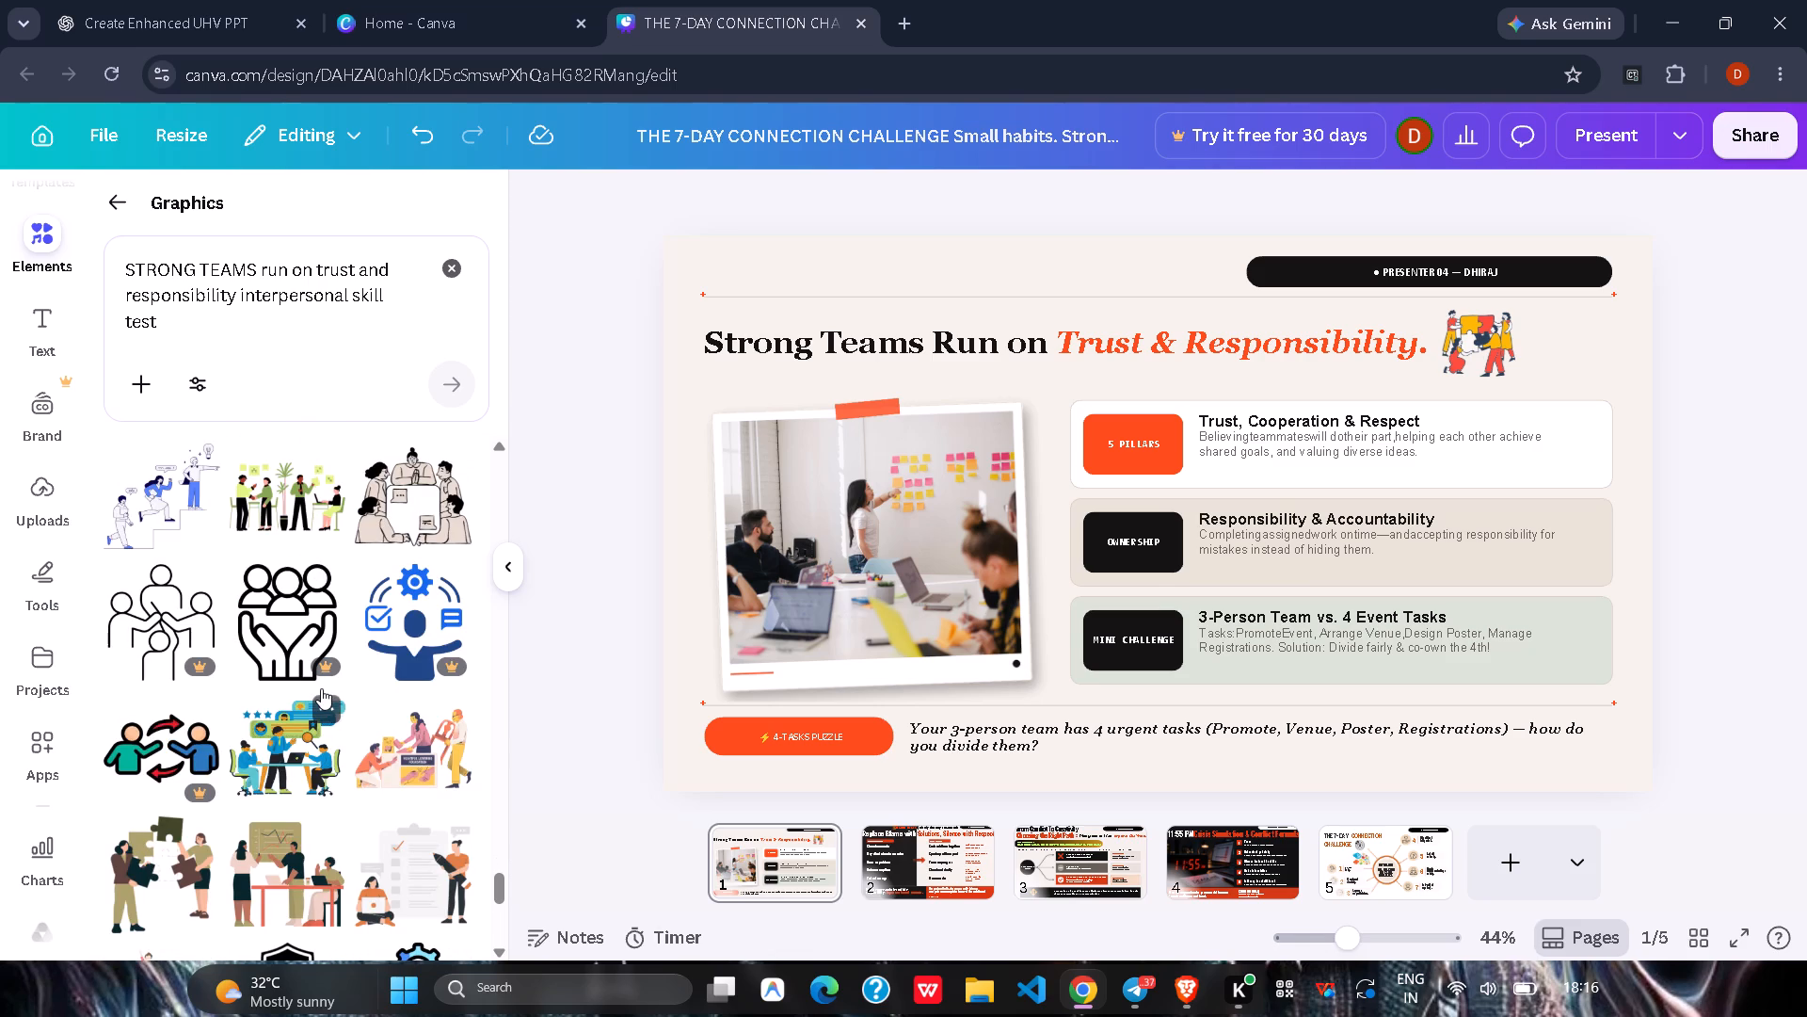
scroll(321, 688, down, 2)
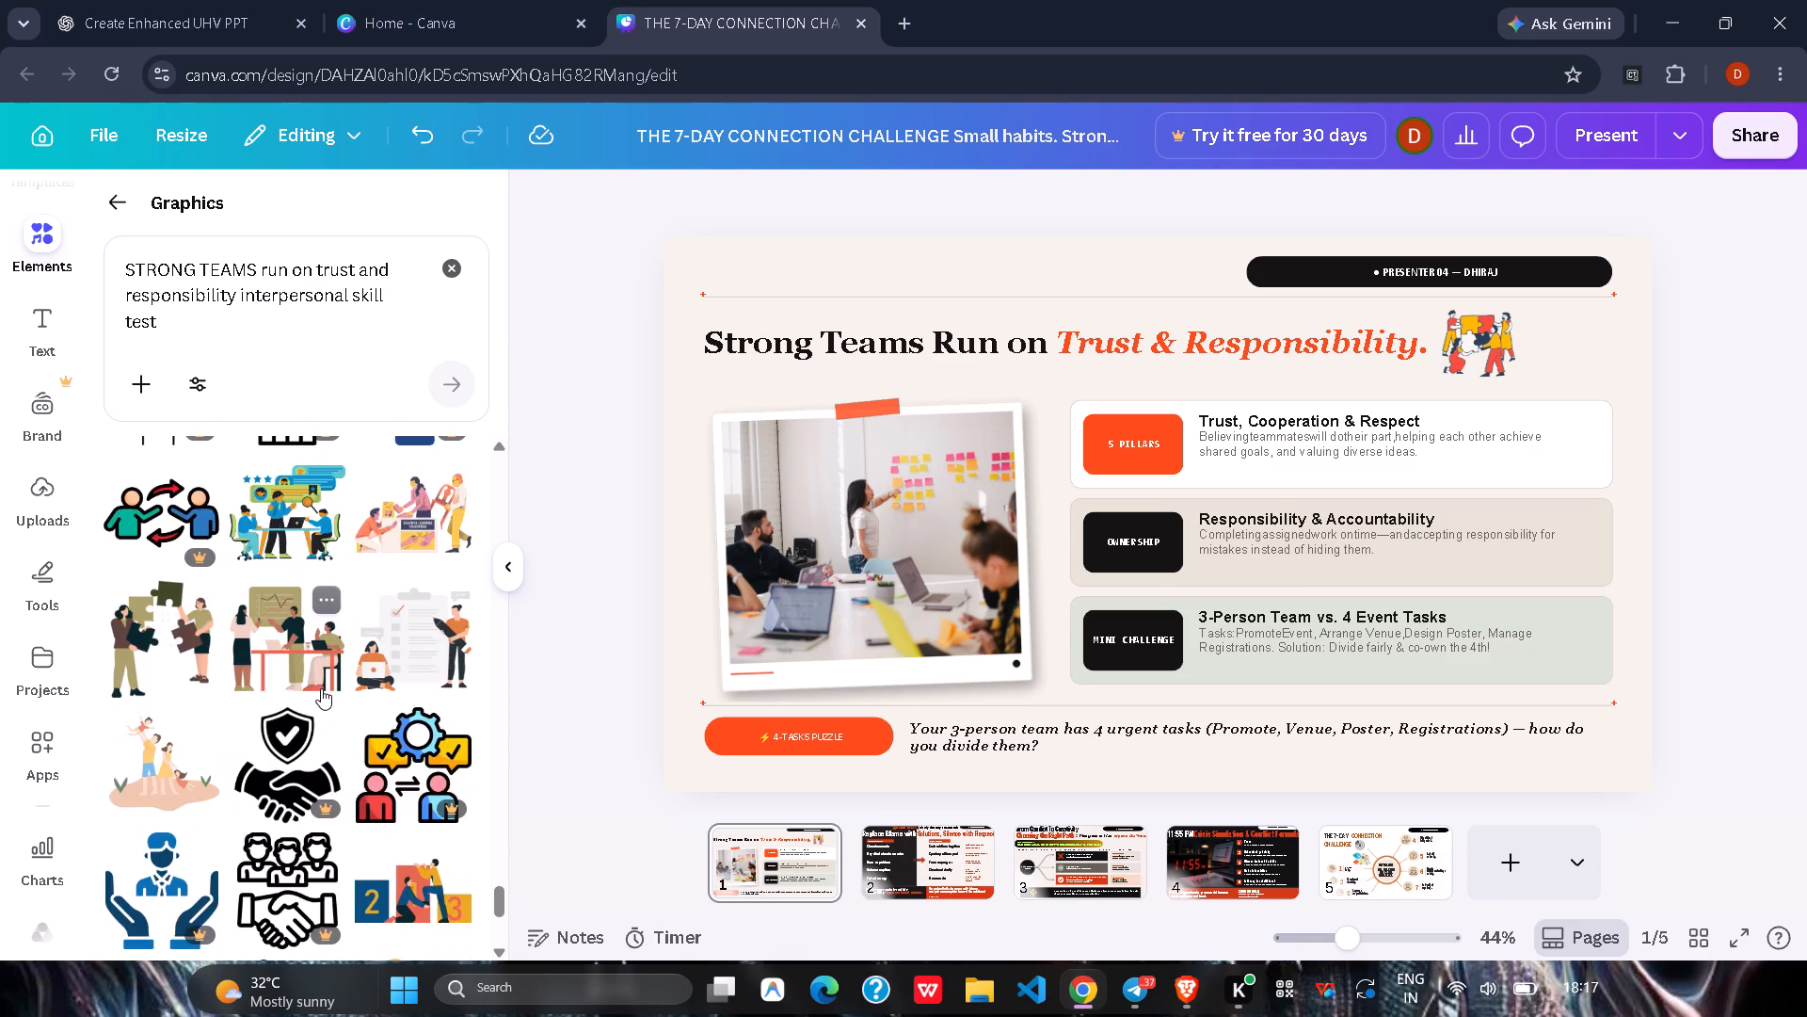
scroll(321, 688, down, 5)
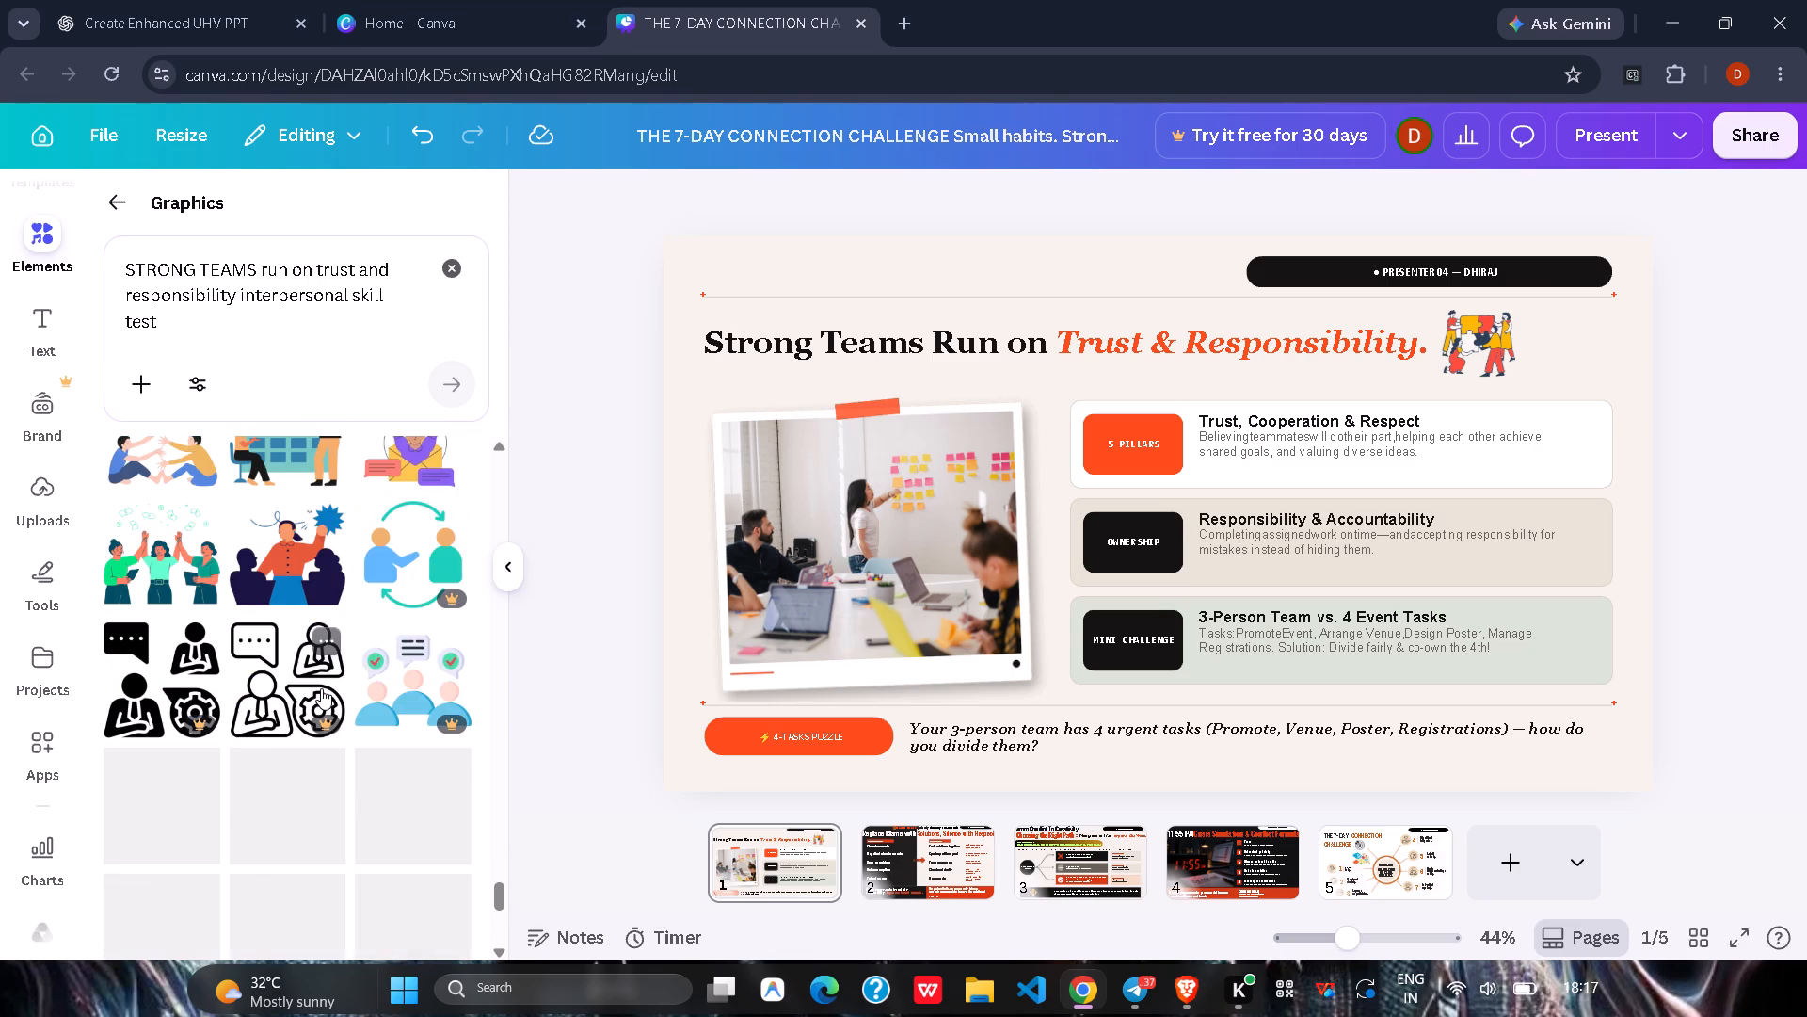
scroll(321, 688, down, 7)
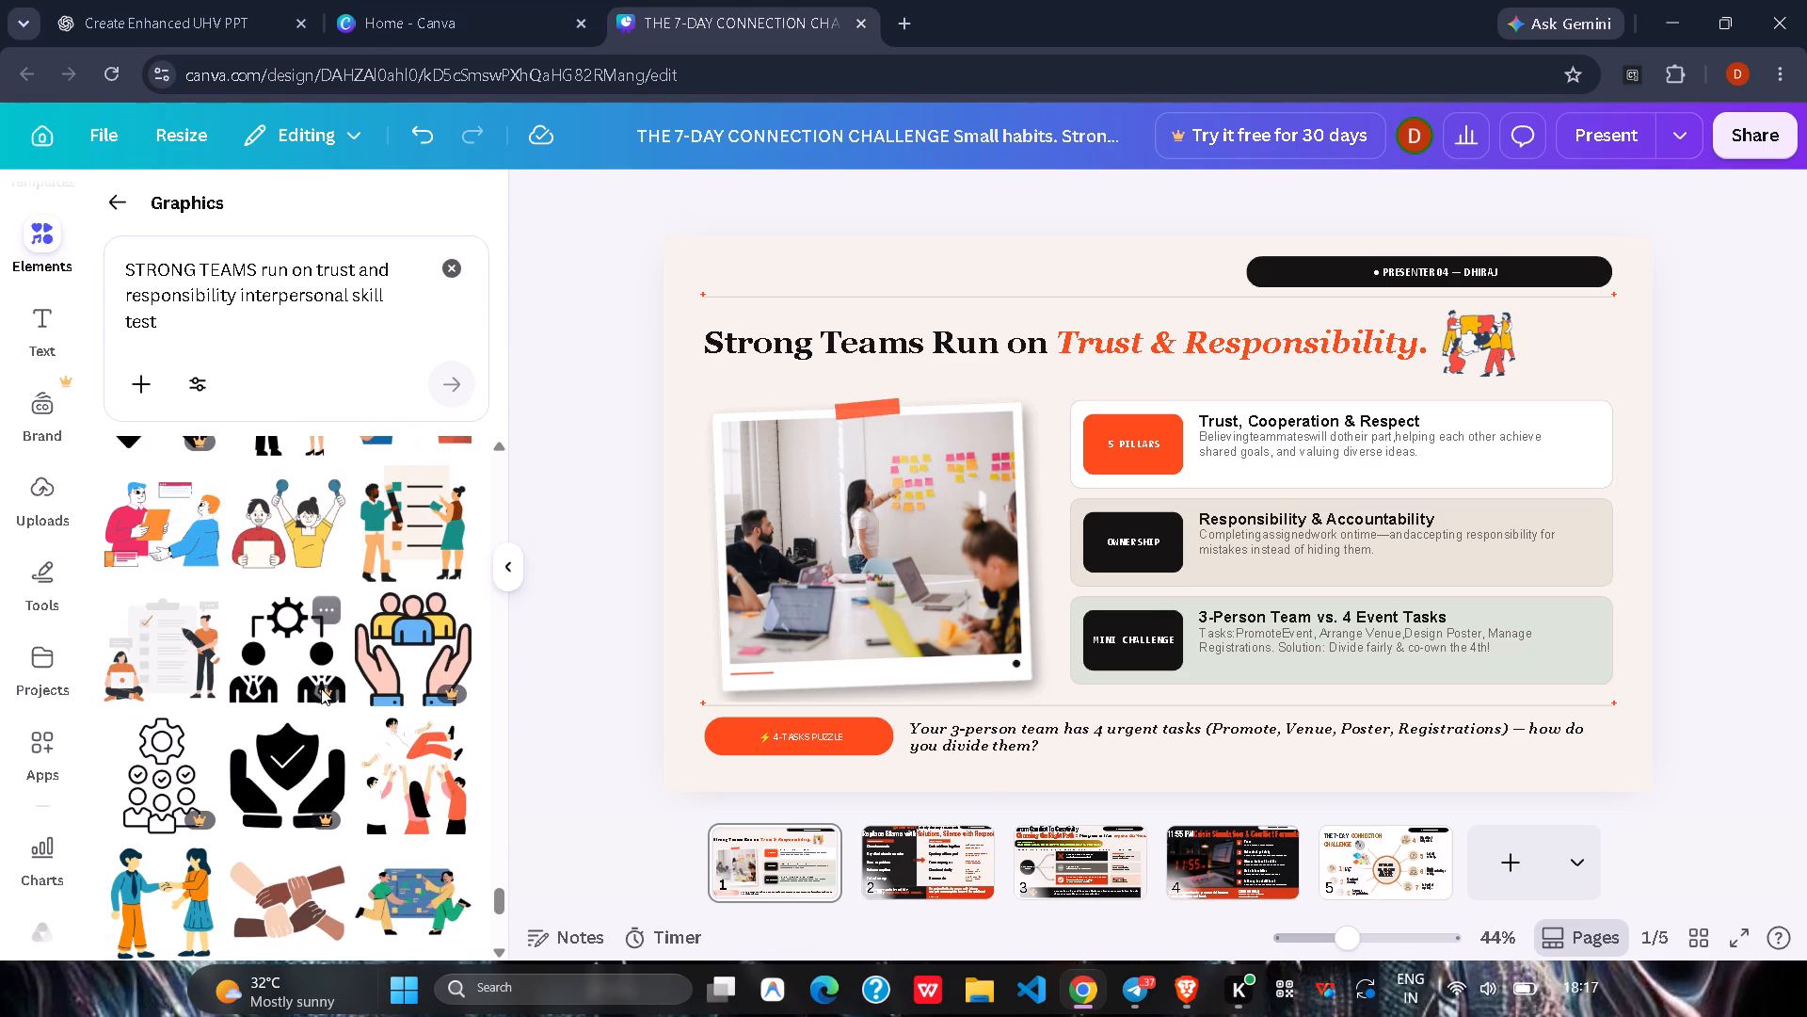
scroll(321, 688, down, 4)
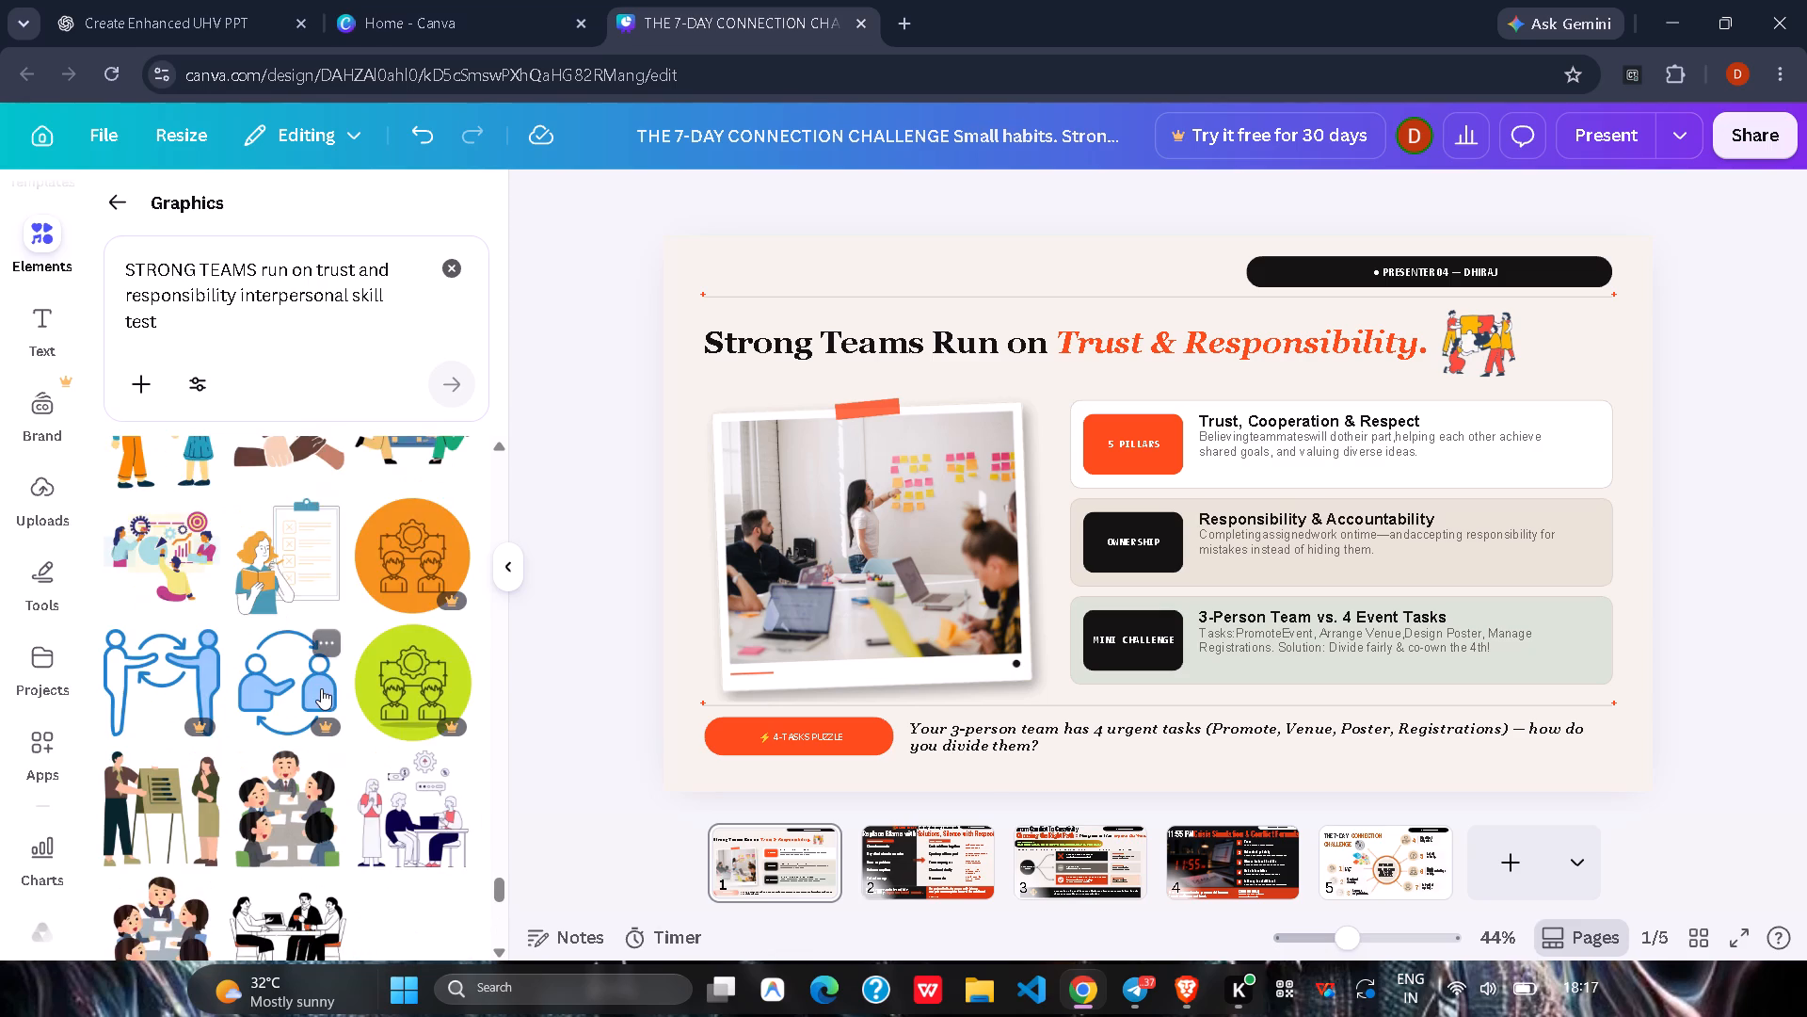
scroll(321, 688, down, 5)
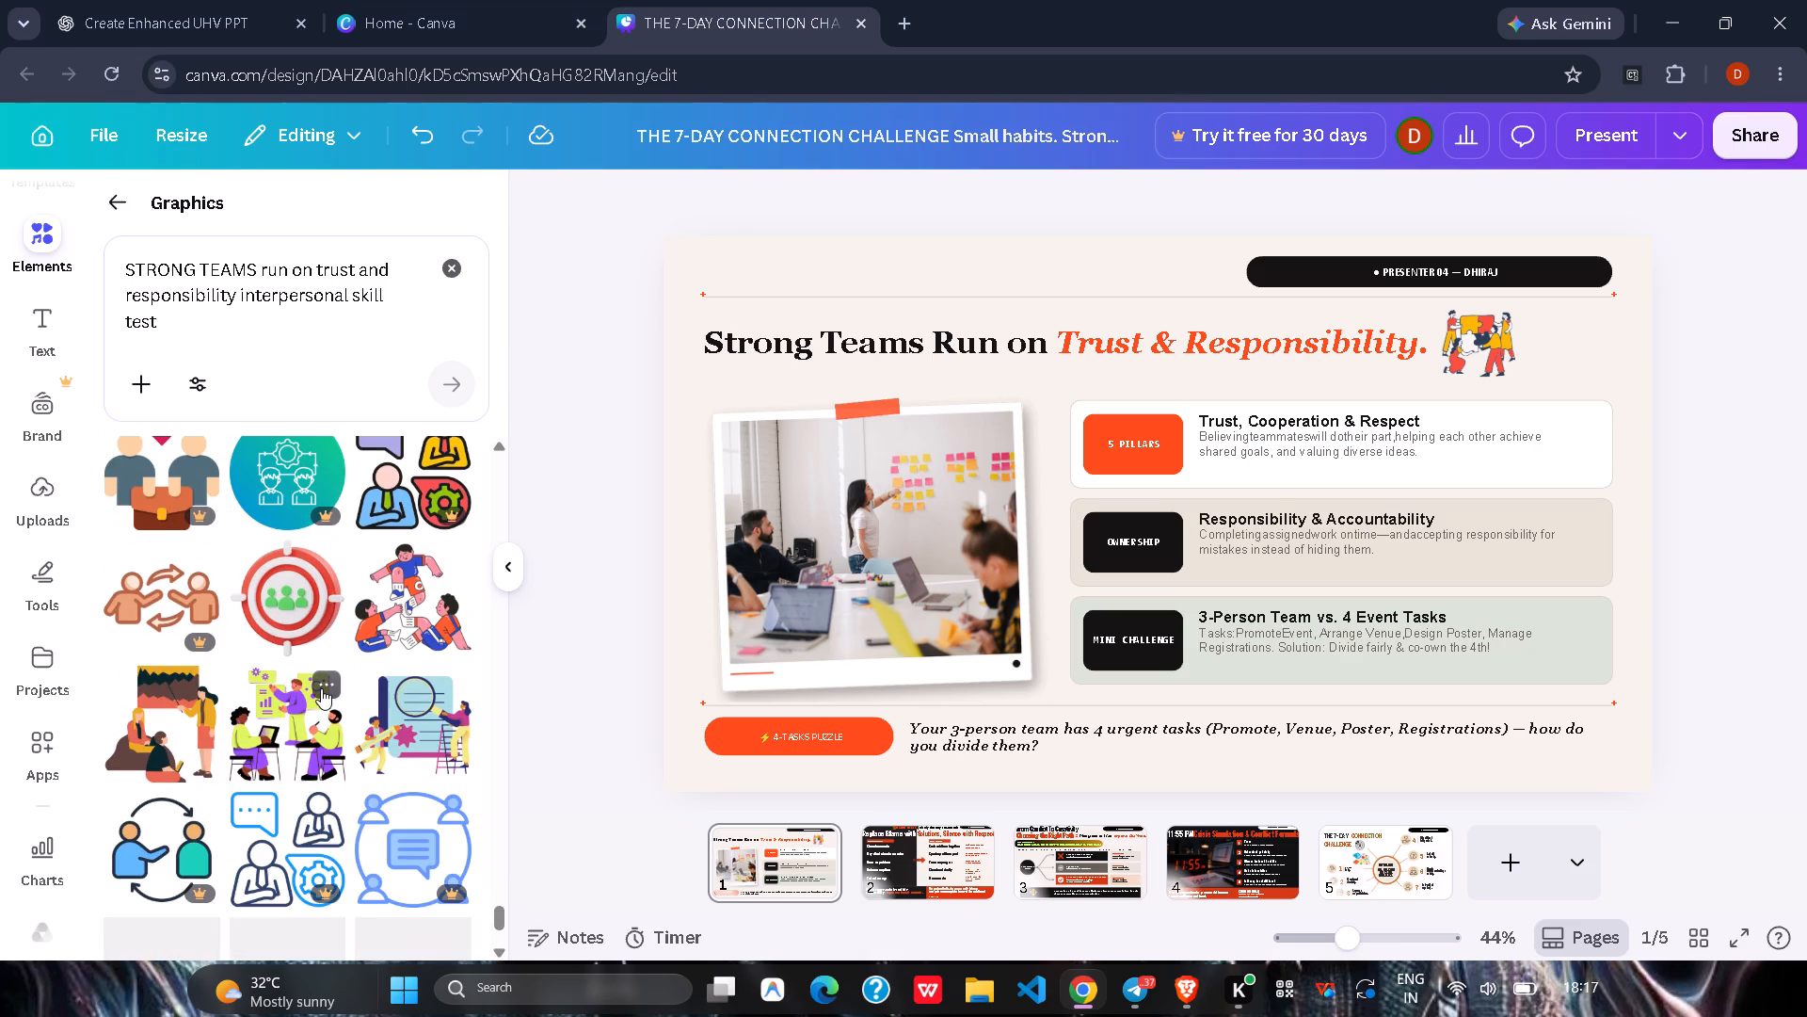
scroll(321, 688, down, 3)
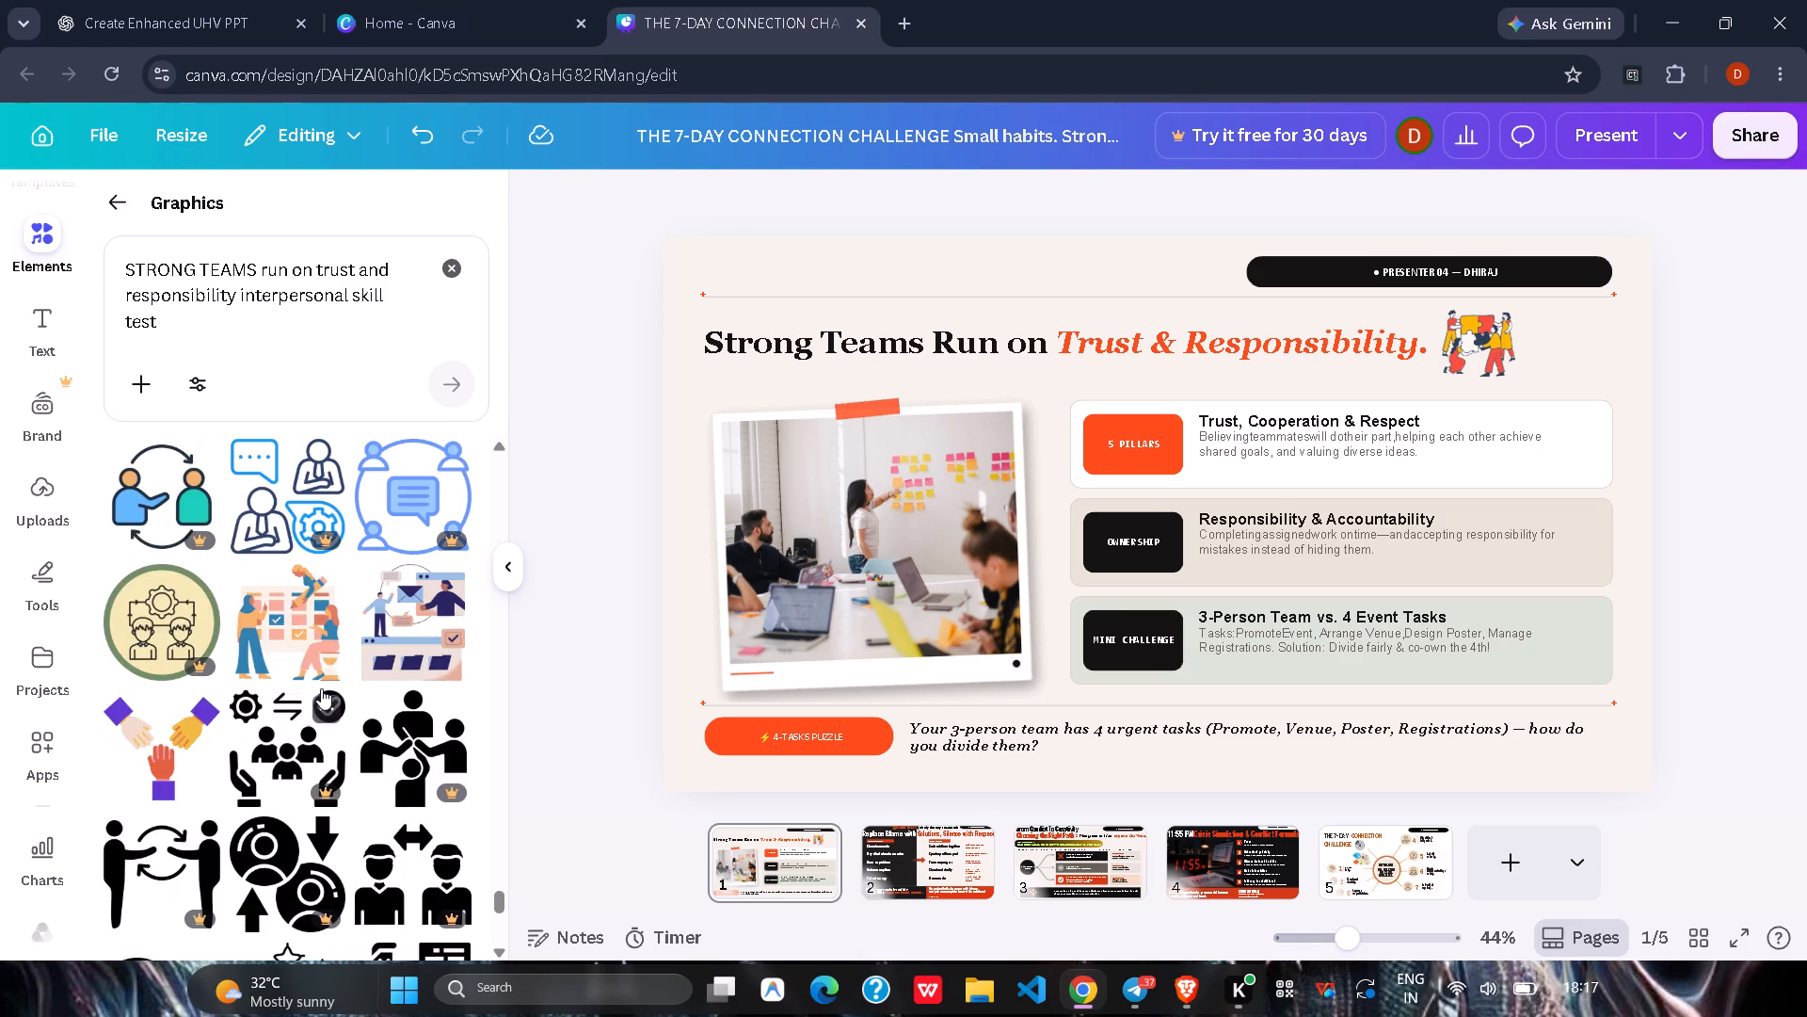
scroll(321, 688, down, 4)
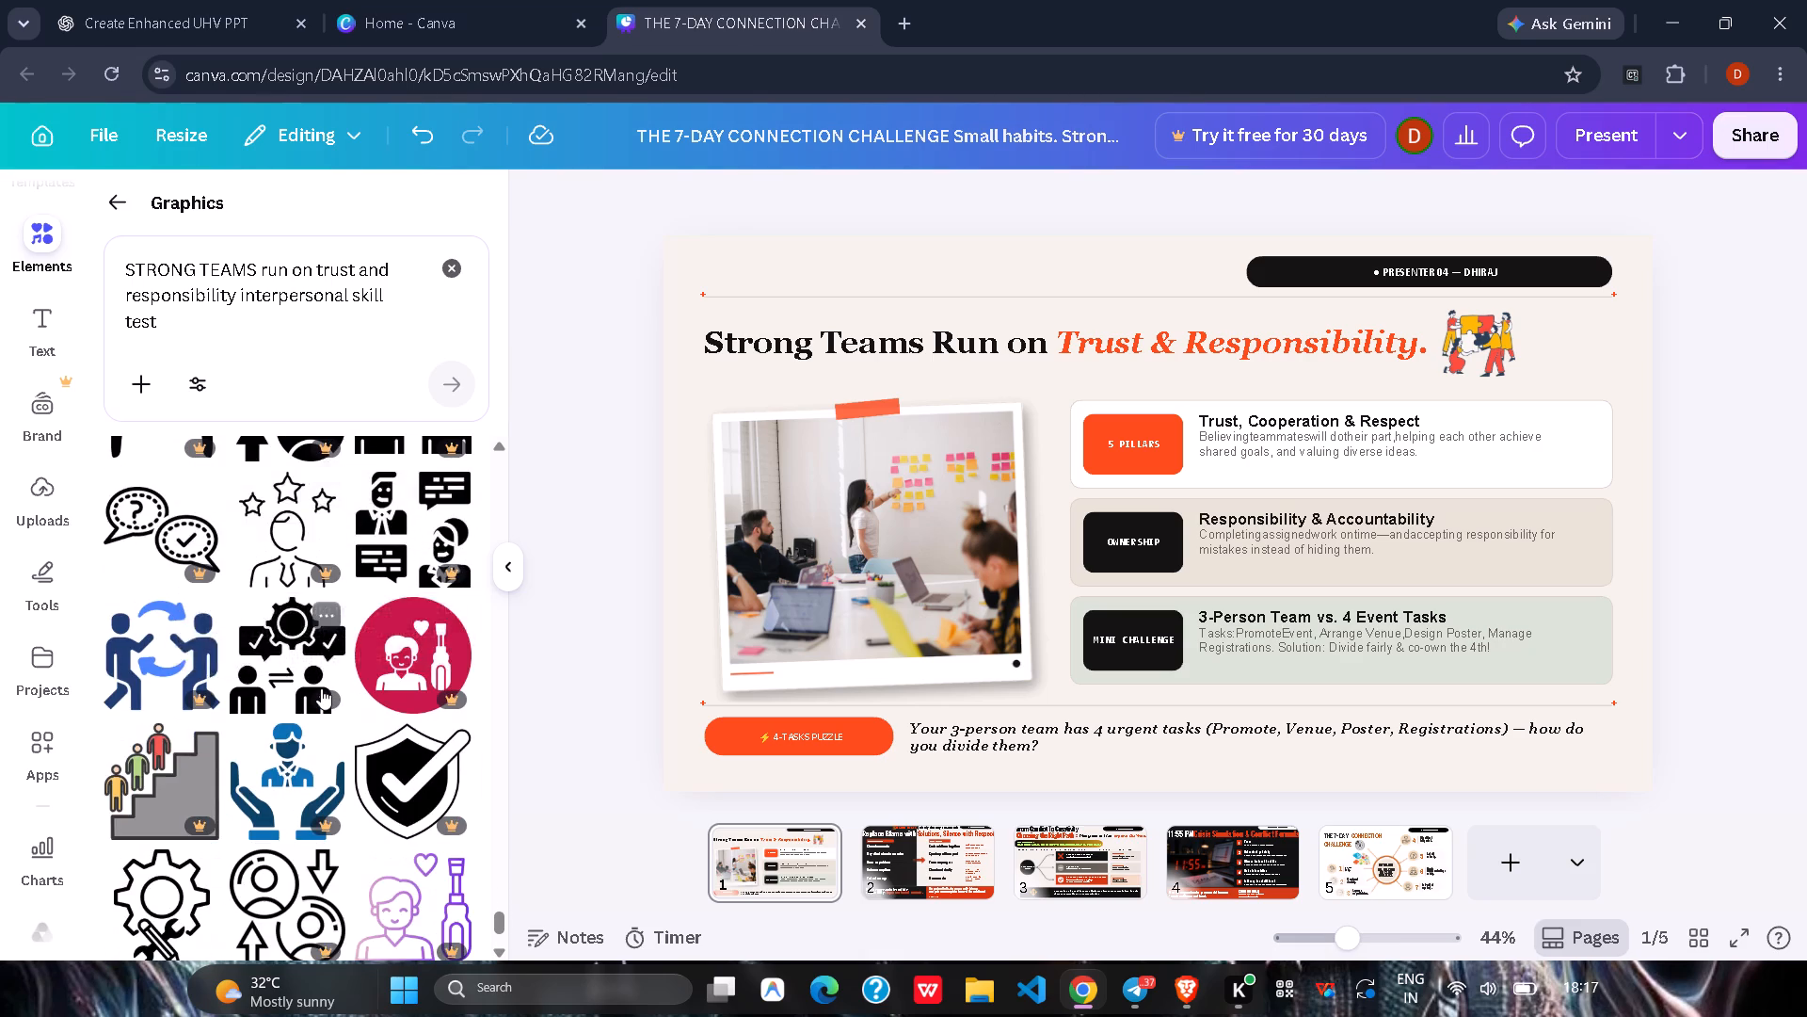
scroll(321, 688, down, 4)
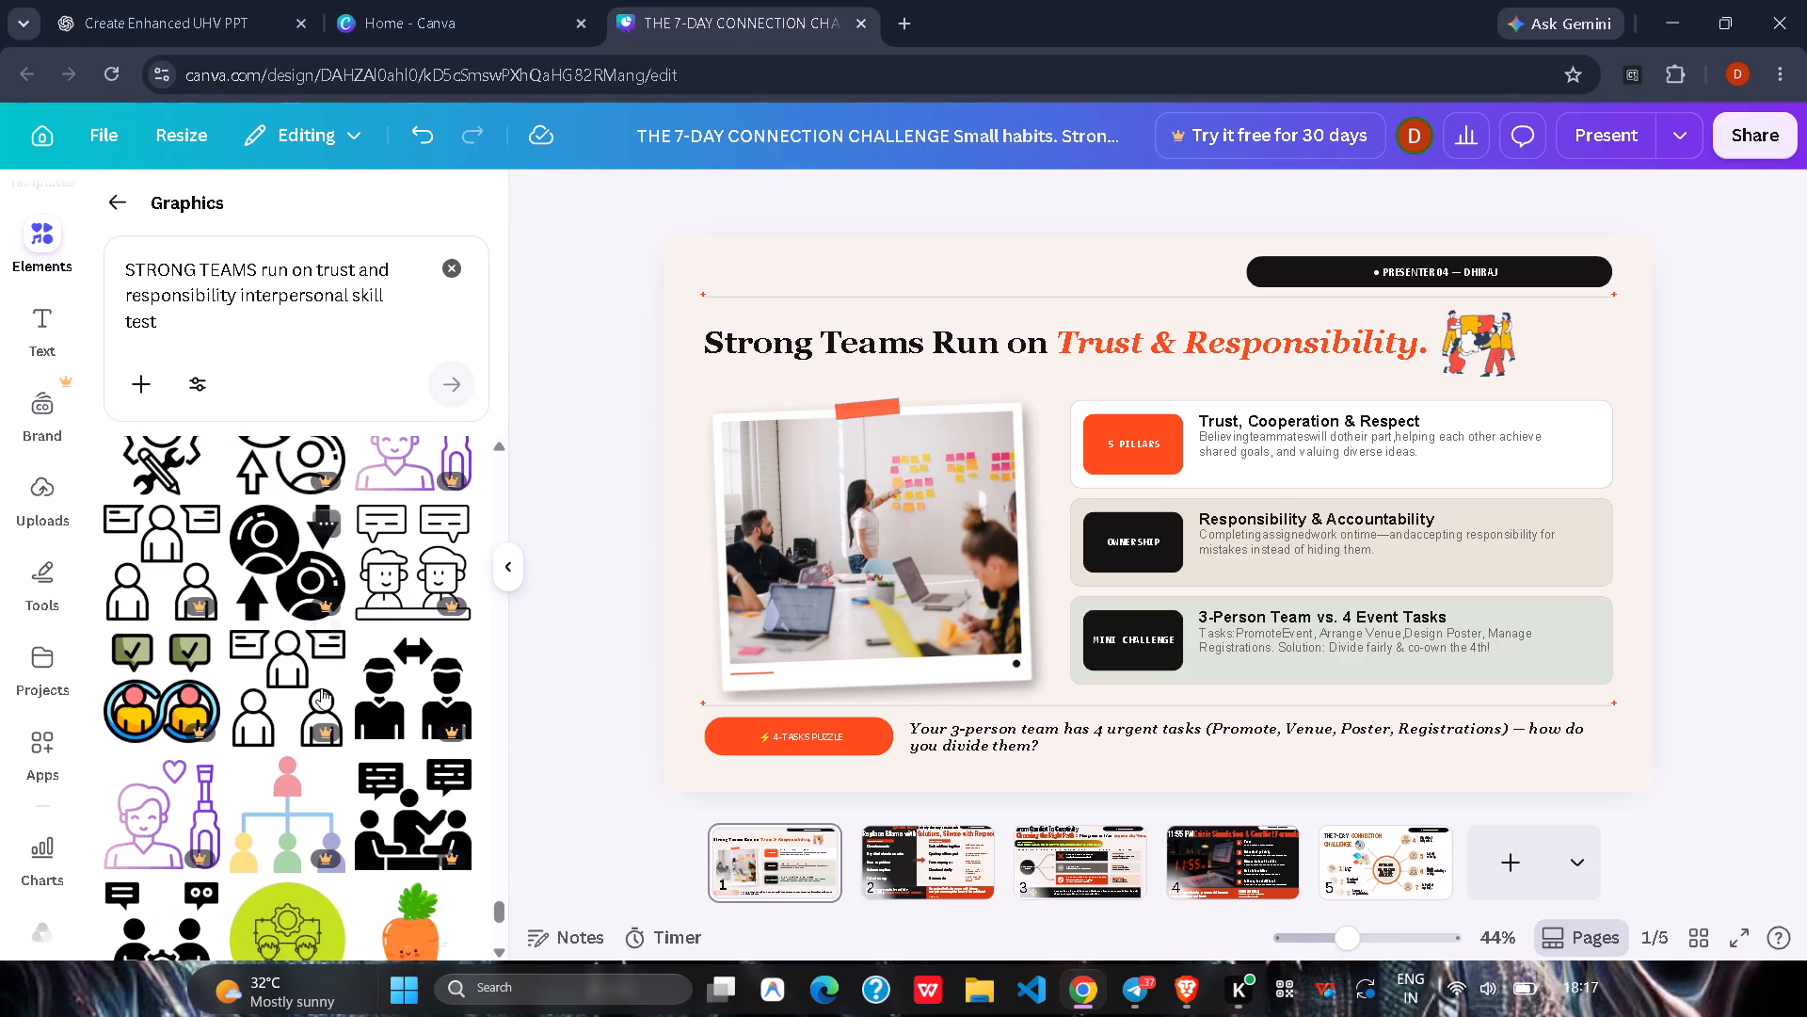
scroll(321, 688, down, 4)
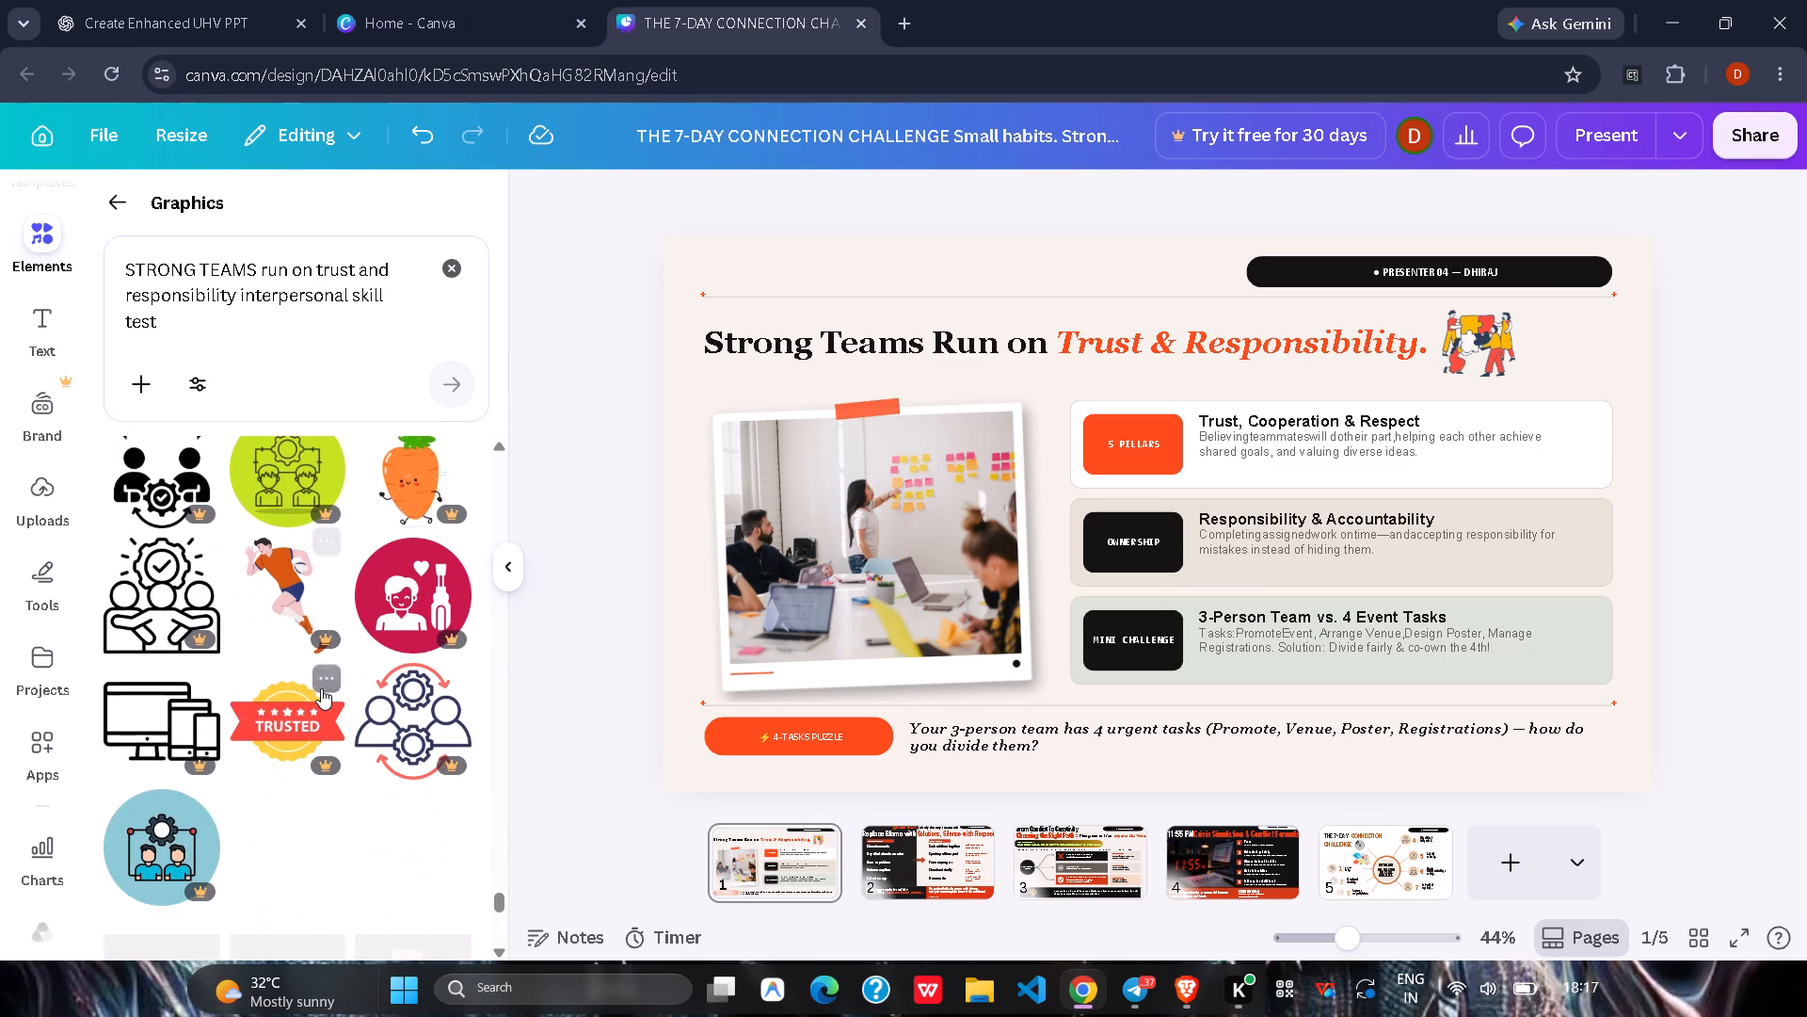
scroll(321, 688, down, 1)
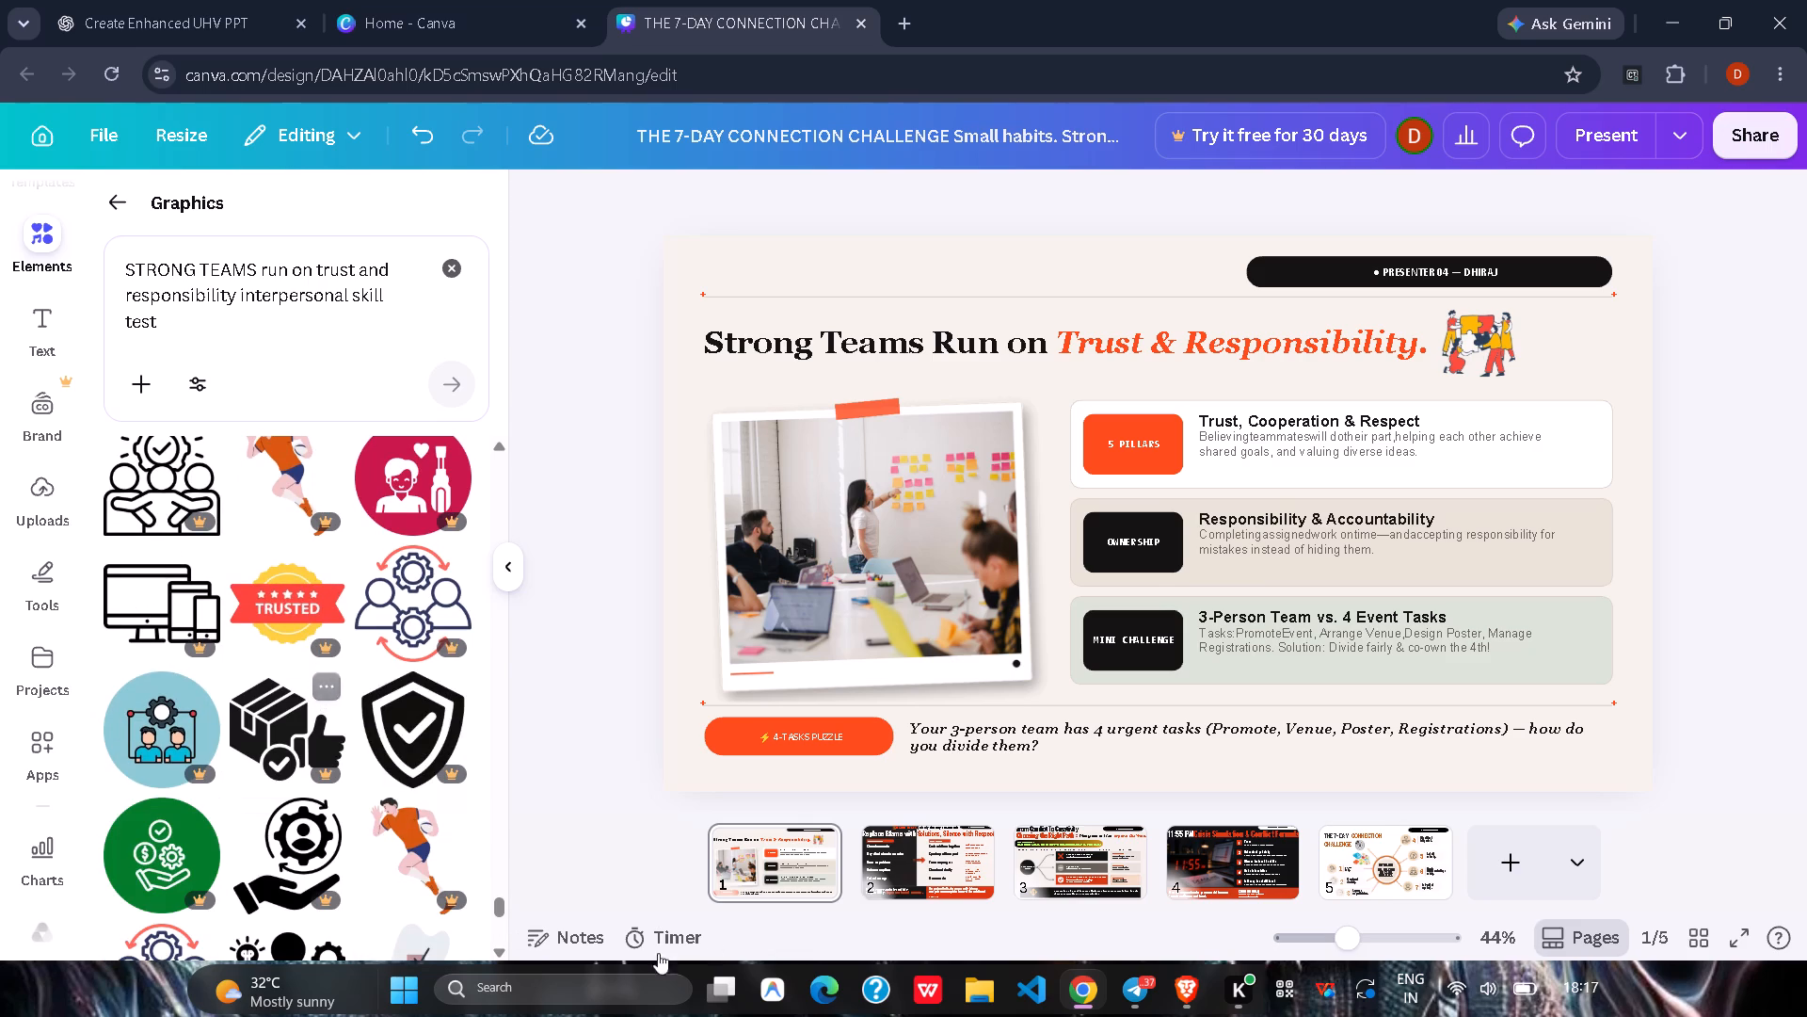
scroll(323, 829, down, 4)
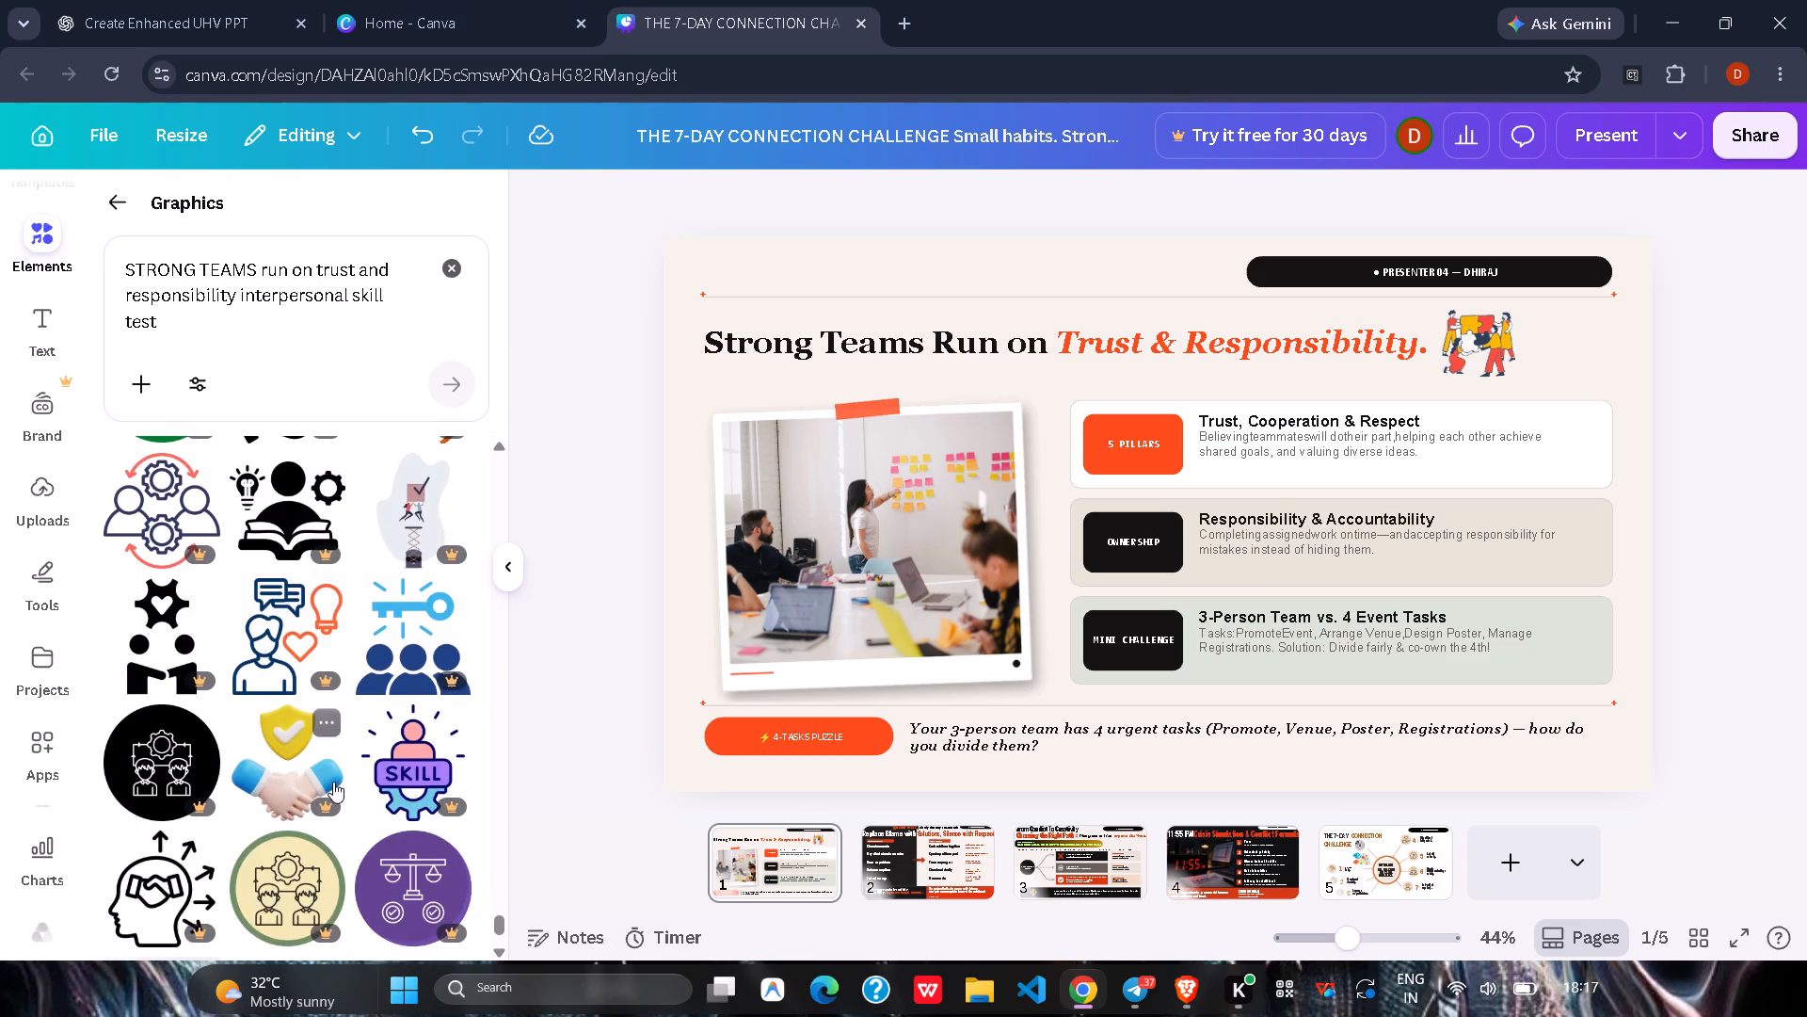
scroll(333, 779, down, 2)
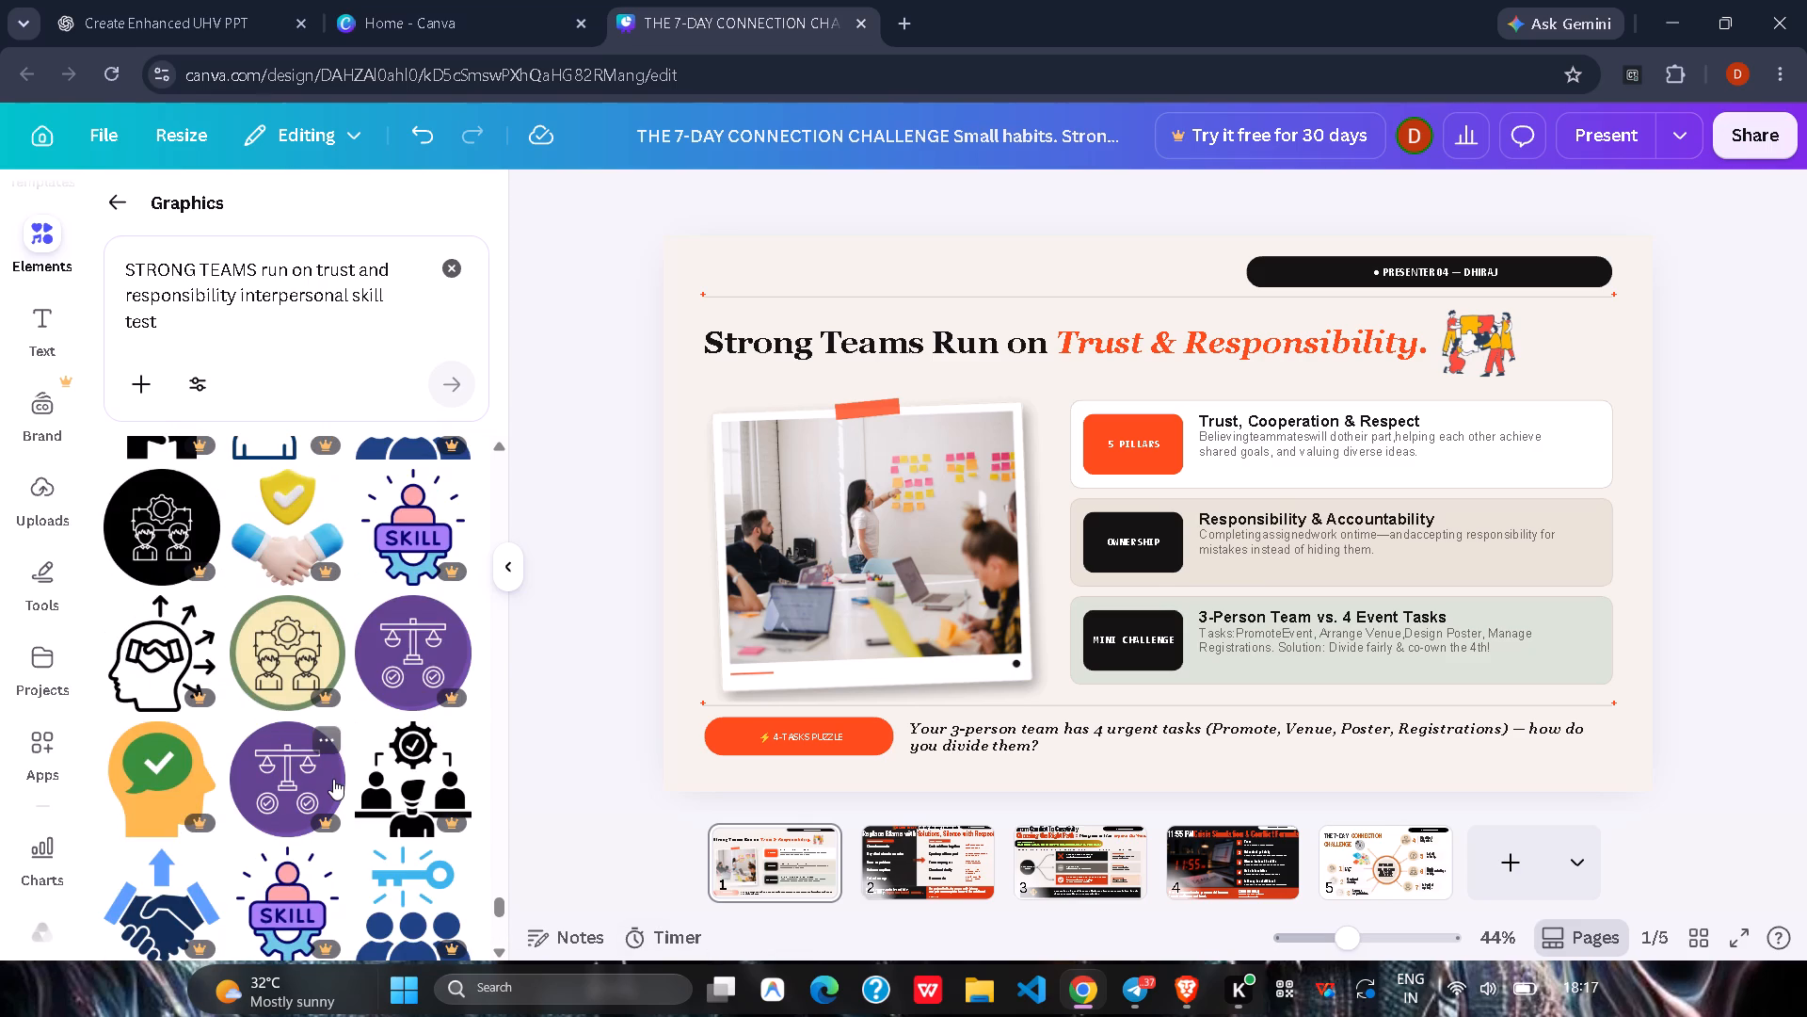
scroll(333, 779, down, 3)
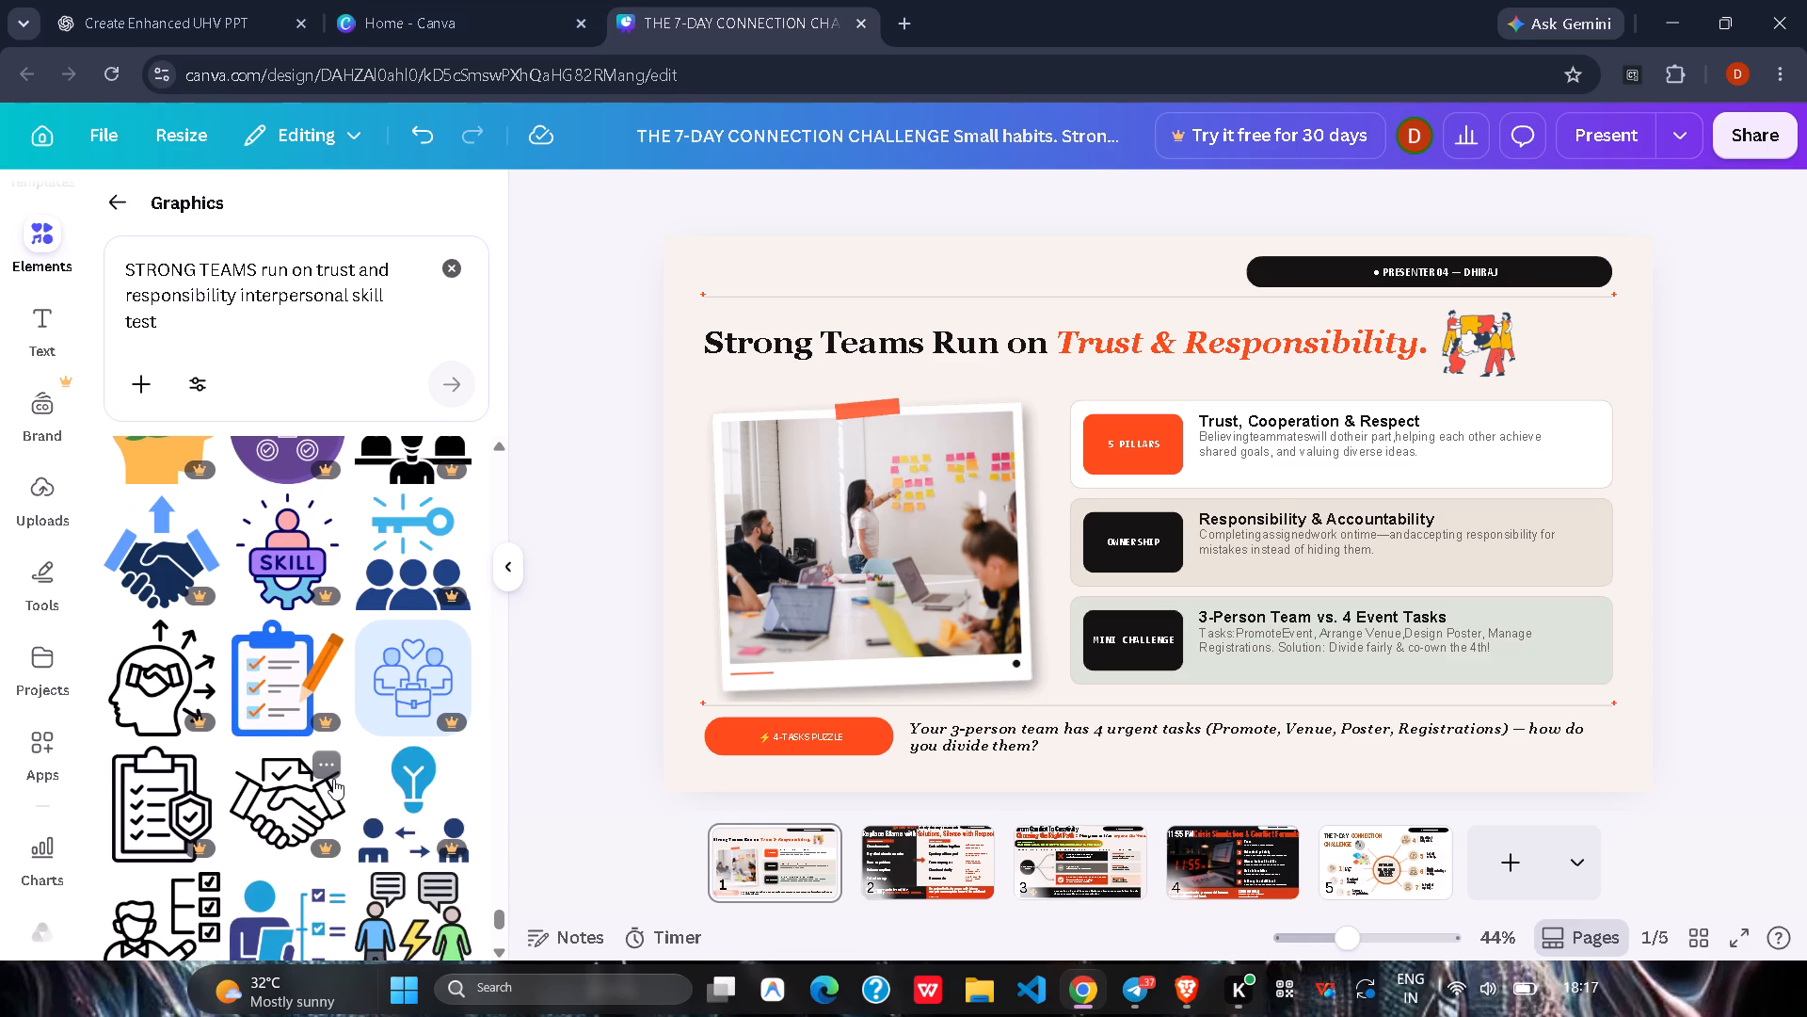
scroll(333, 779, down, 2)
scroll(333, 779, up, 1)
scroll(333, 779, down, 1)
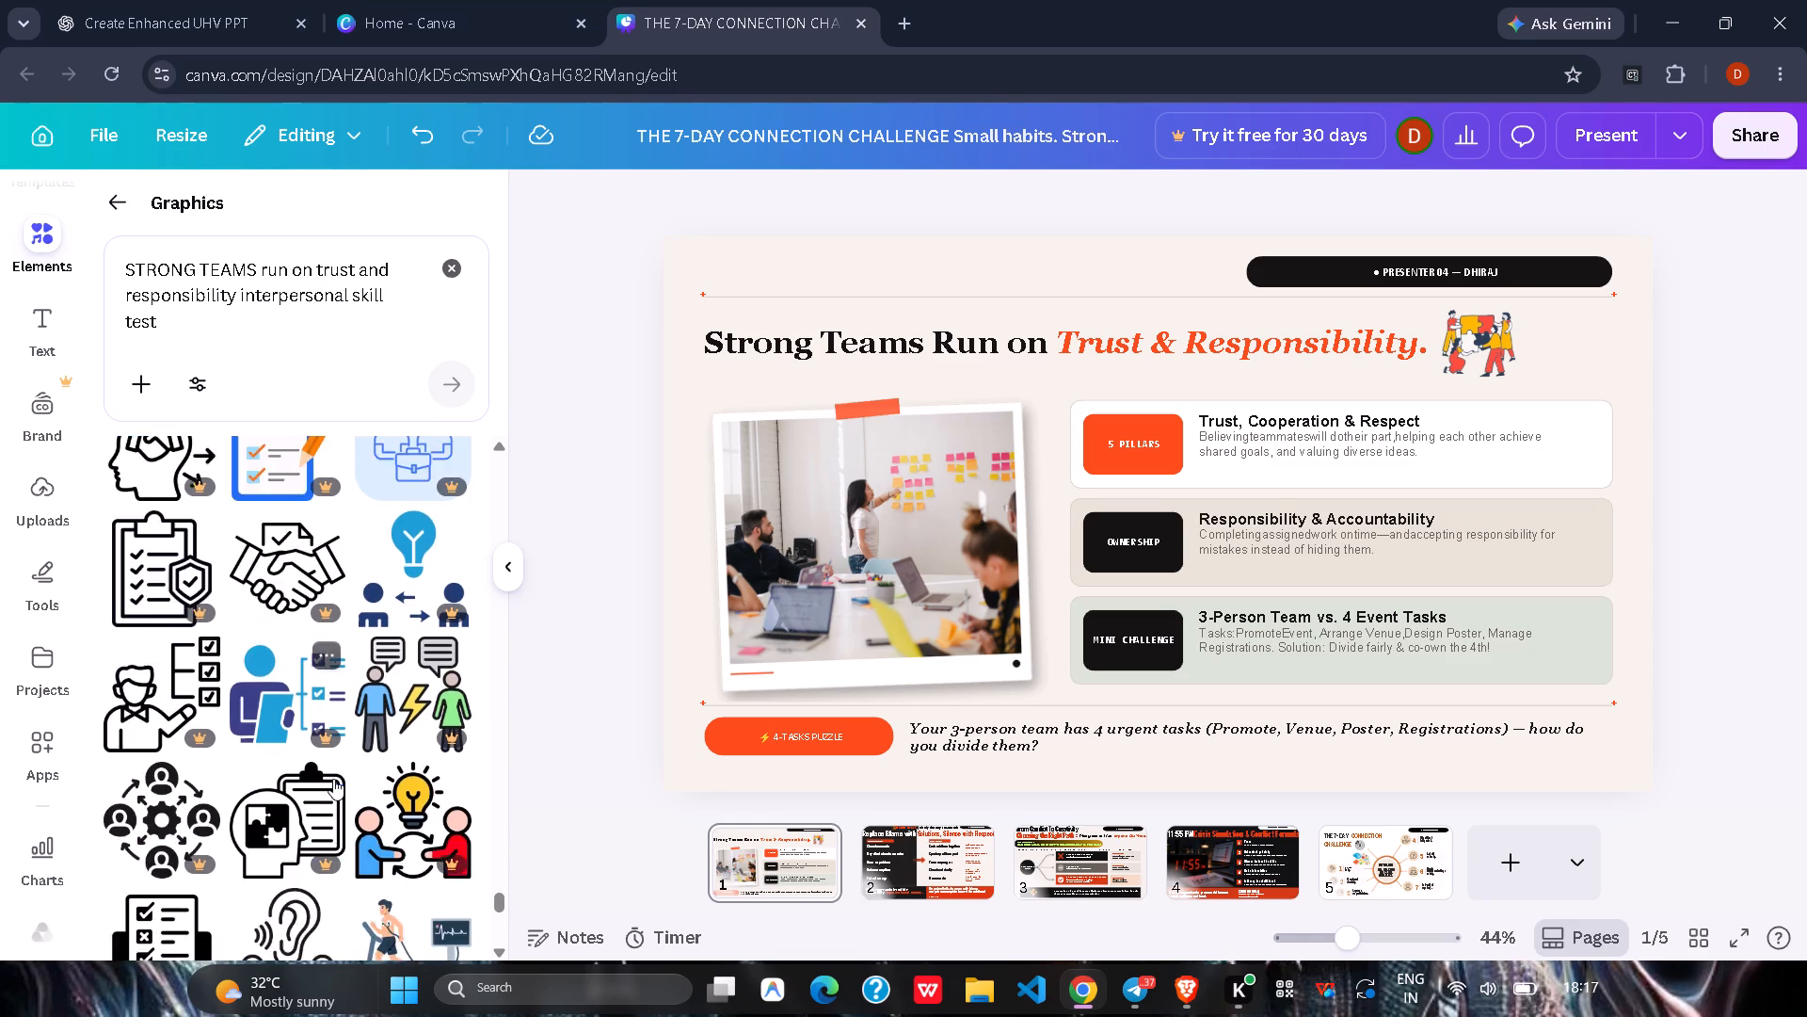
scroll(333, 779, down, 4)
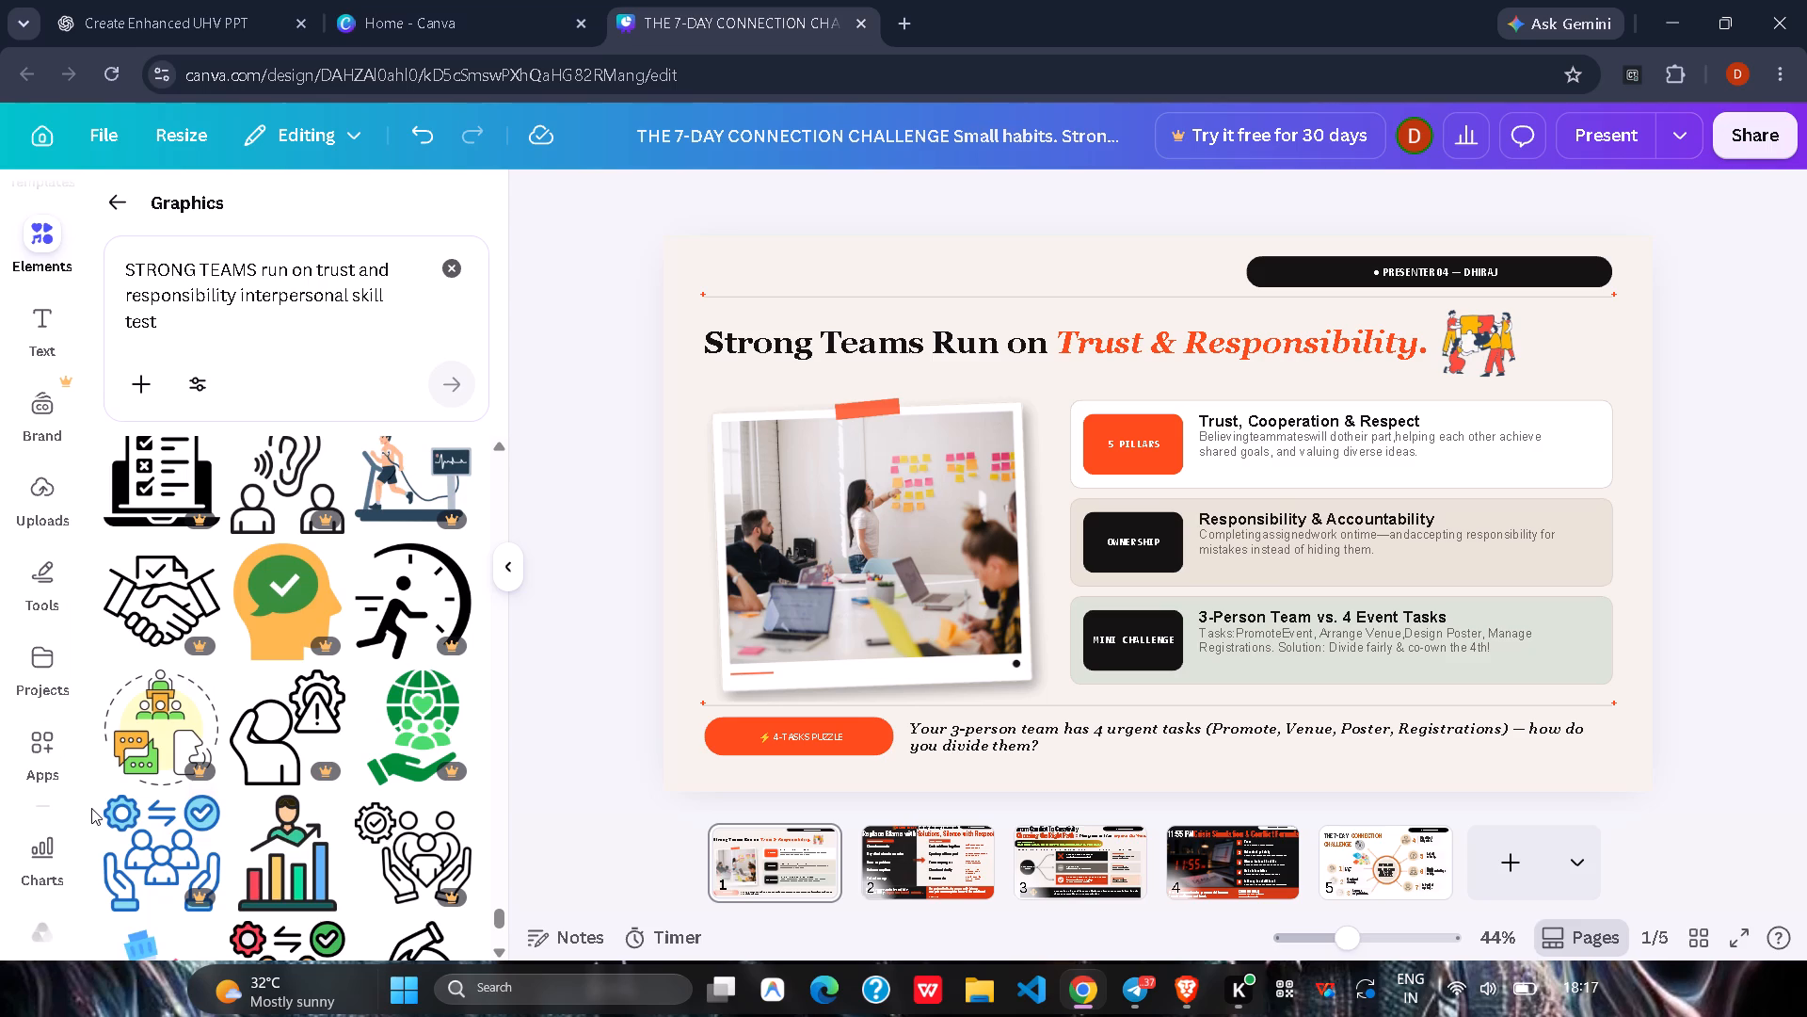
scroll(289, 746, down, 5)
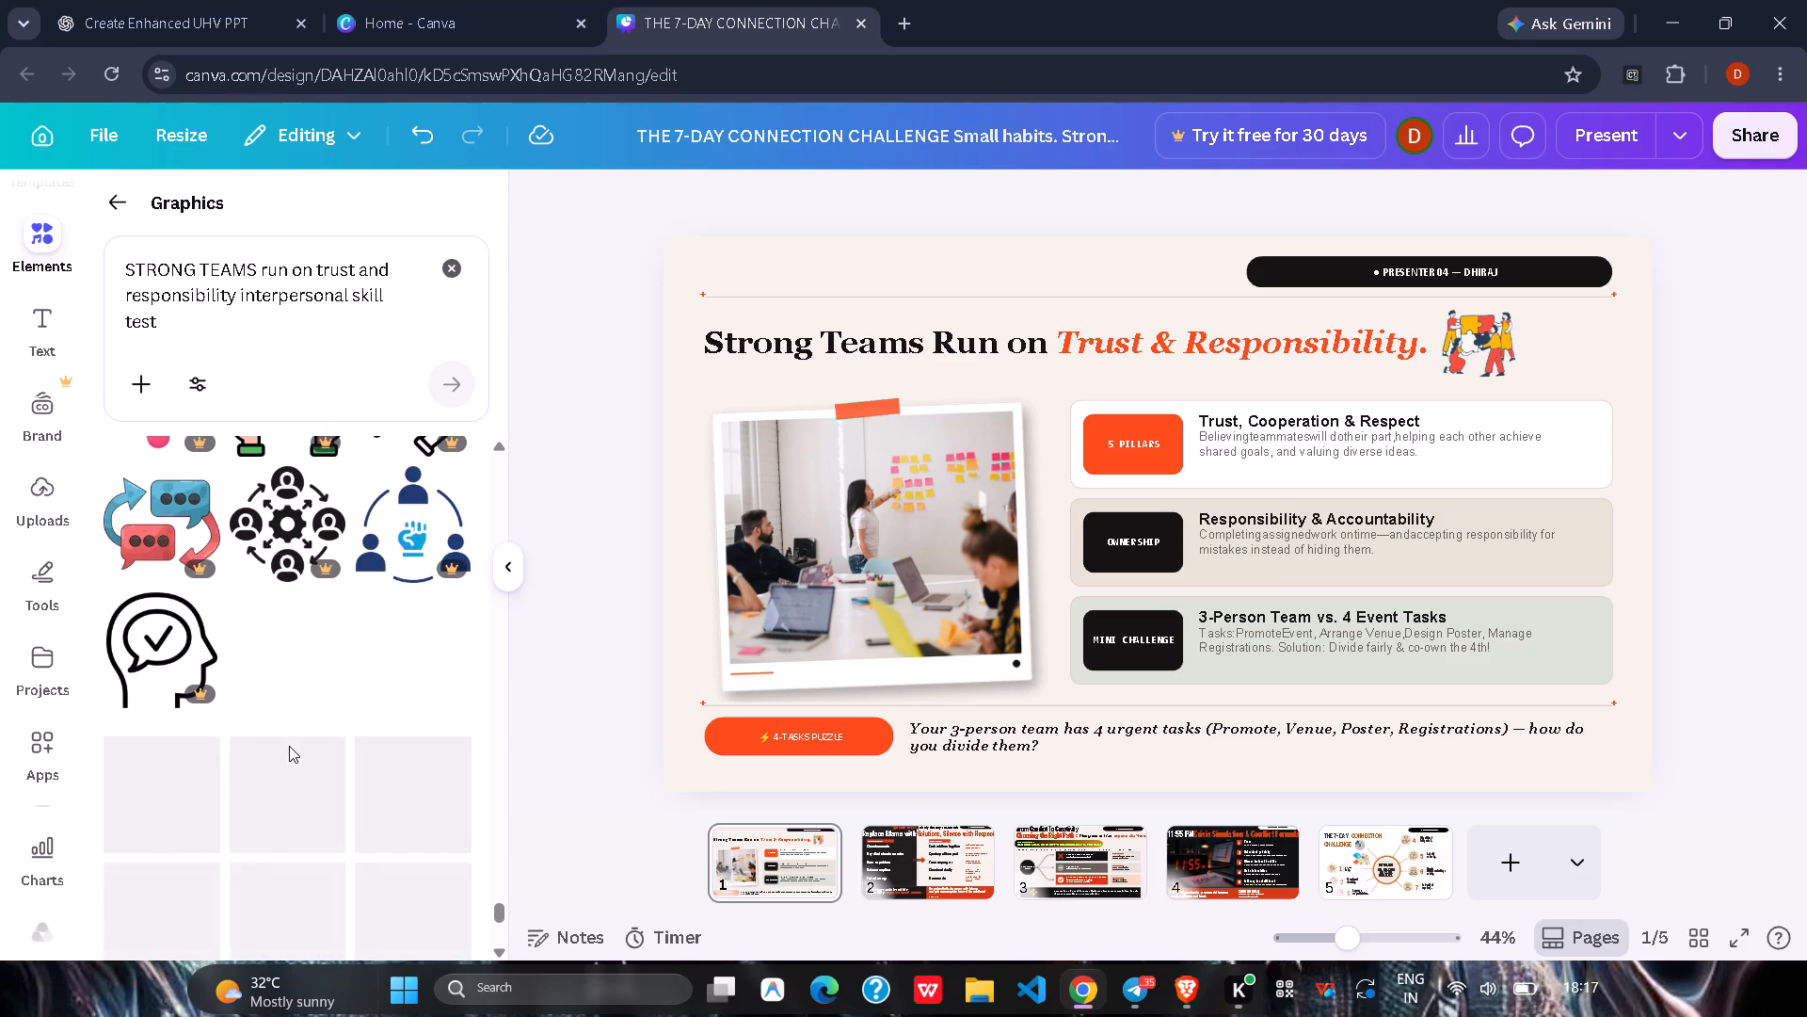
scroll(289, 746, down, 2)
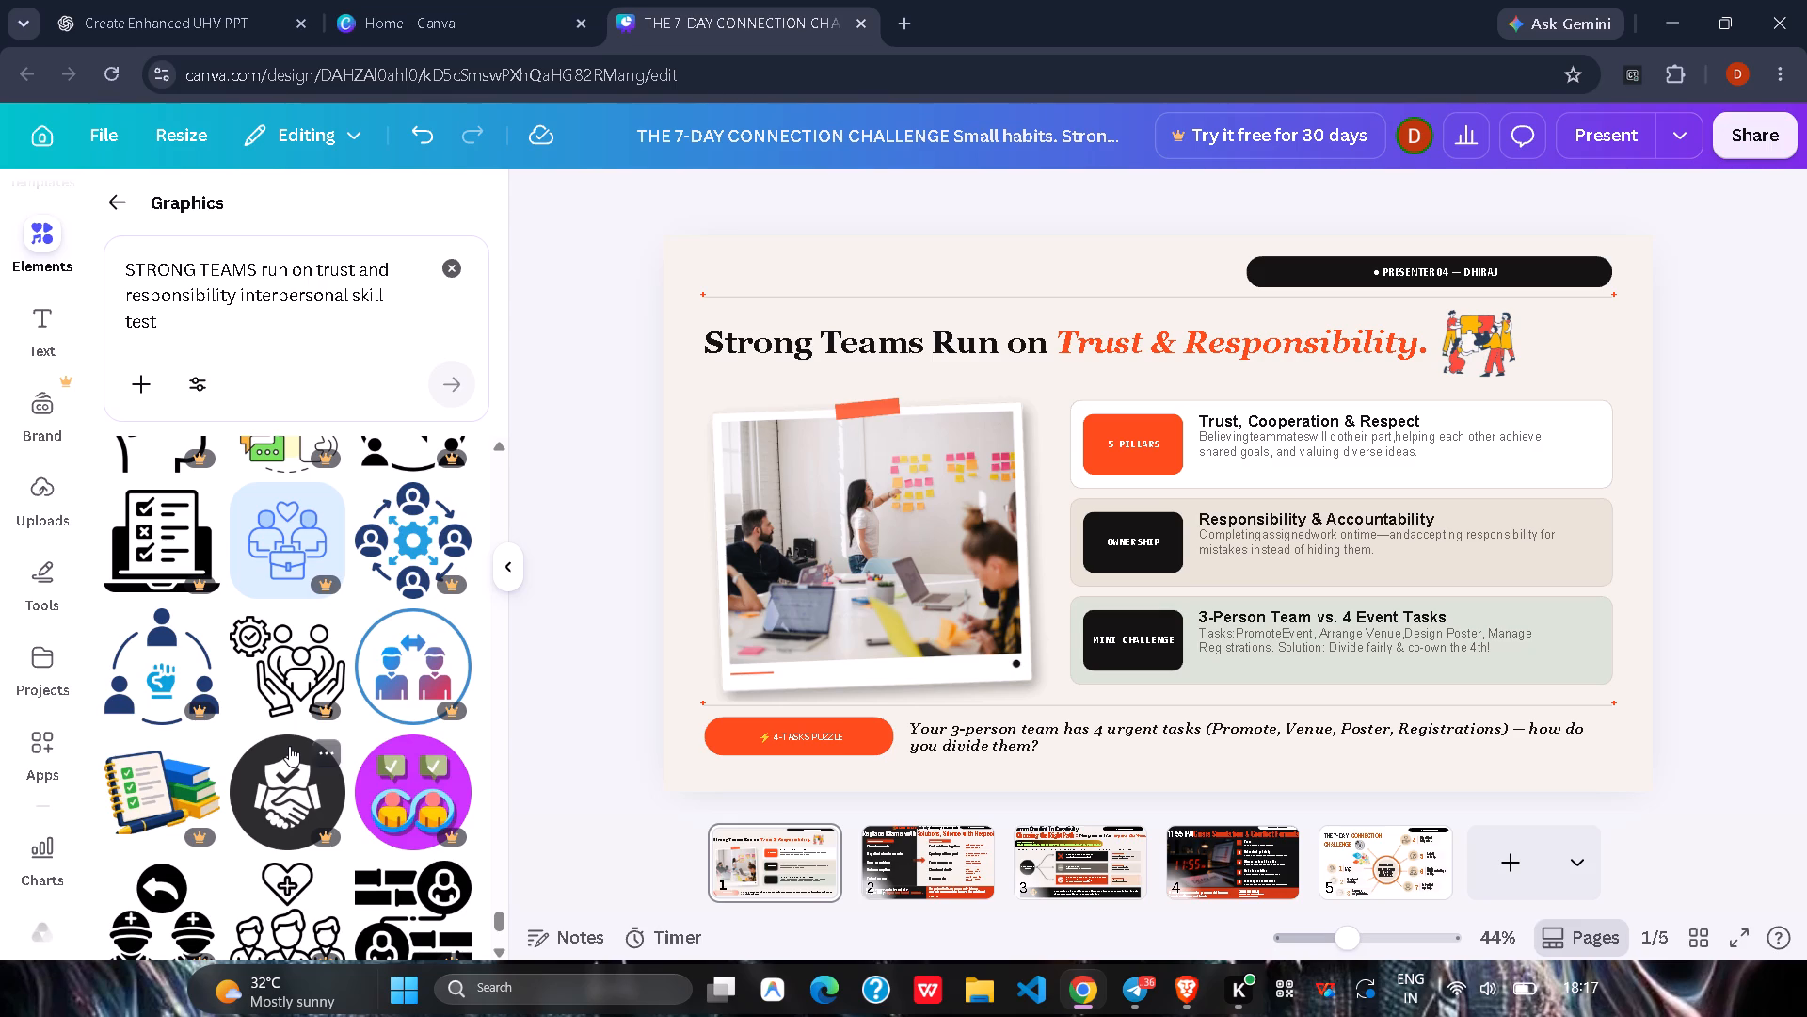
scroll(247, 758, down, 4)
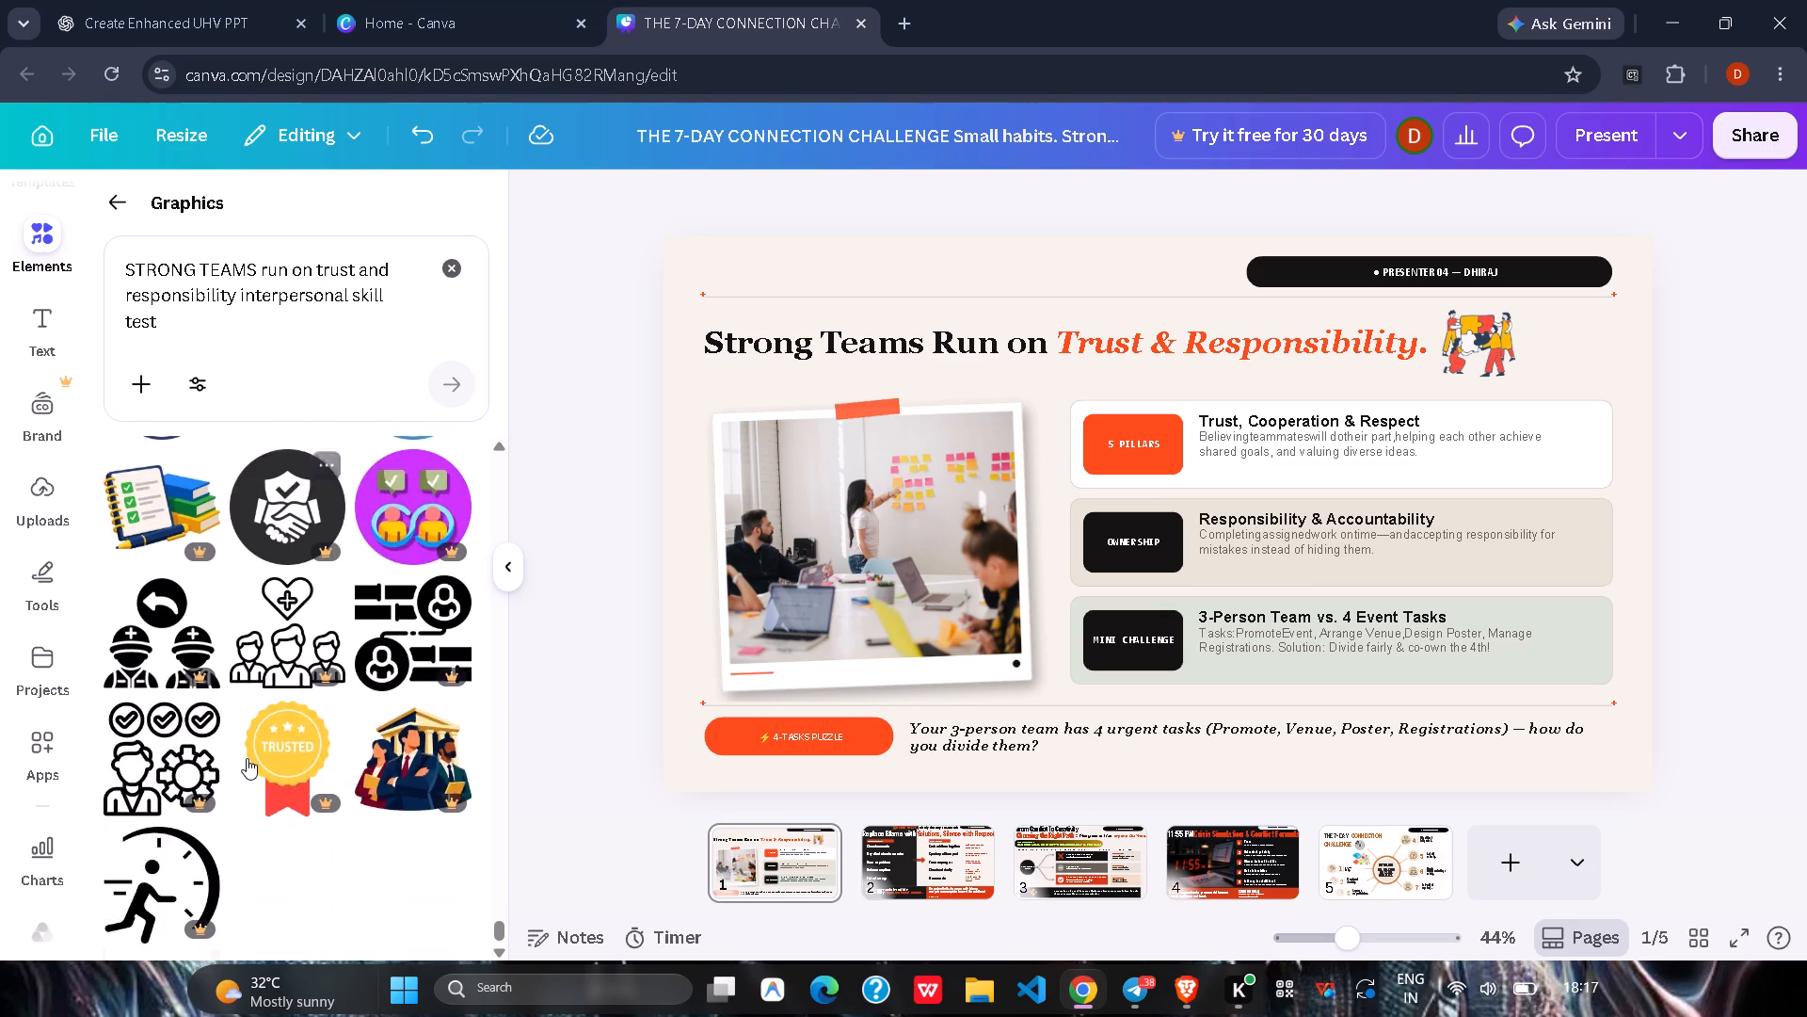
scroll(247, 758, down, 3)
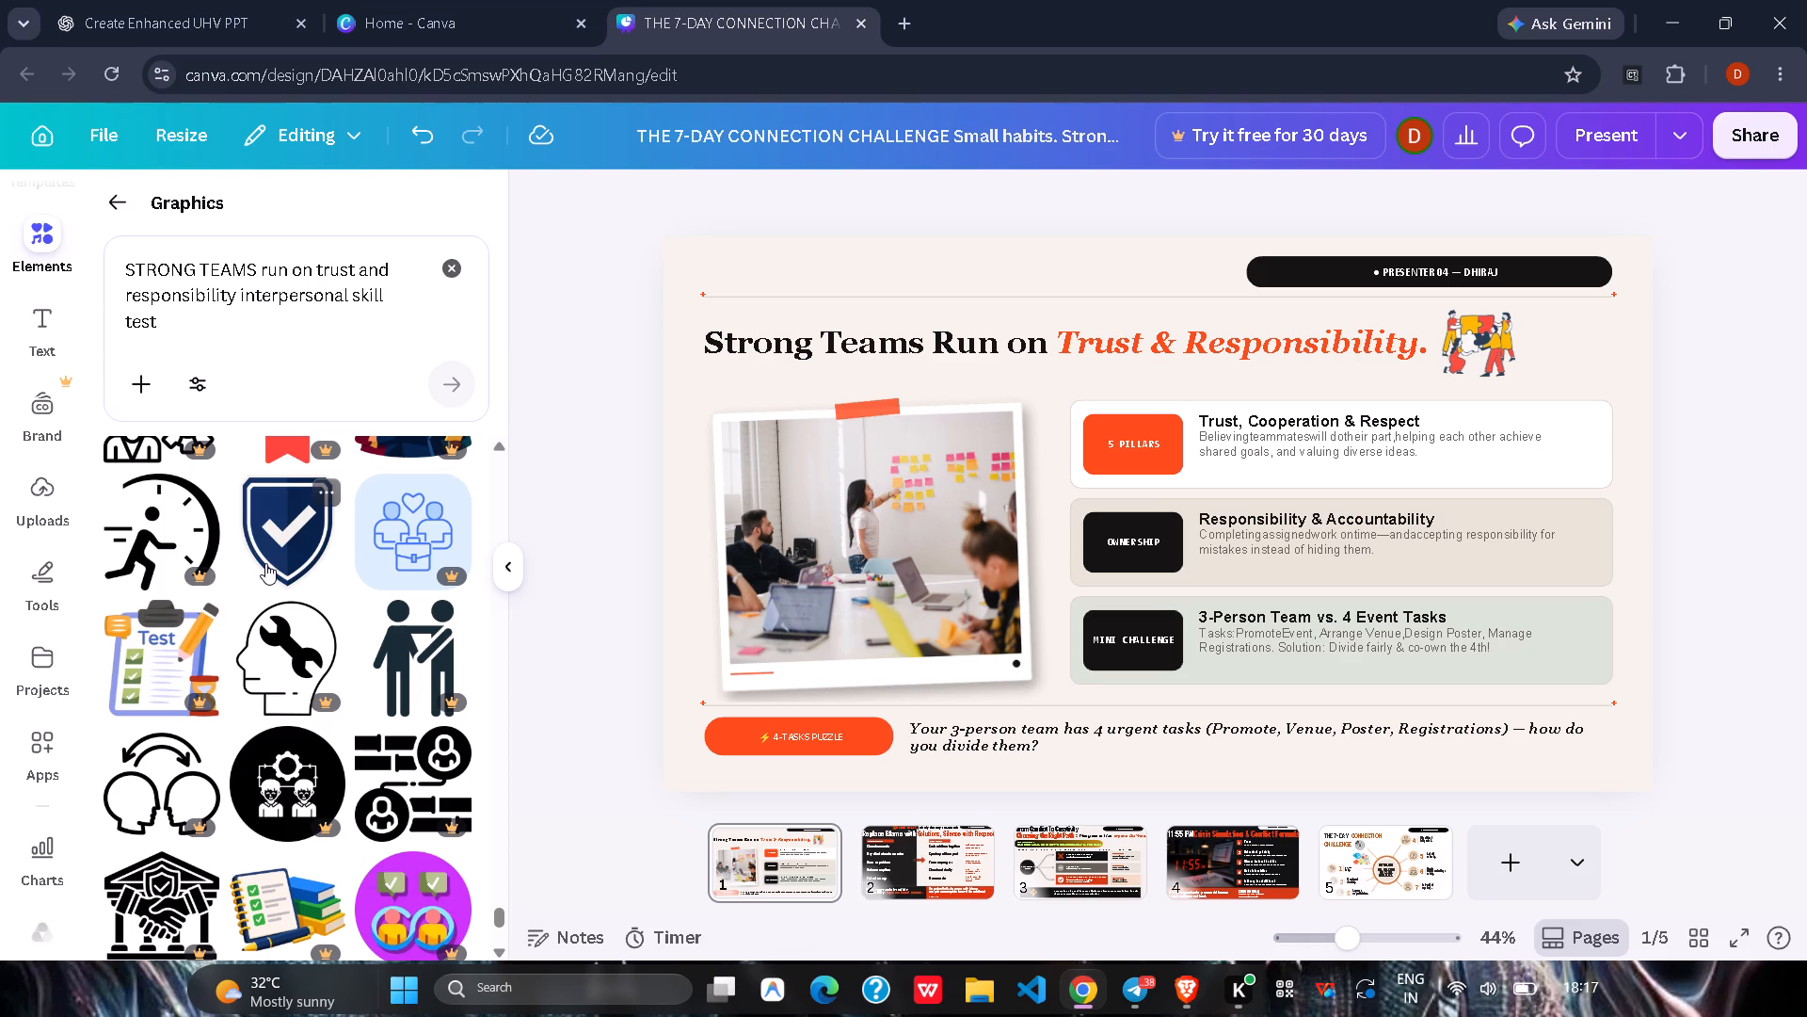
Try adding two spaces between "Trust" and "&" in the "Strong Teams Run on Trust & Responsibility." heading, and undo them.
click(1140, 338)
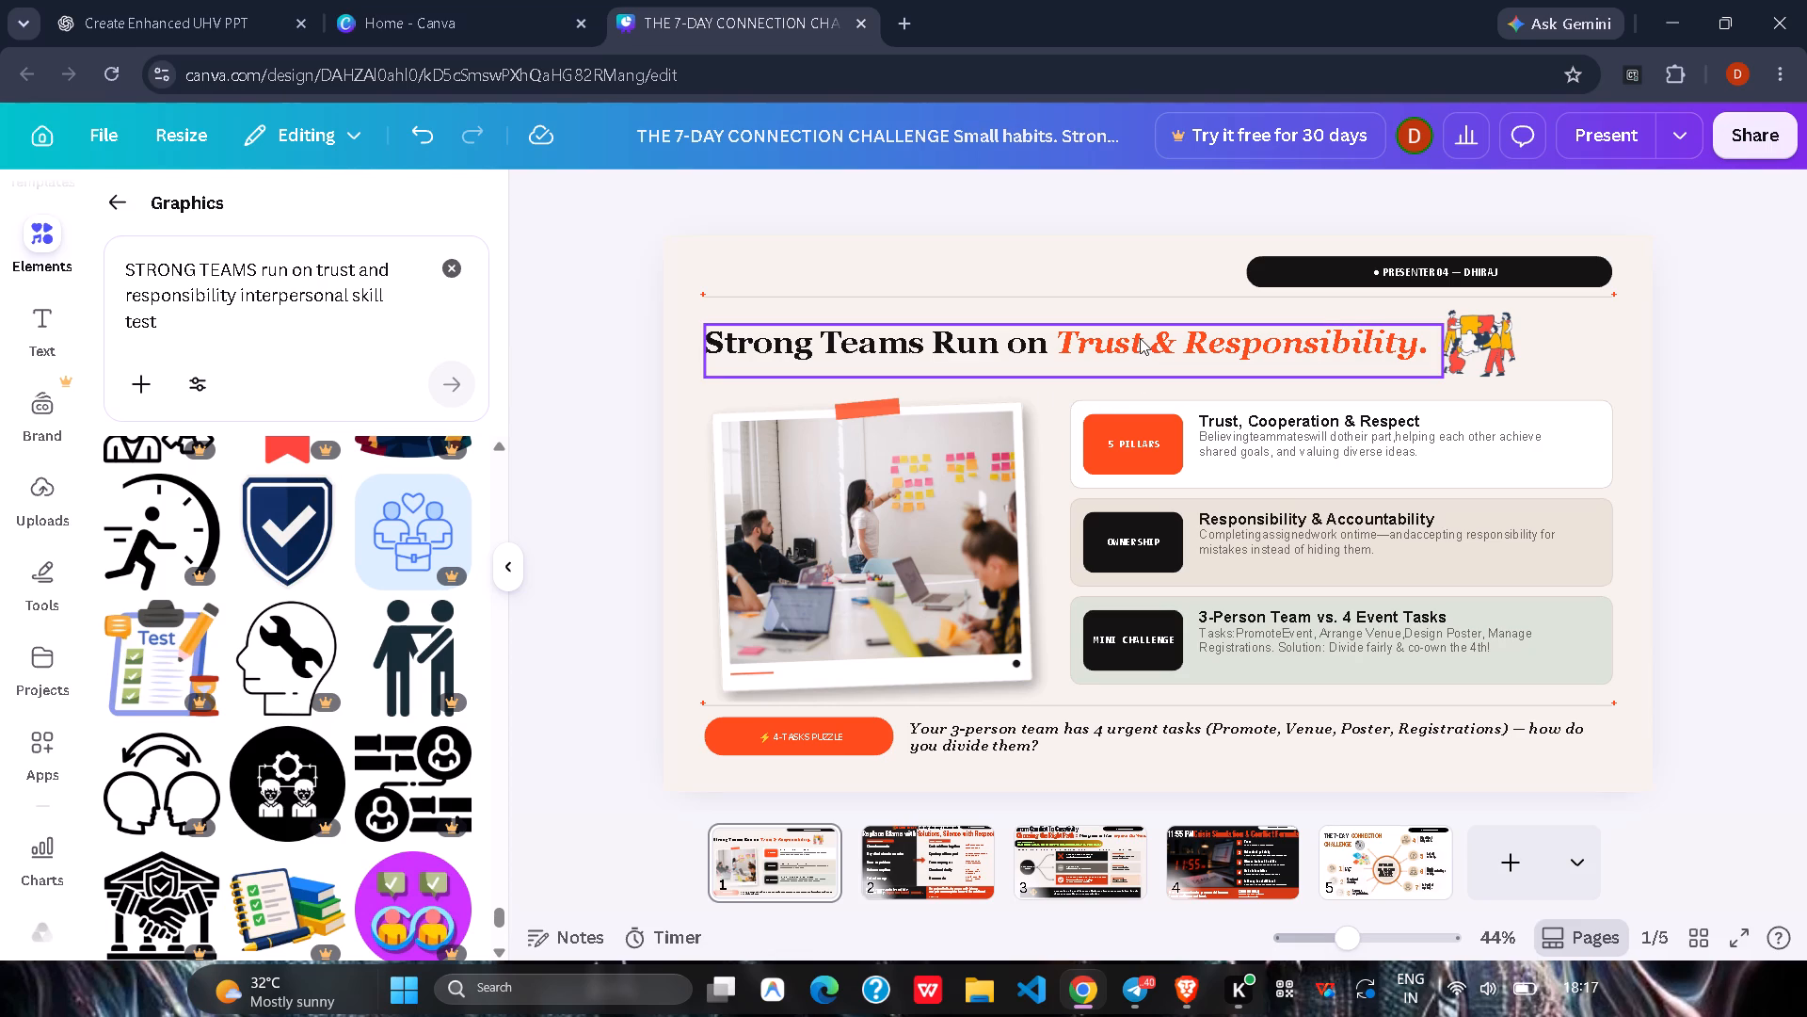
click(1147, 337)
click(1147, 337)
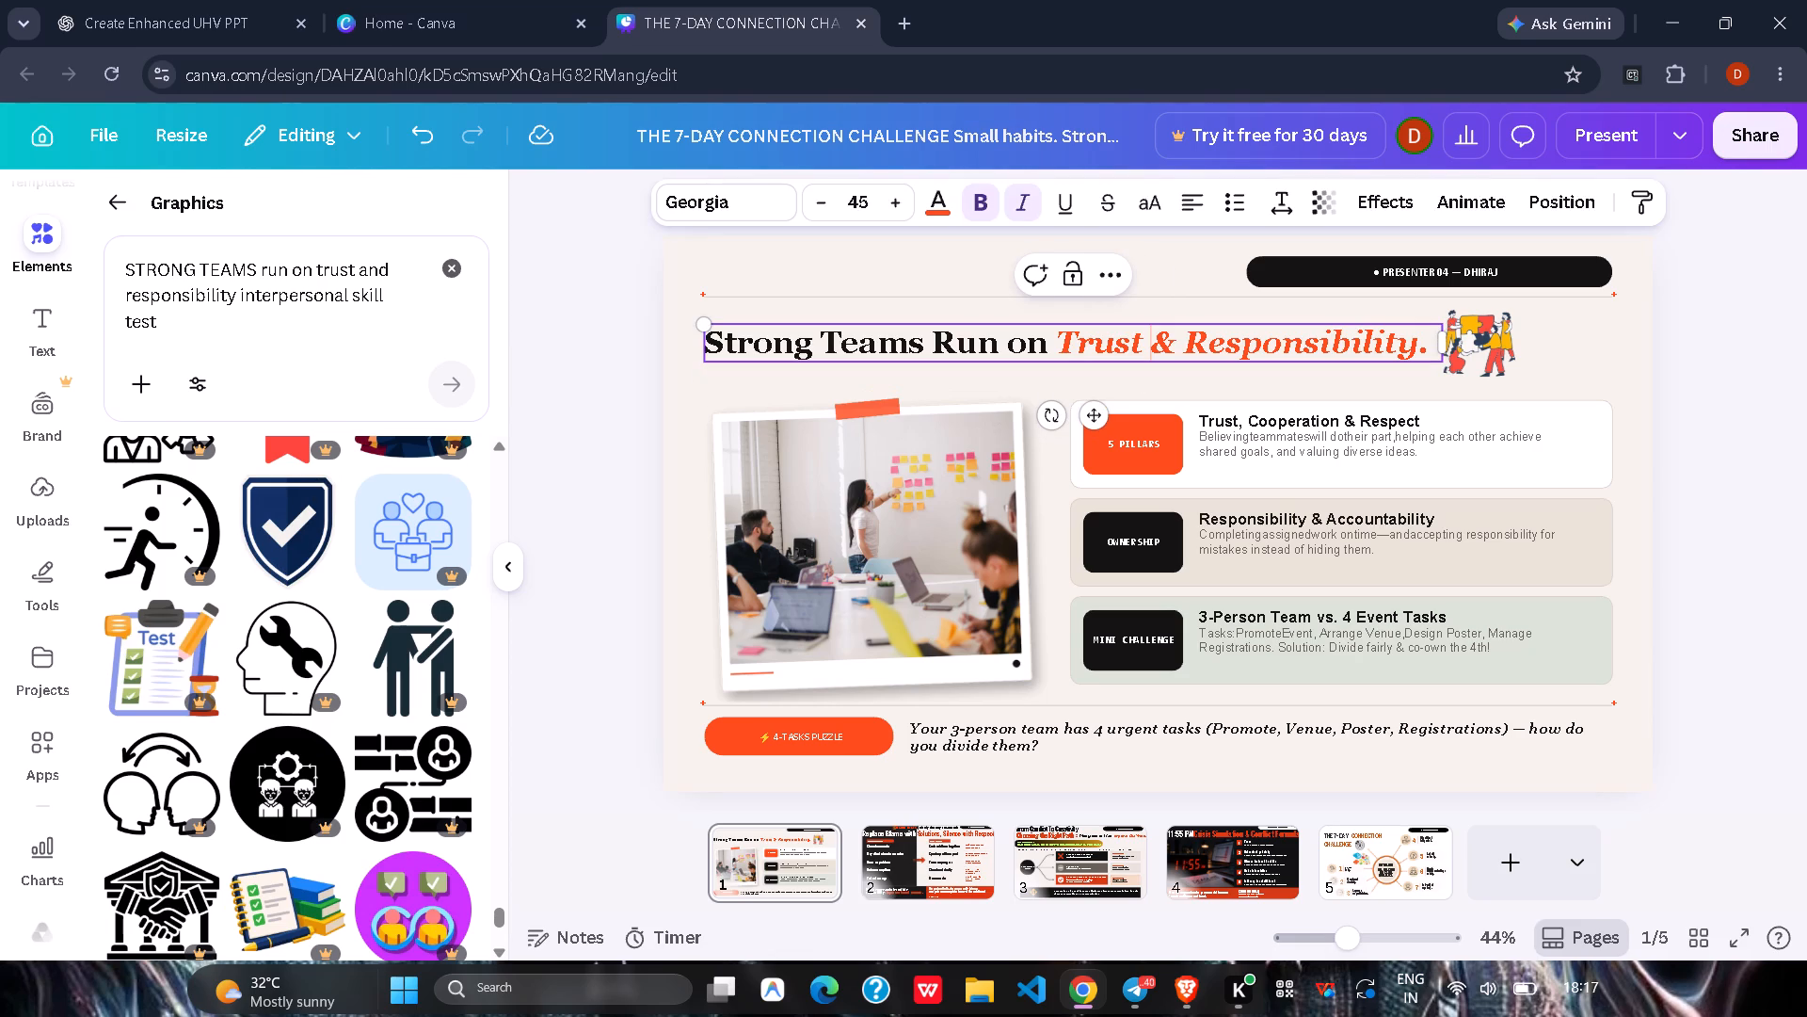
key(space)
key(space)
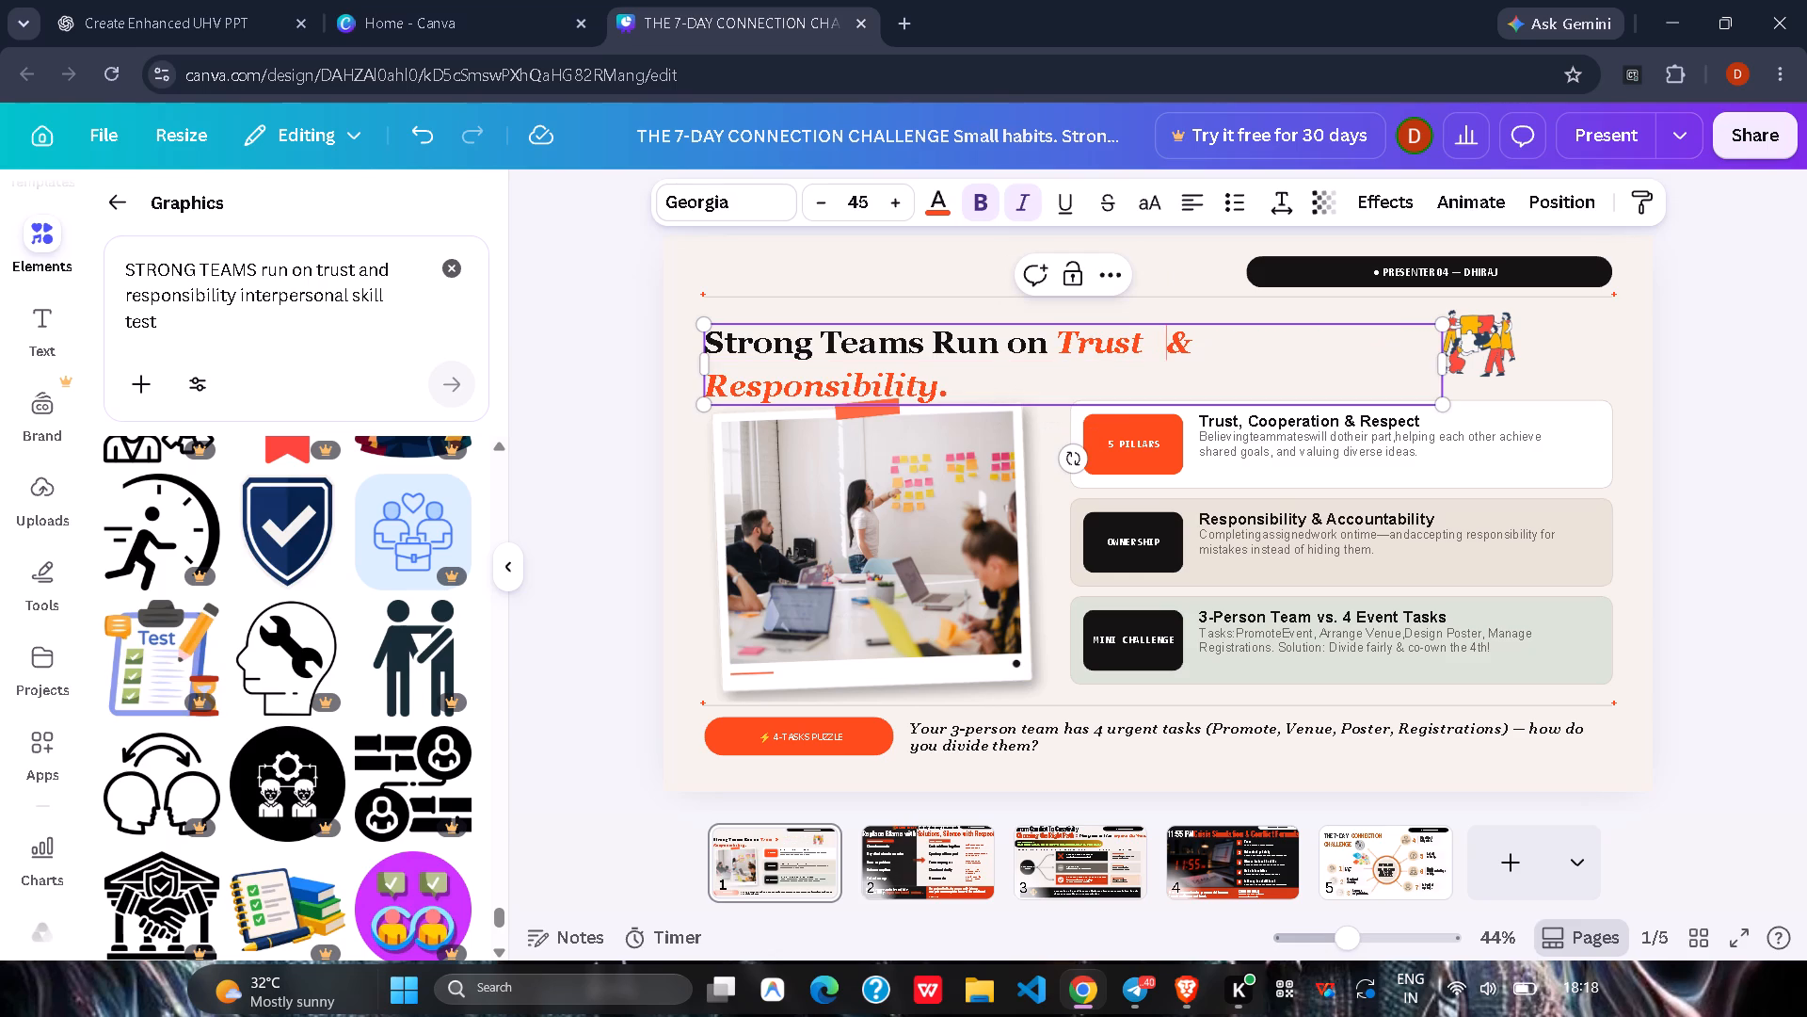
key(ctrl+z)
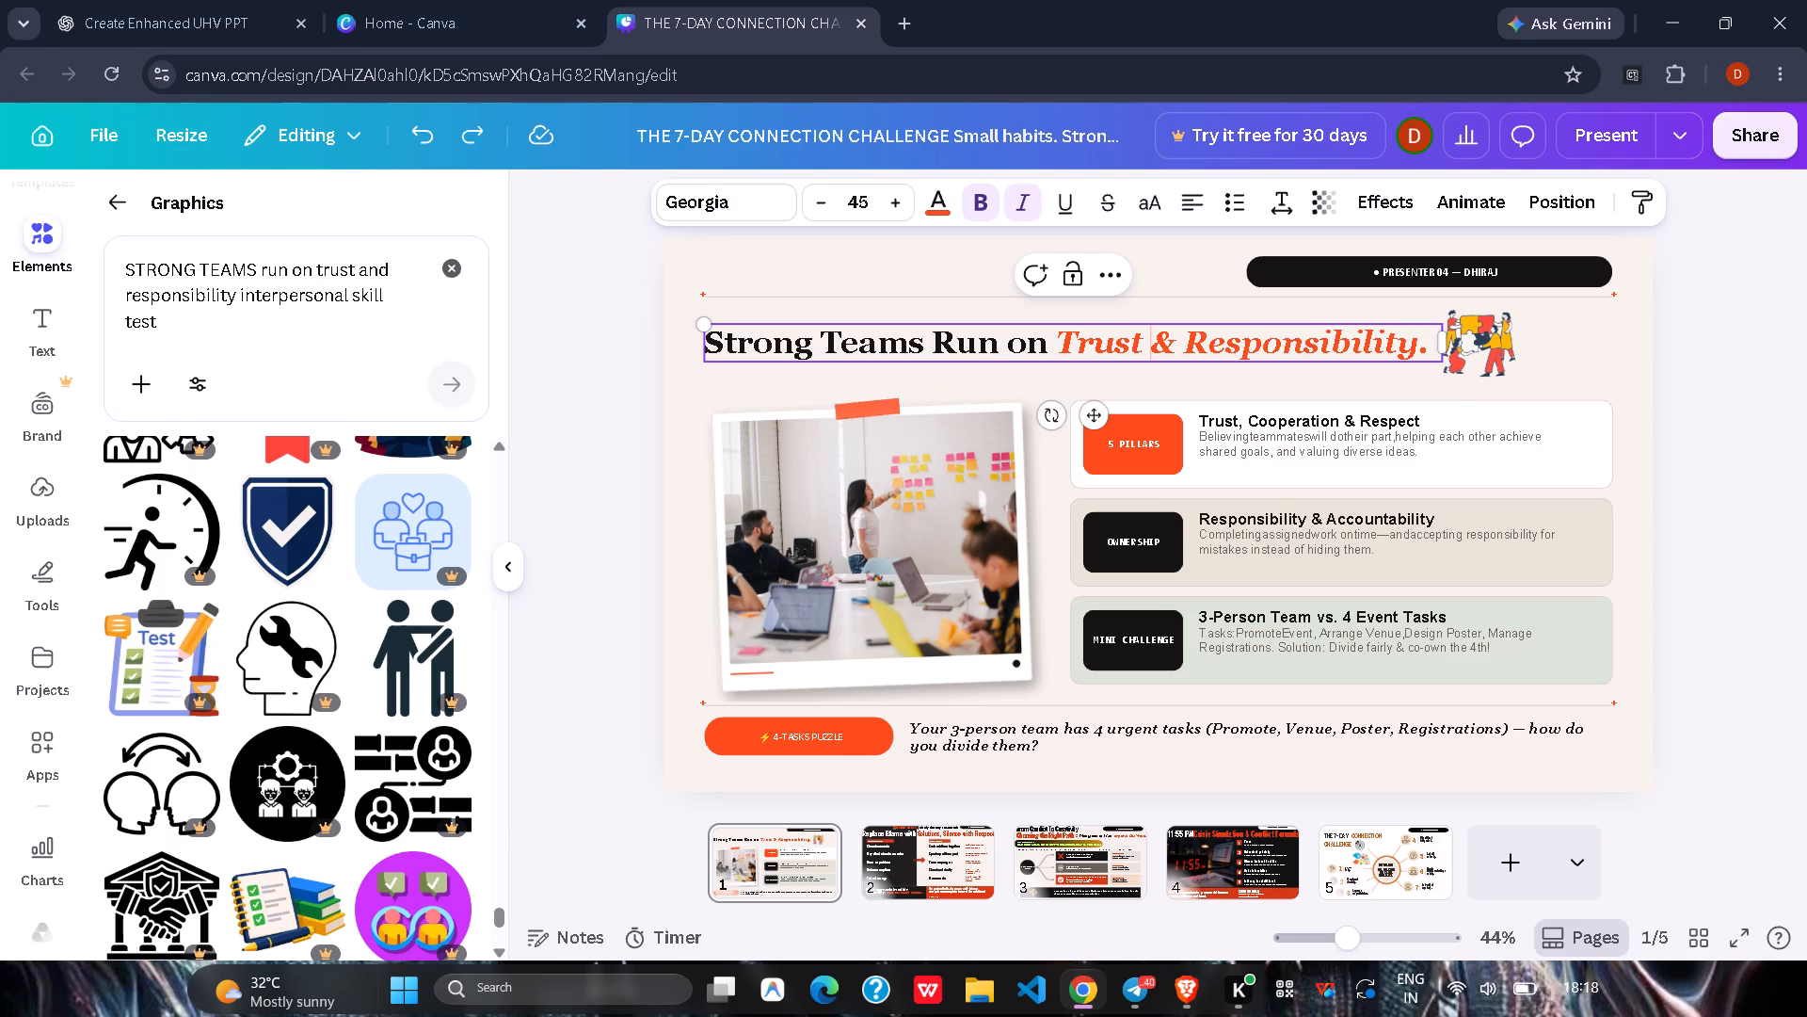
Widen the slide 1 heading's text box slightly and insert extra spaces between "Trust" and "&", leaving no stray letters.
drag(1443, 337, 1447, 337)
drag(1447, 337, 1459, 337)
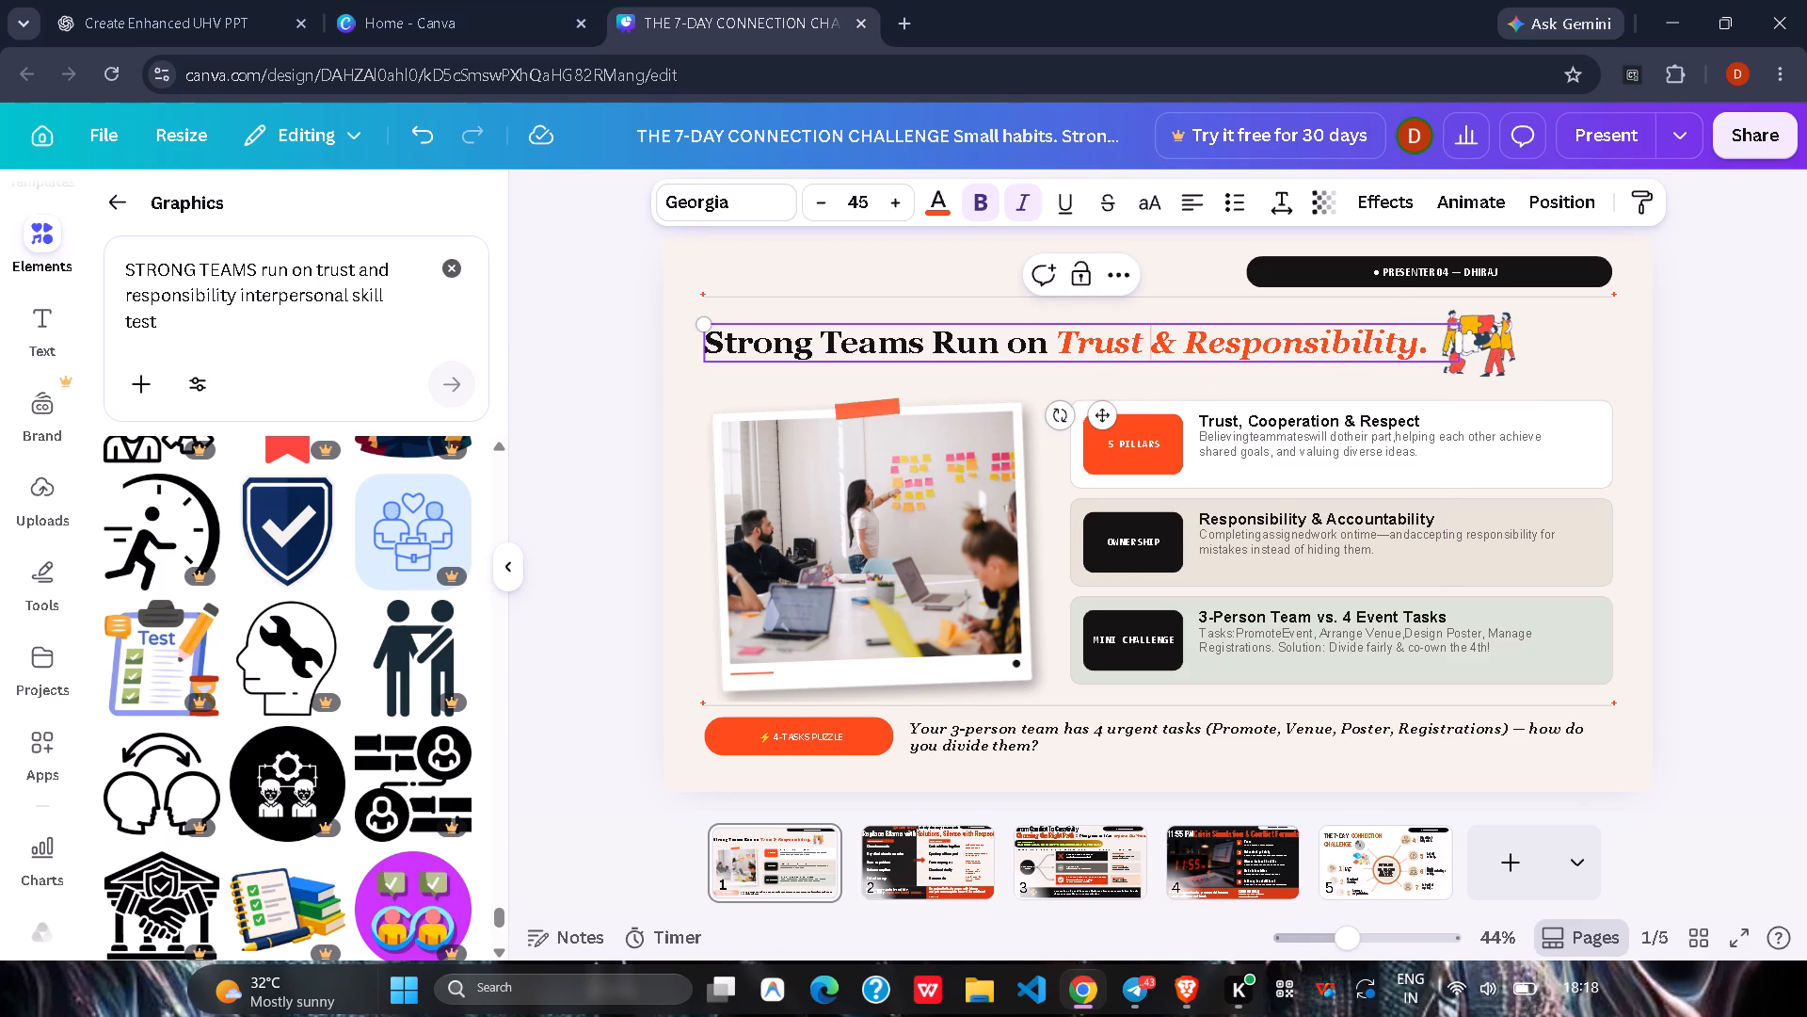
key(space)
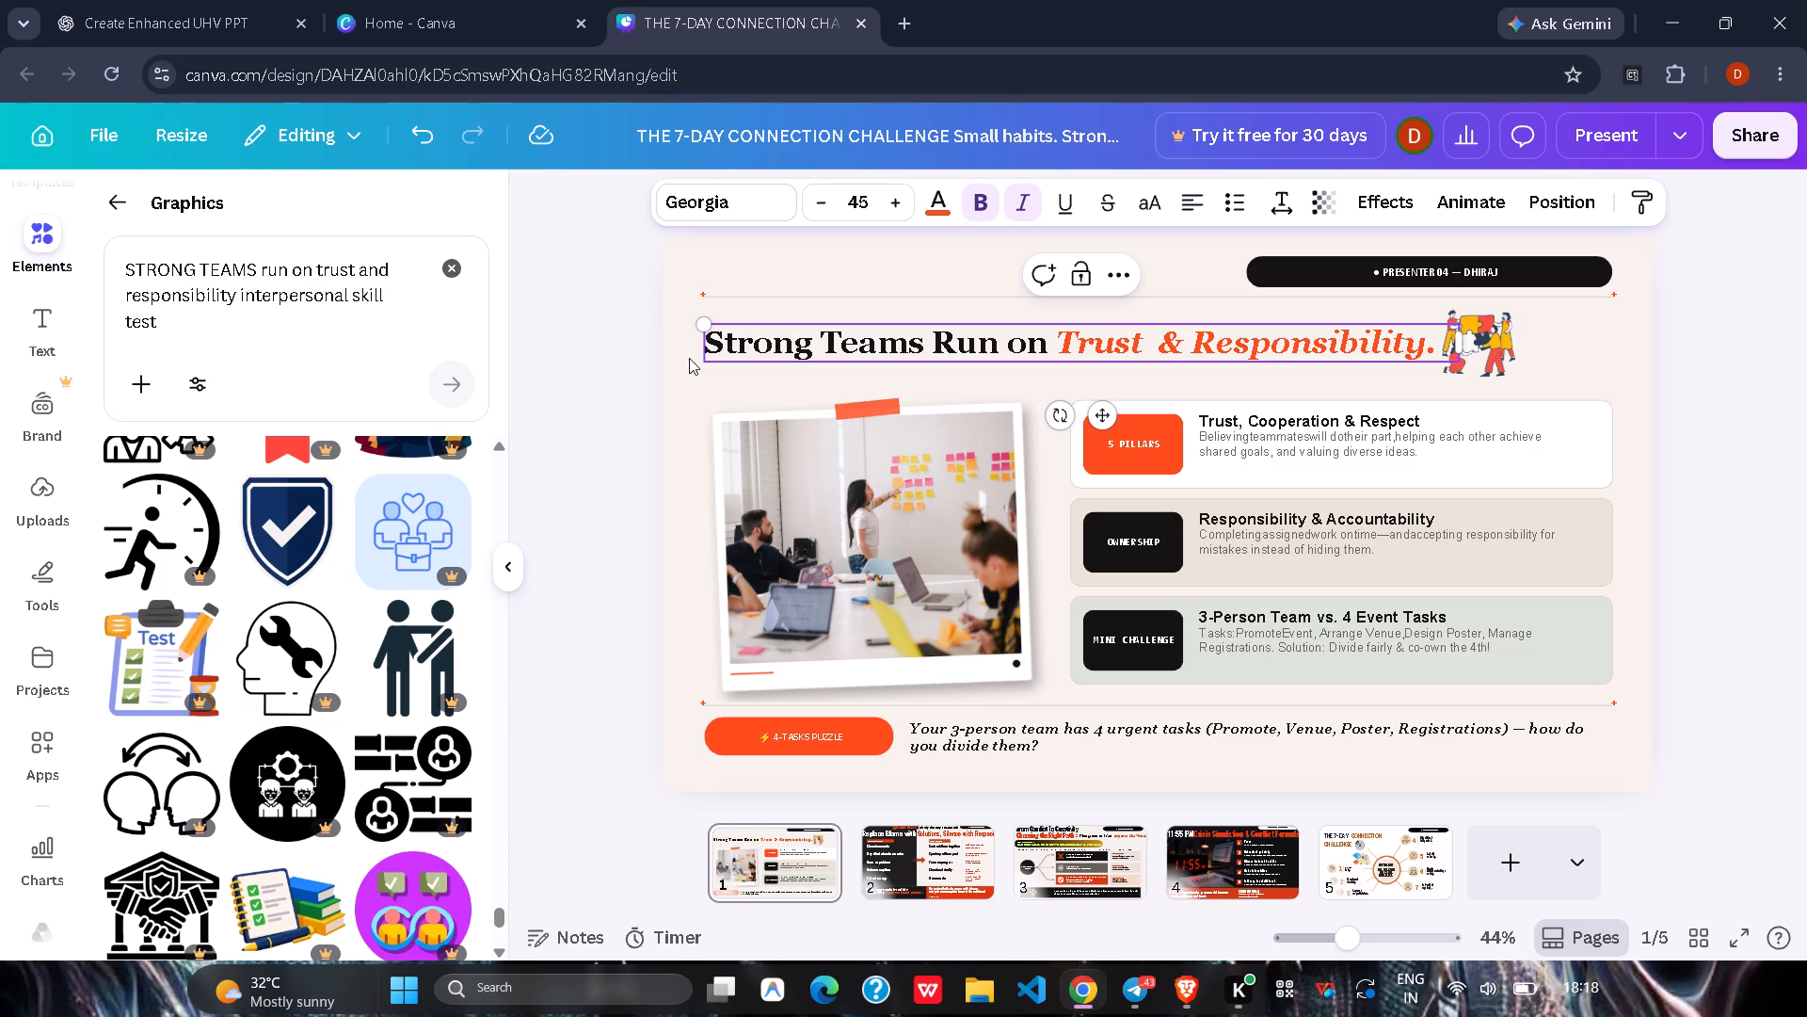
key(space)
key(space)
key(space)
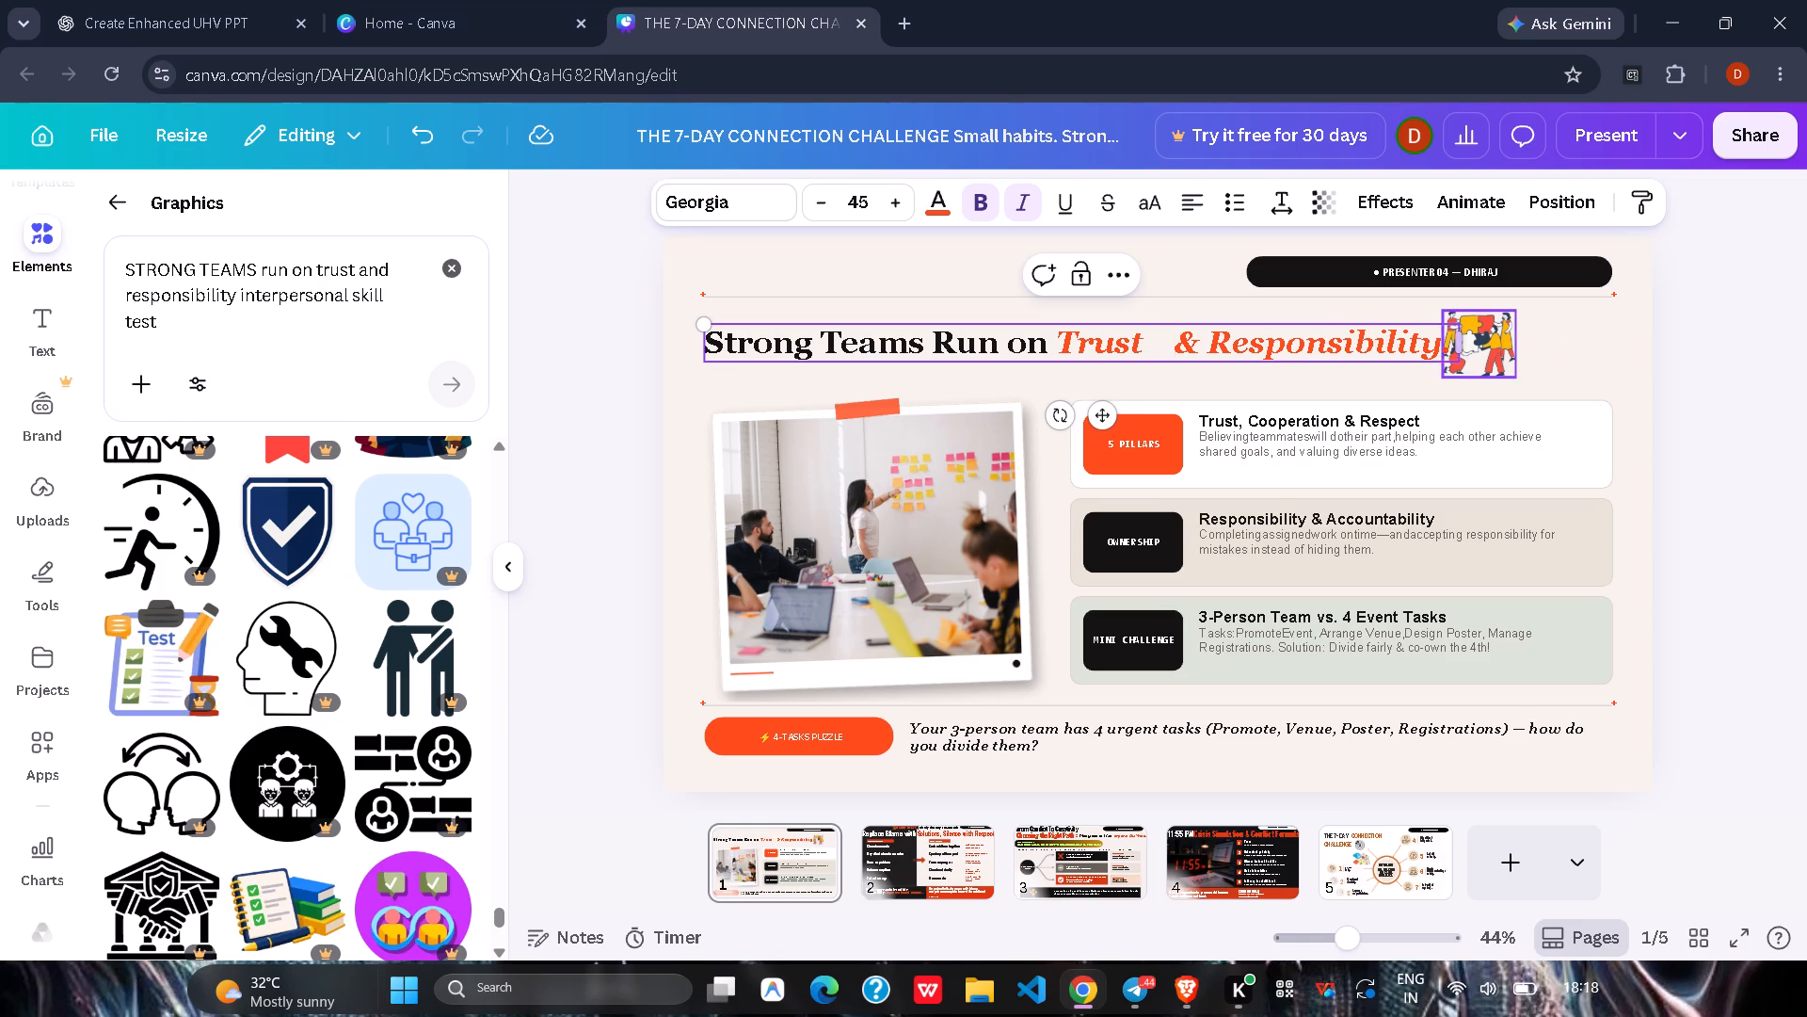
key(ctrl+z)
key(z)
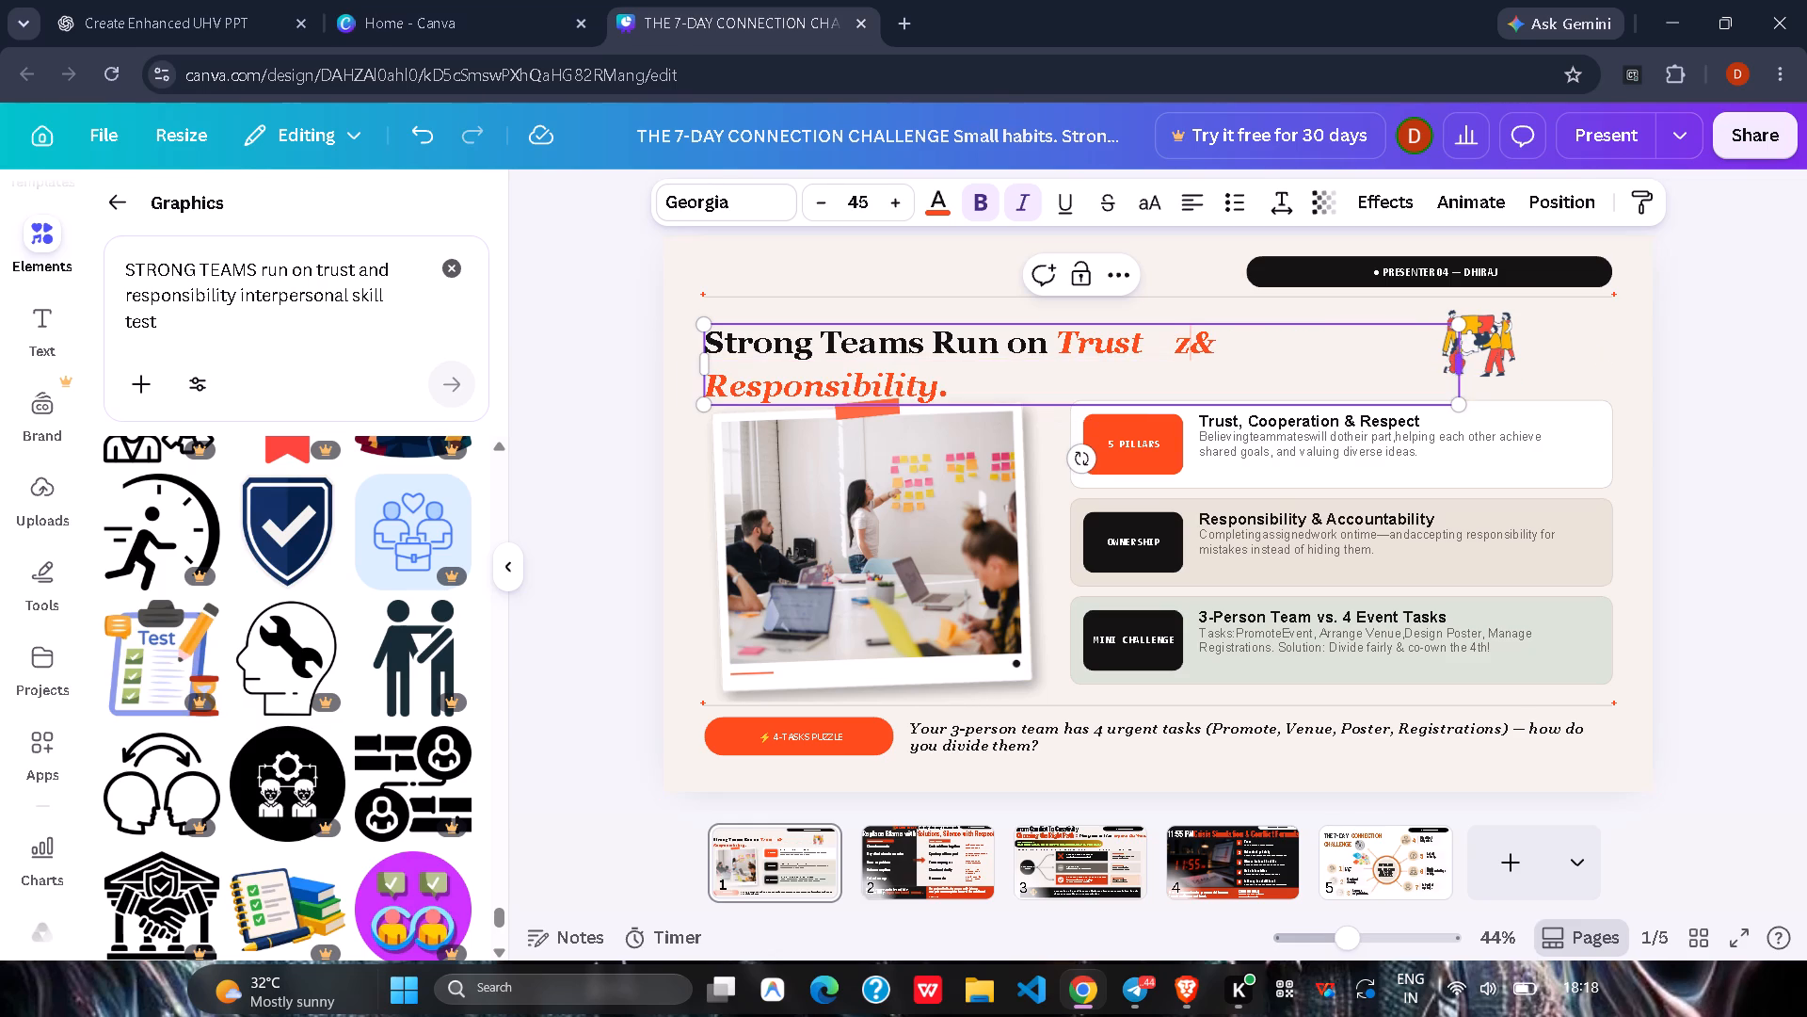
key(ctrl+z)
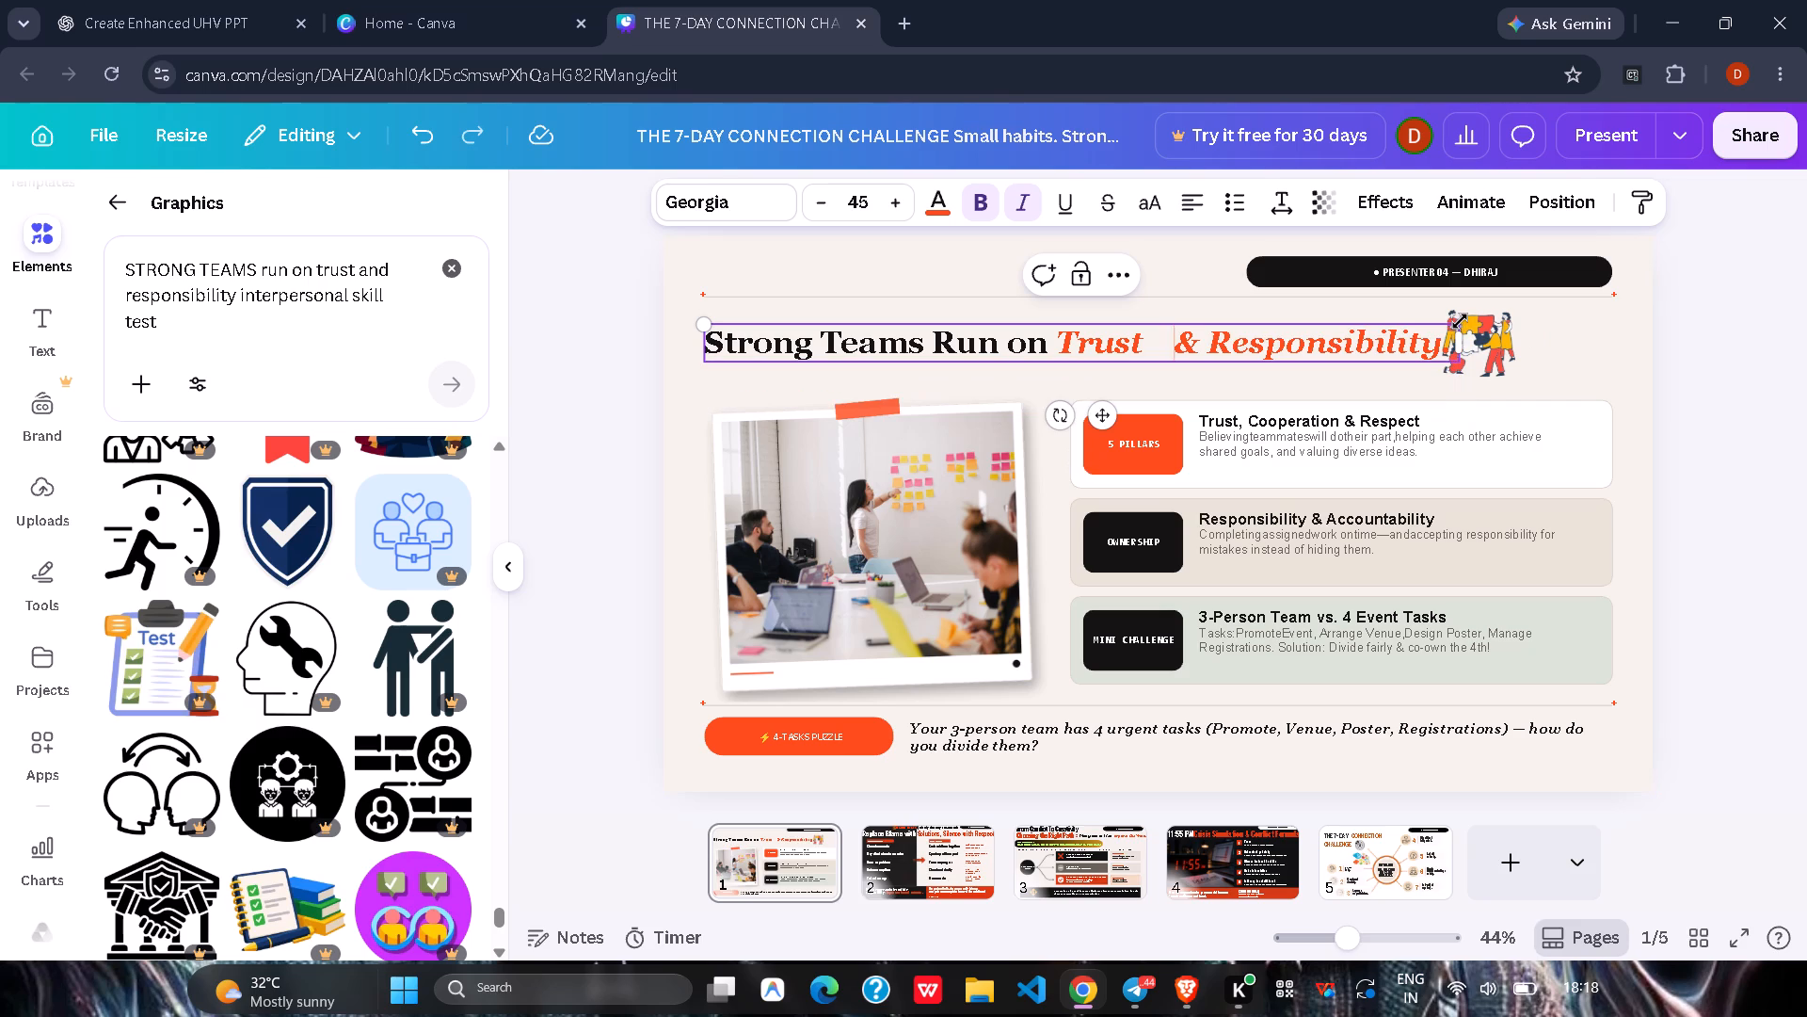
Widen the heading's text box a little more and move the puzzle-team illustration clear of the heading's final period.
drag(1463, 343, 1481, 343)
drag(1502, 341, 1518, 341)
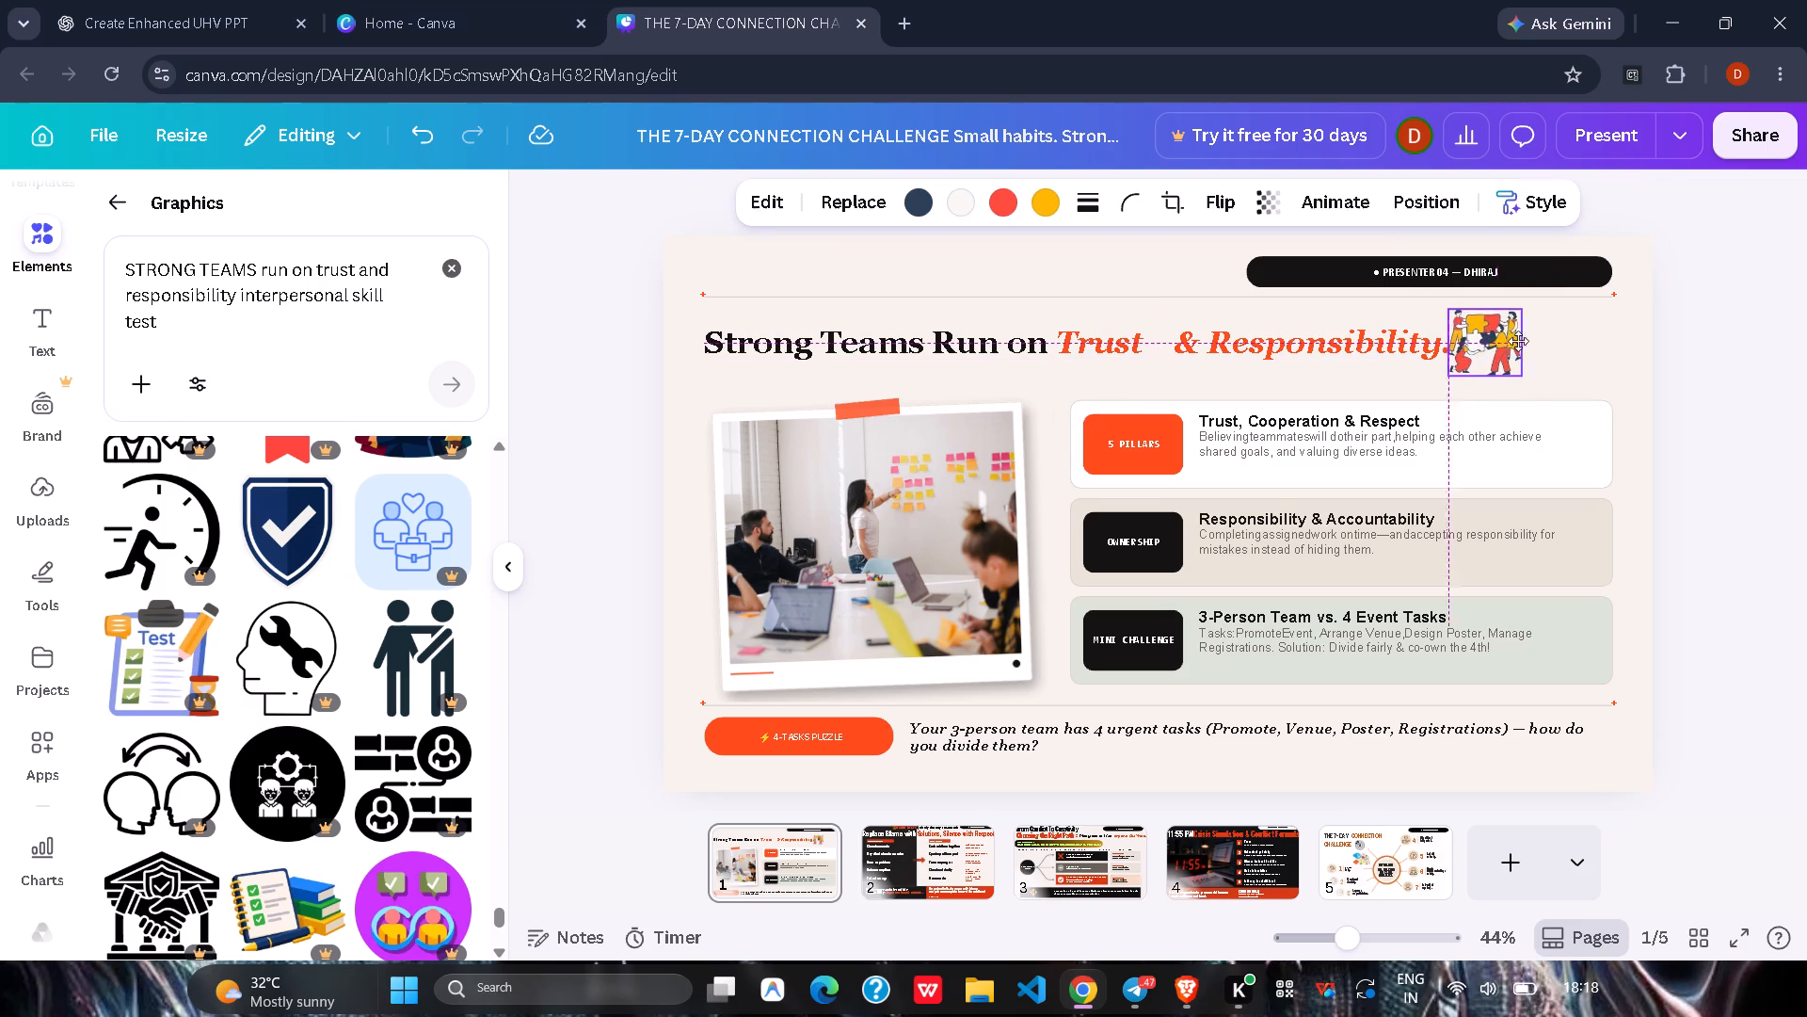
drag(1518, 341, 1526, 342)
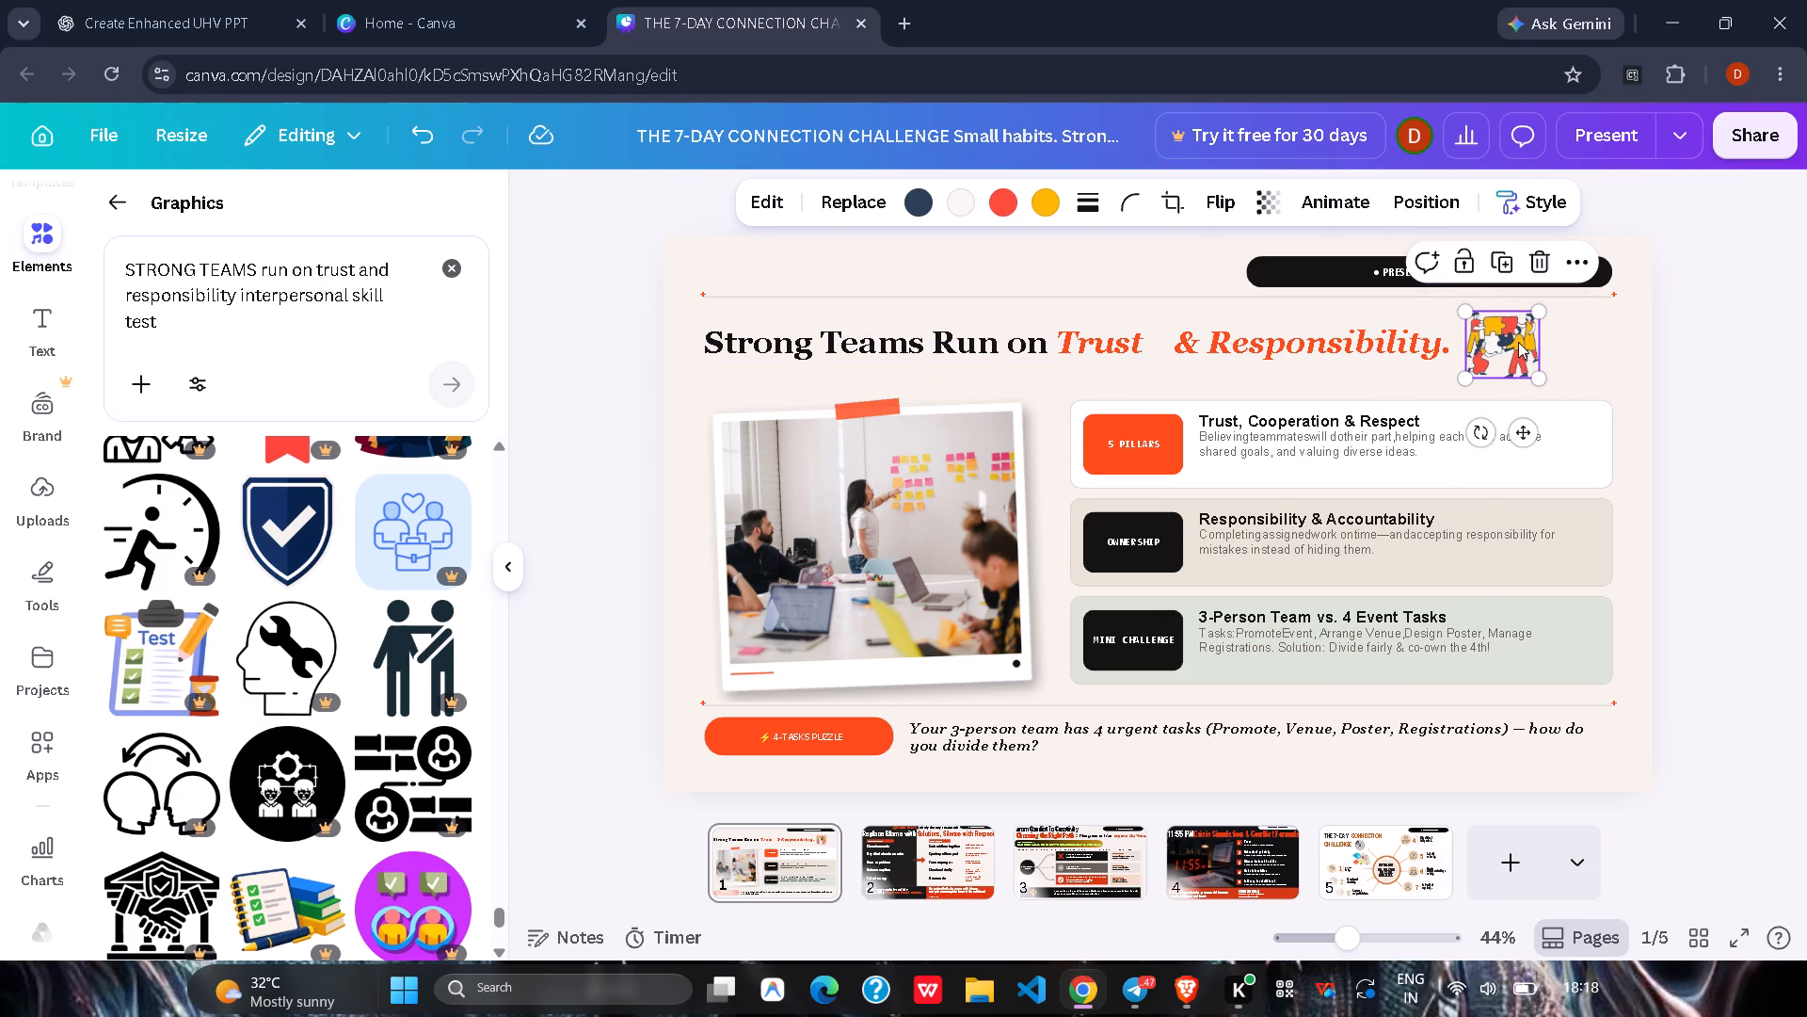
Insert one more space before "&" in the slide 1 heading.
click(1177, 345)
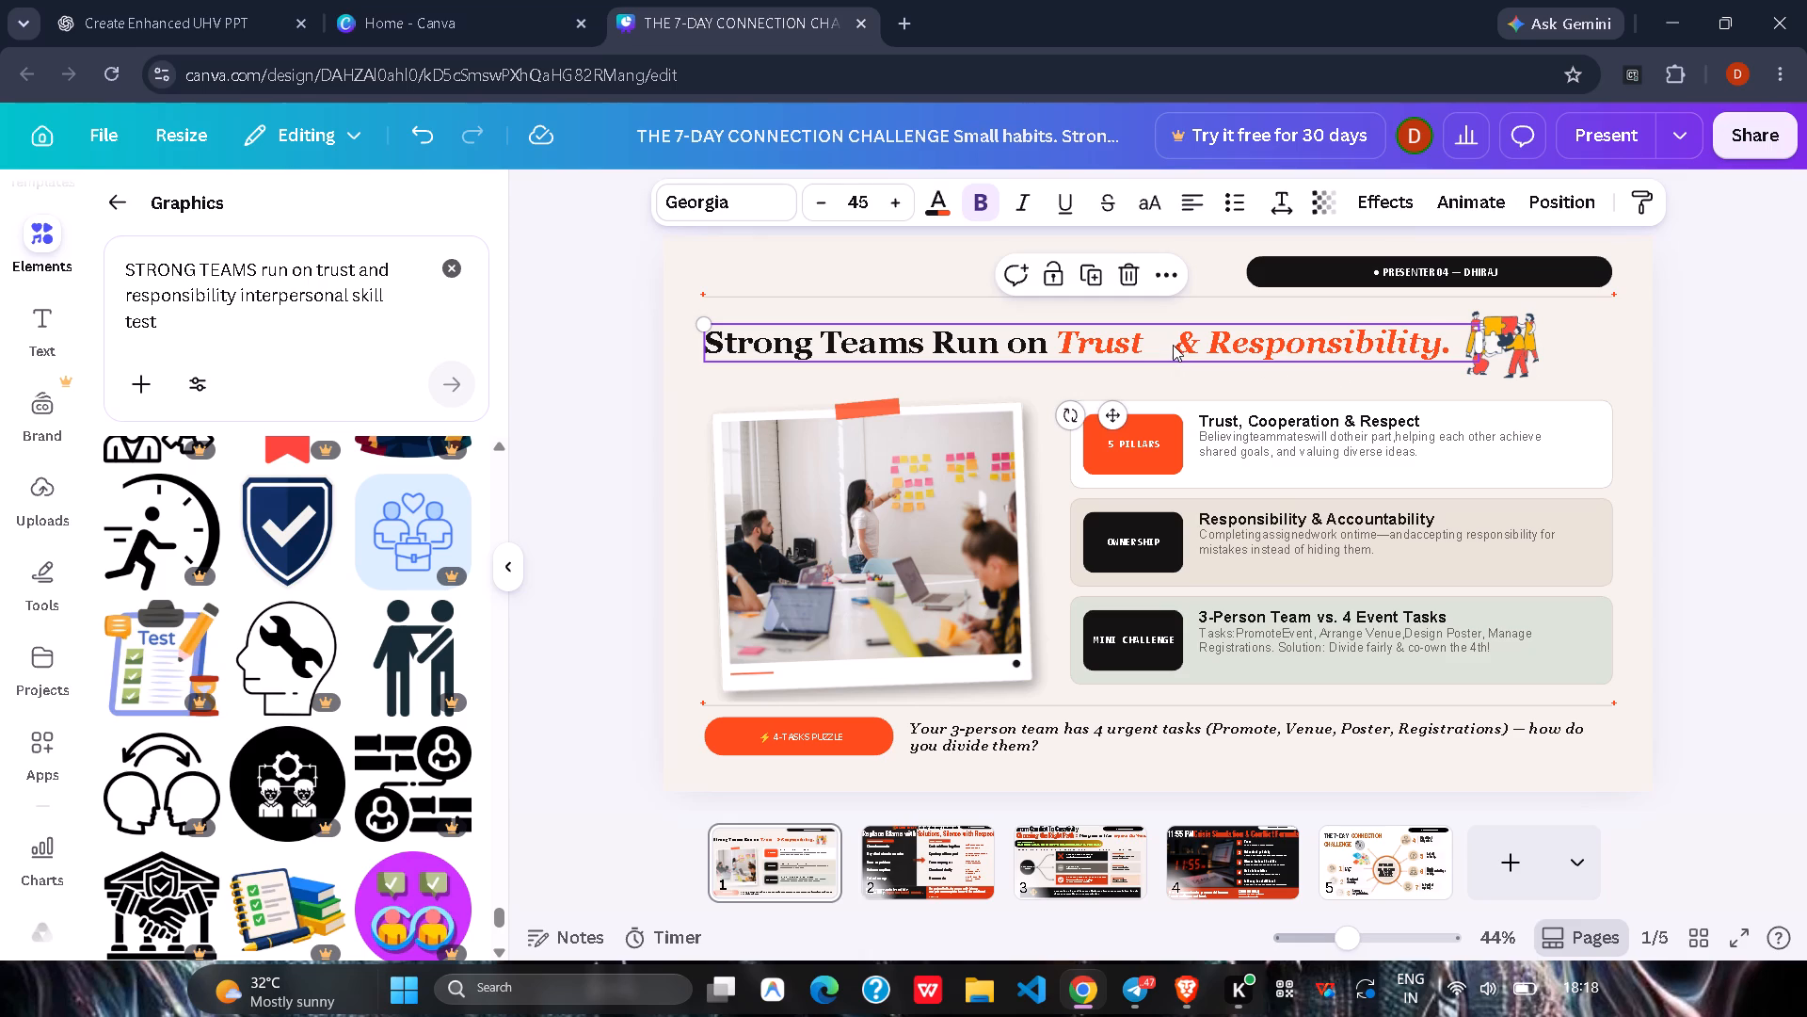
click(1173, 345)
key(space)
click(1670, 363)
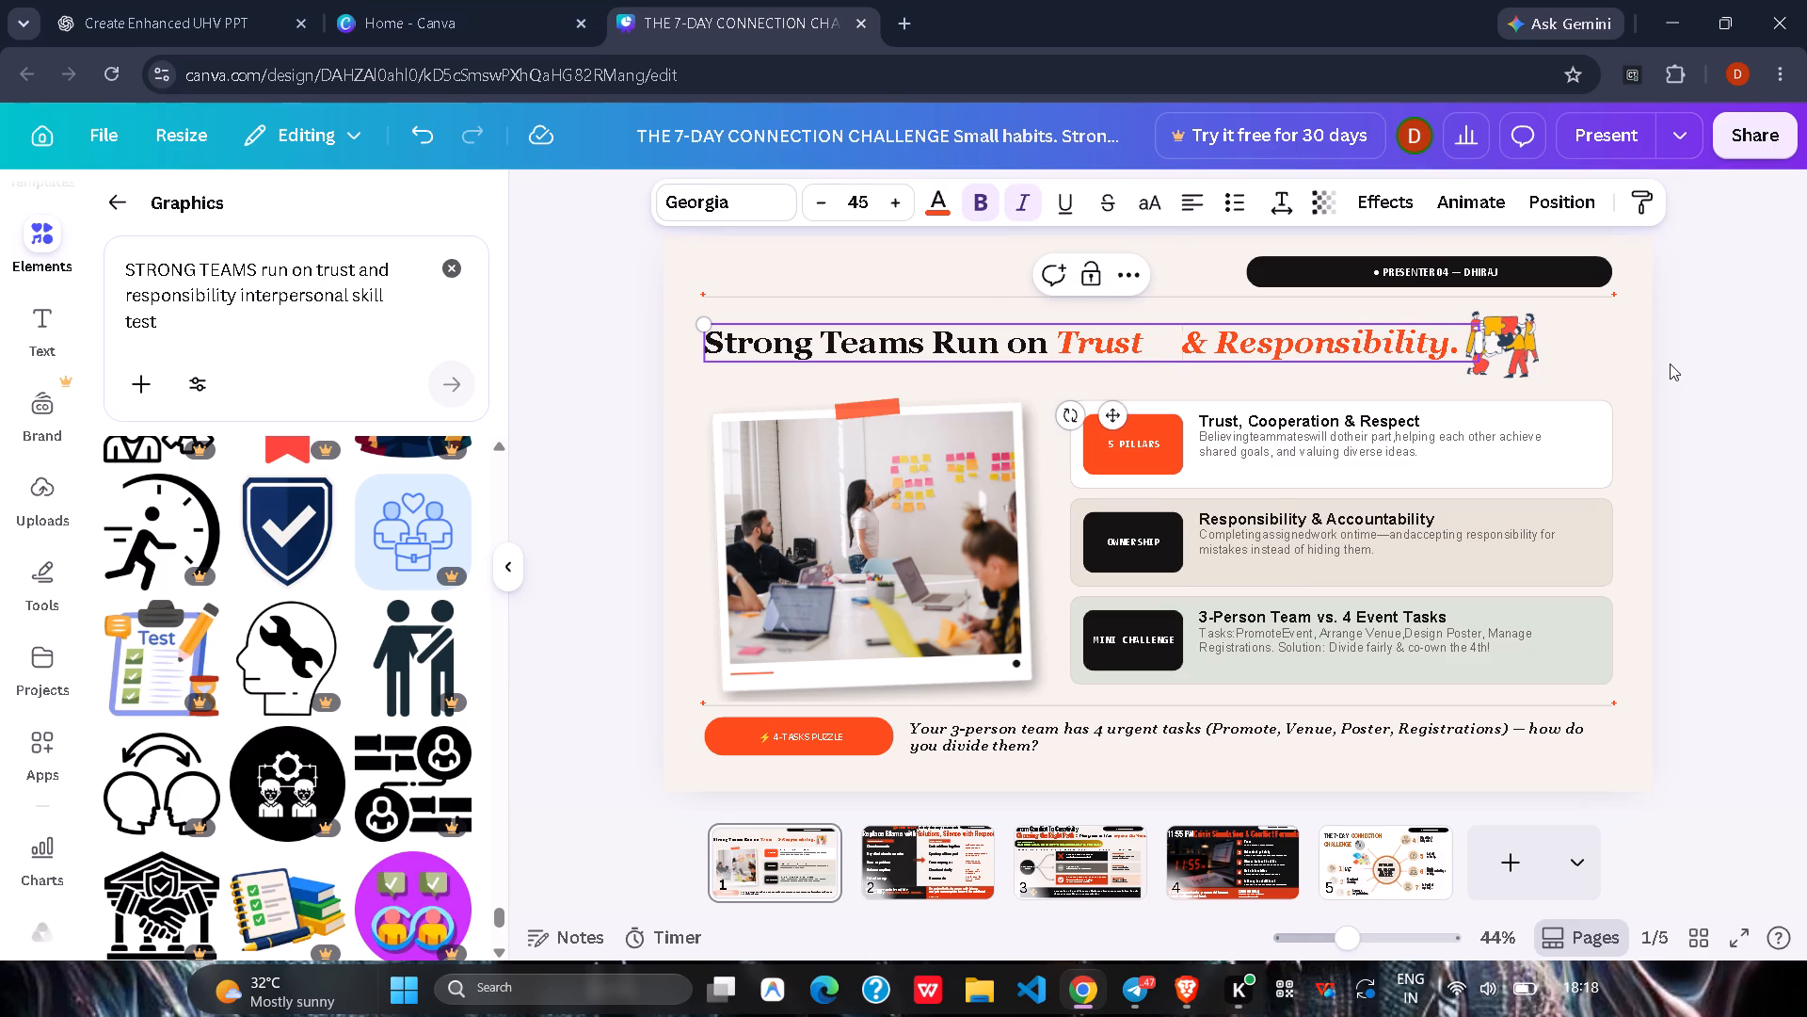
Shift the puzzle-team illustration slightly farther from the end of the heading, keeping it level with the text.
click(1501, 354)
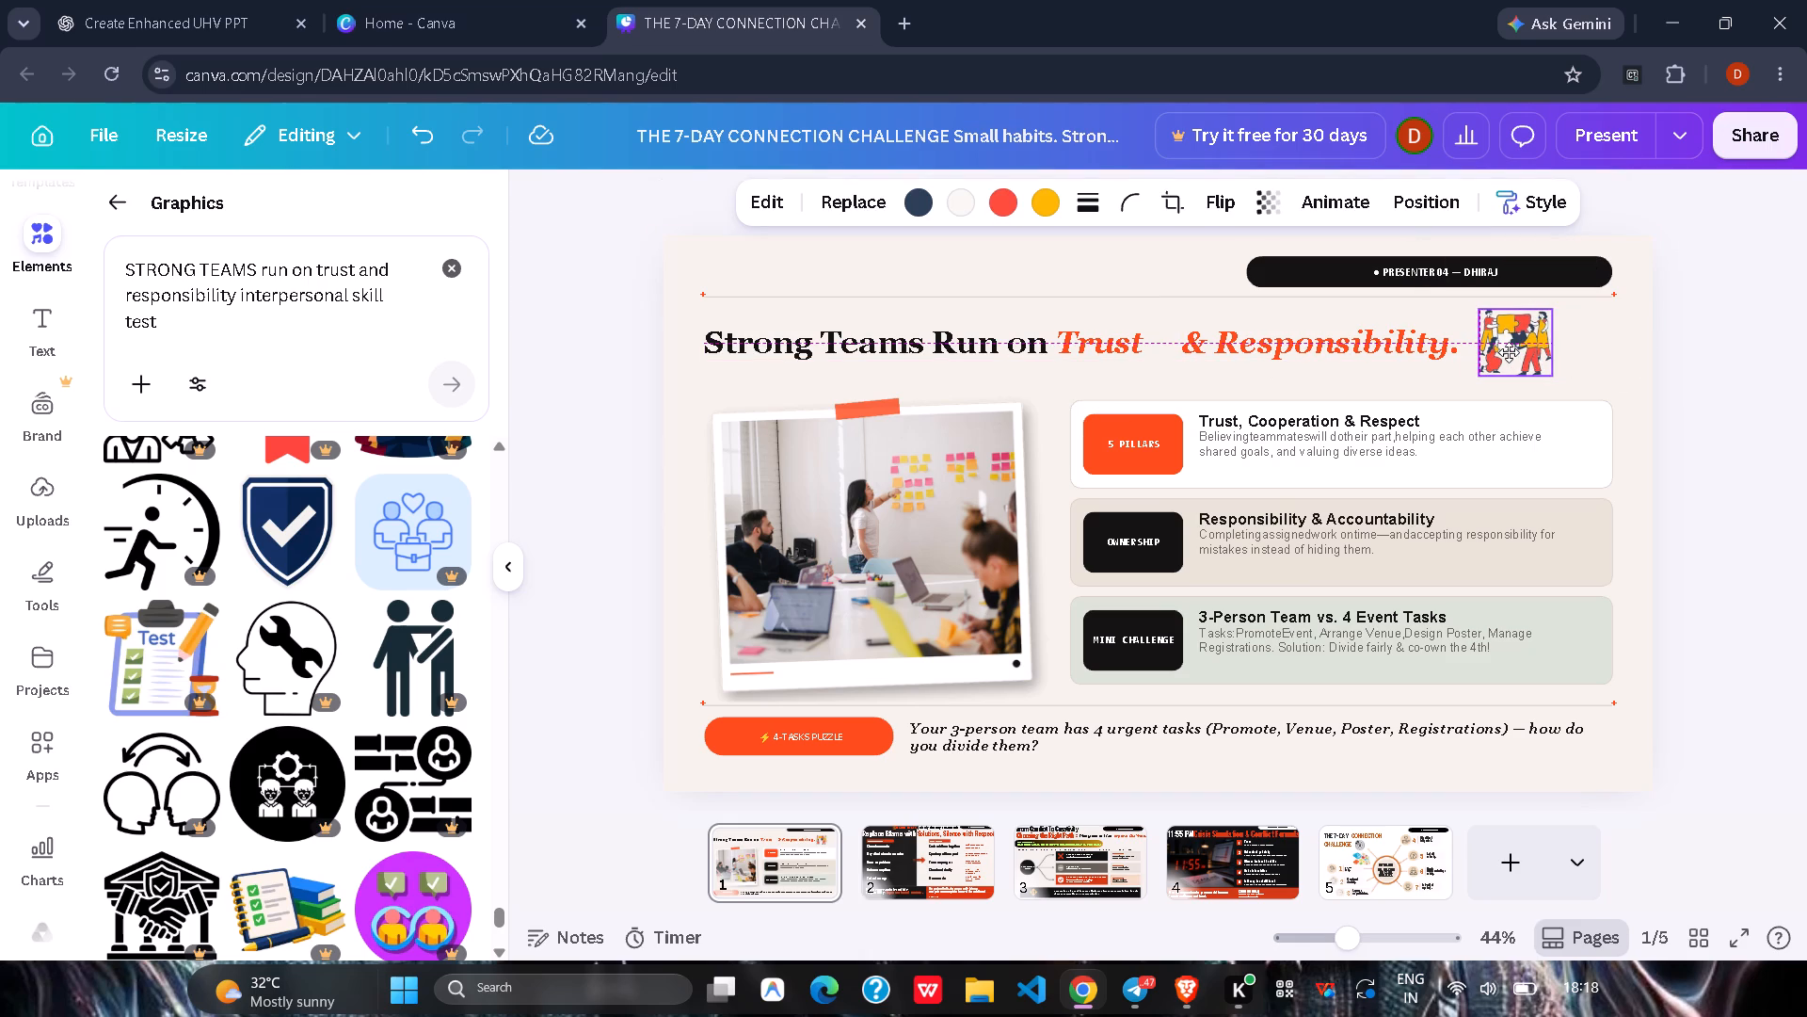
click(1692, 384)
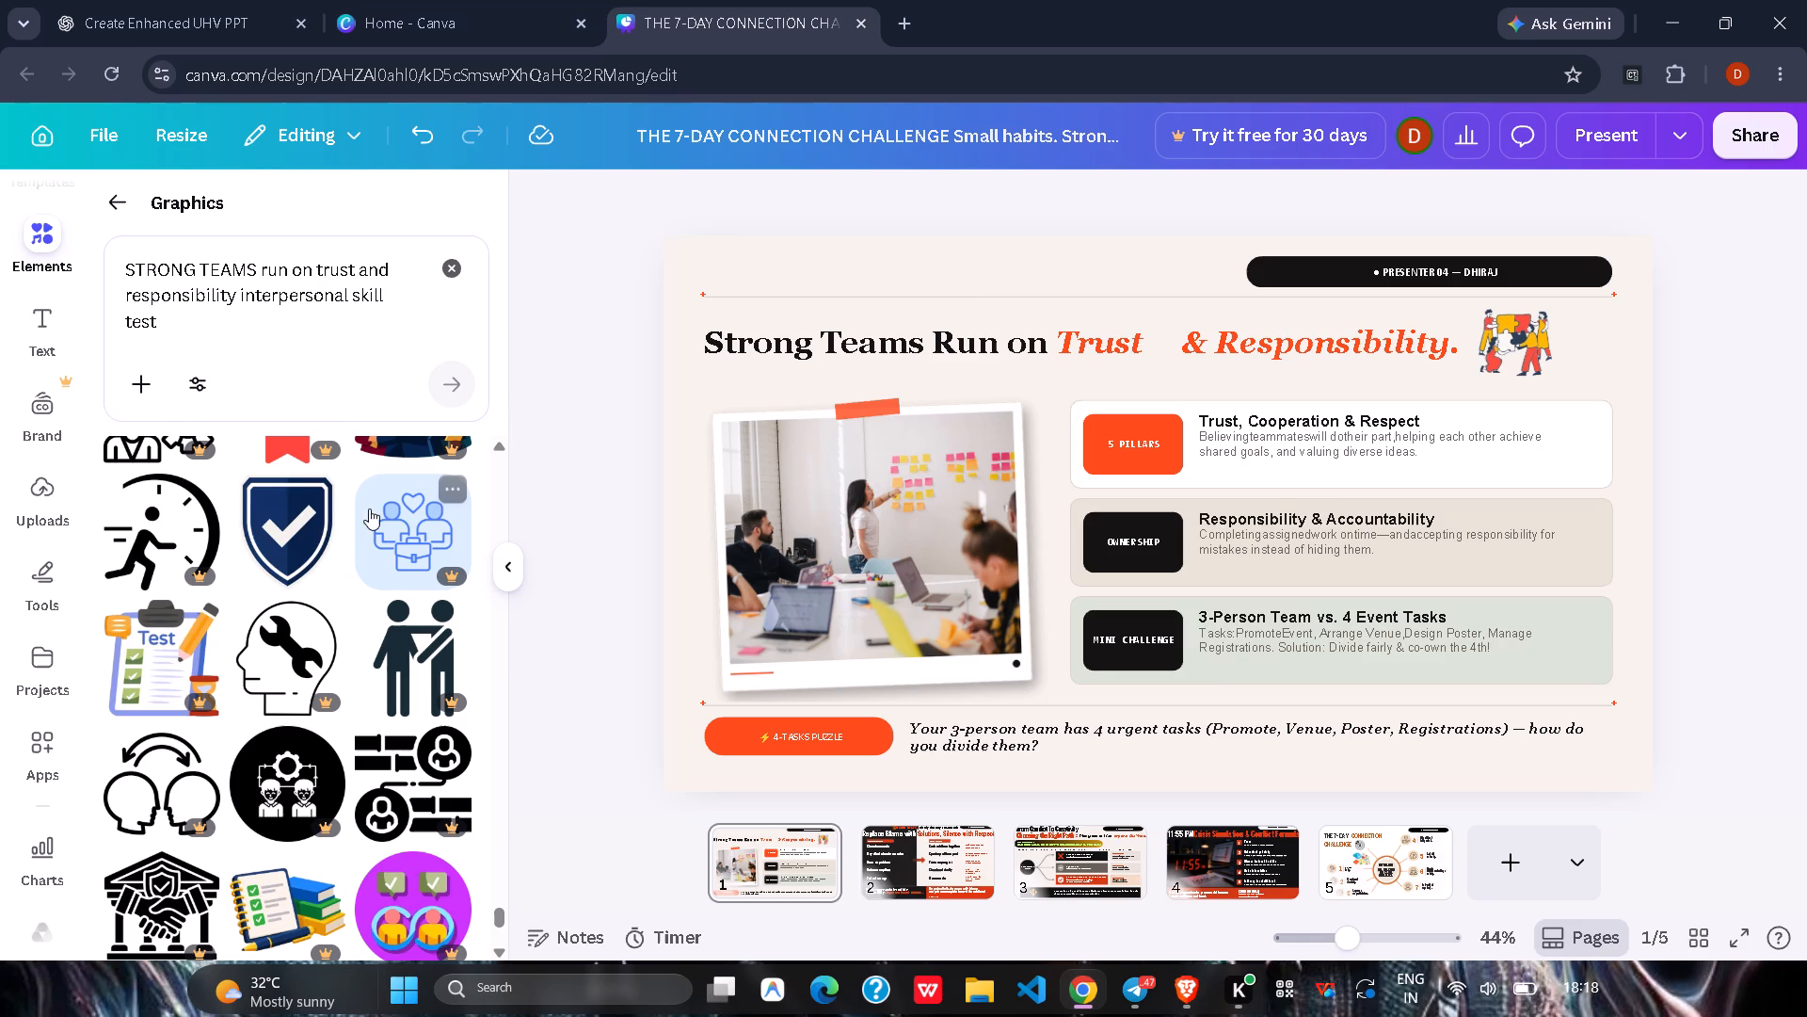
Add the navy shield with a white checkmark to slide 1 and shrink it to about the "5 PILLARS" label's width.
click(307, 518)
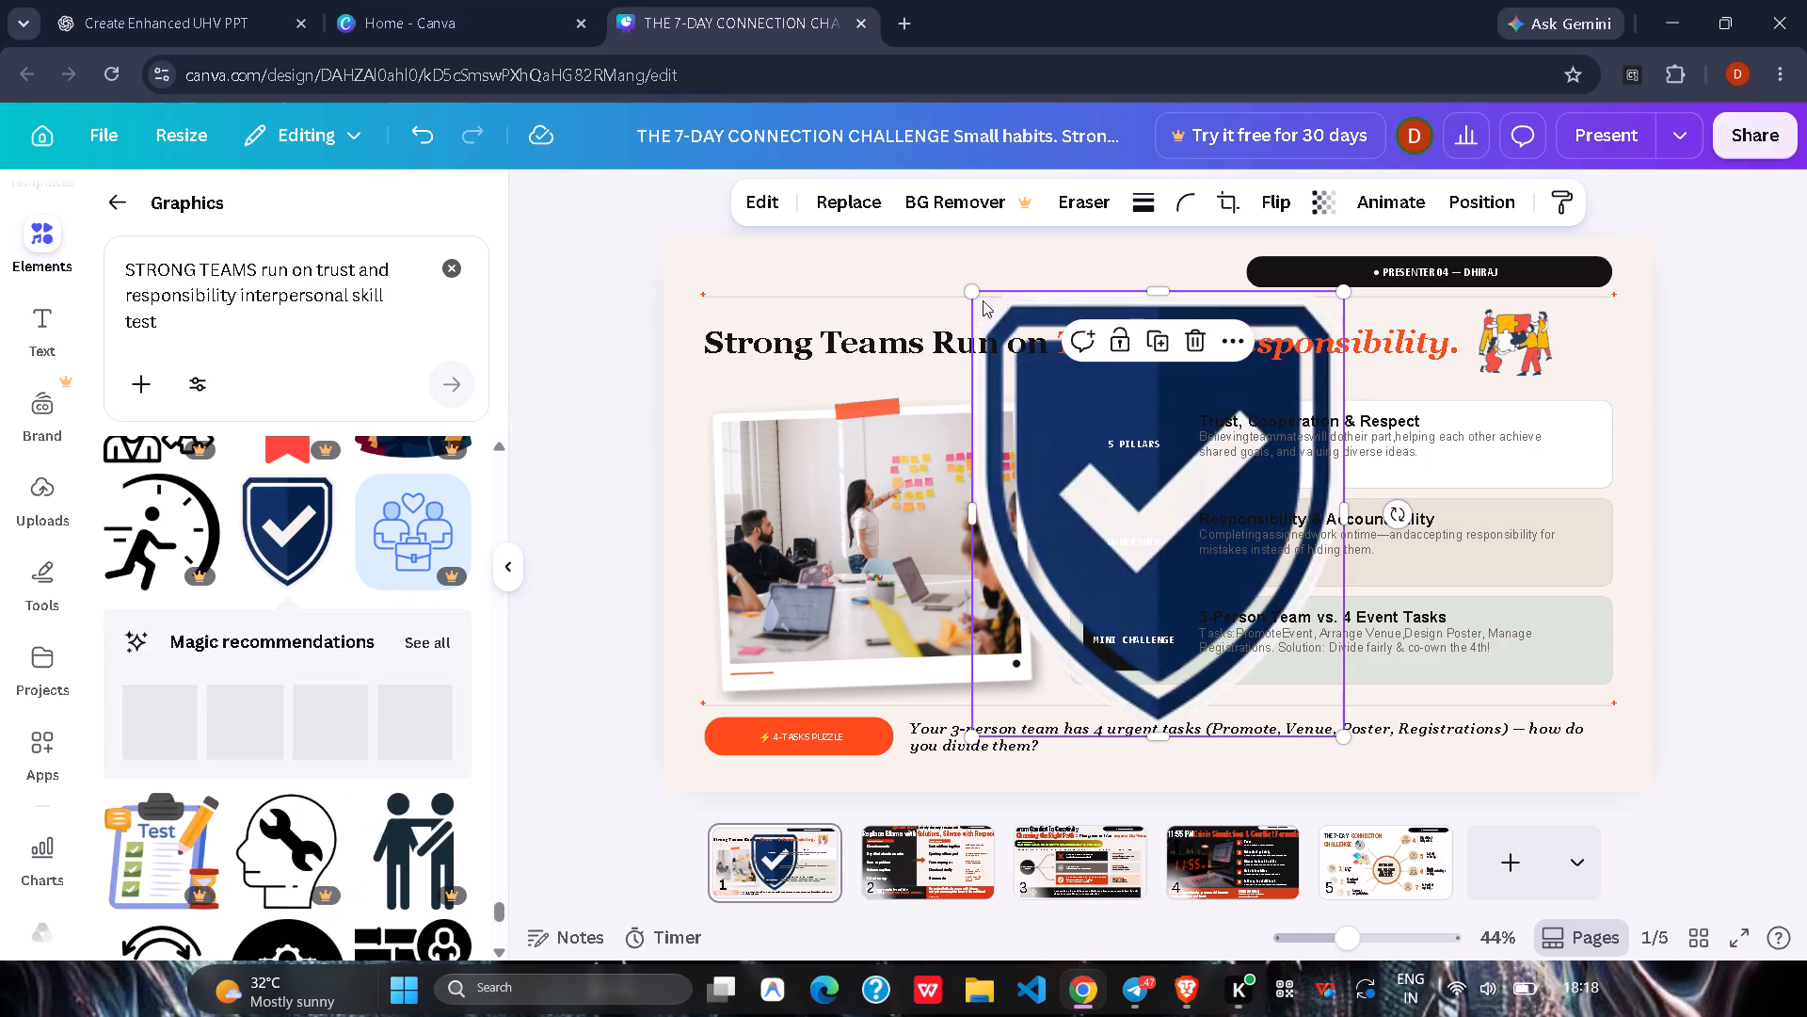
drag(976, 296, 1200, 561)
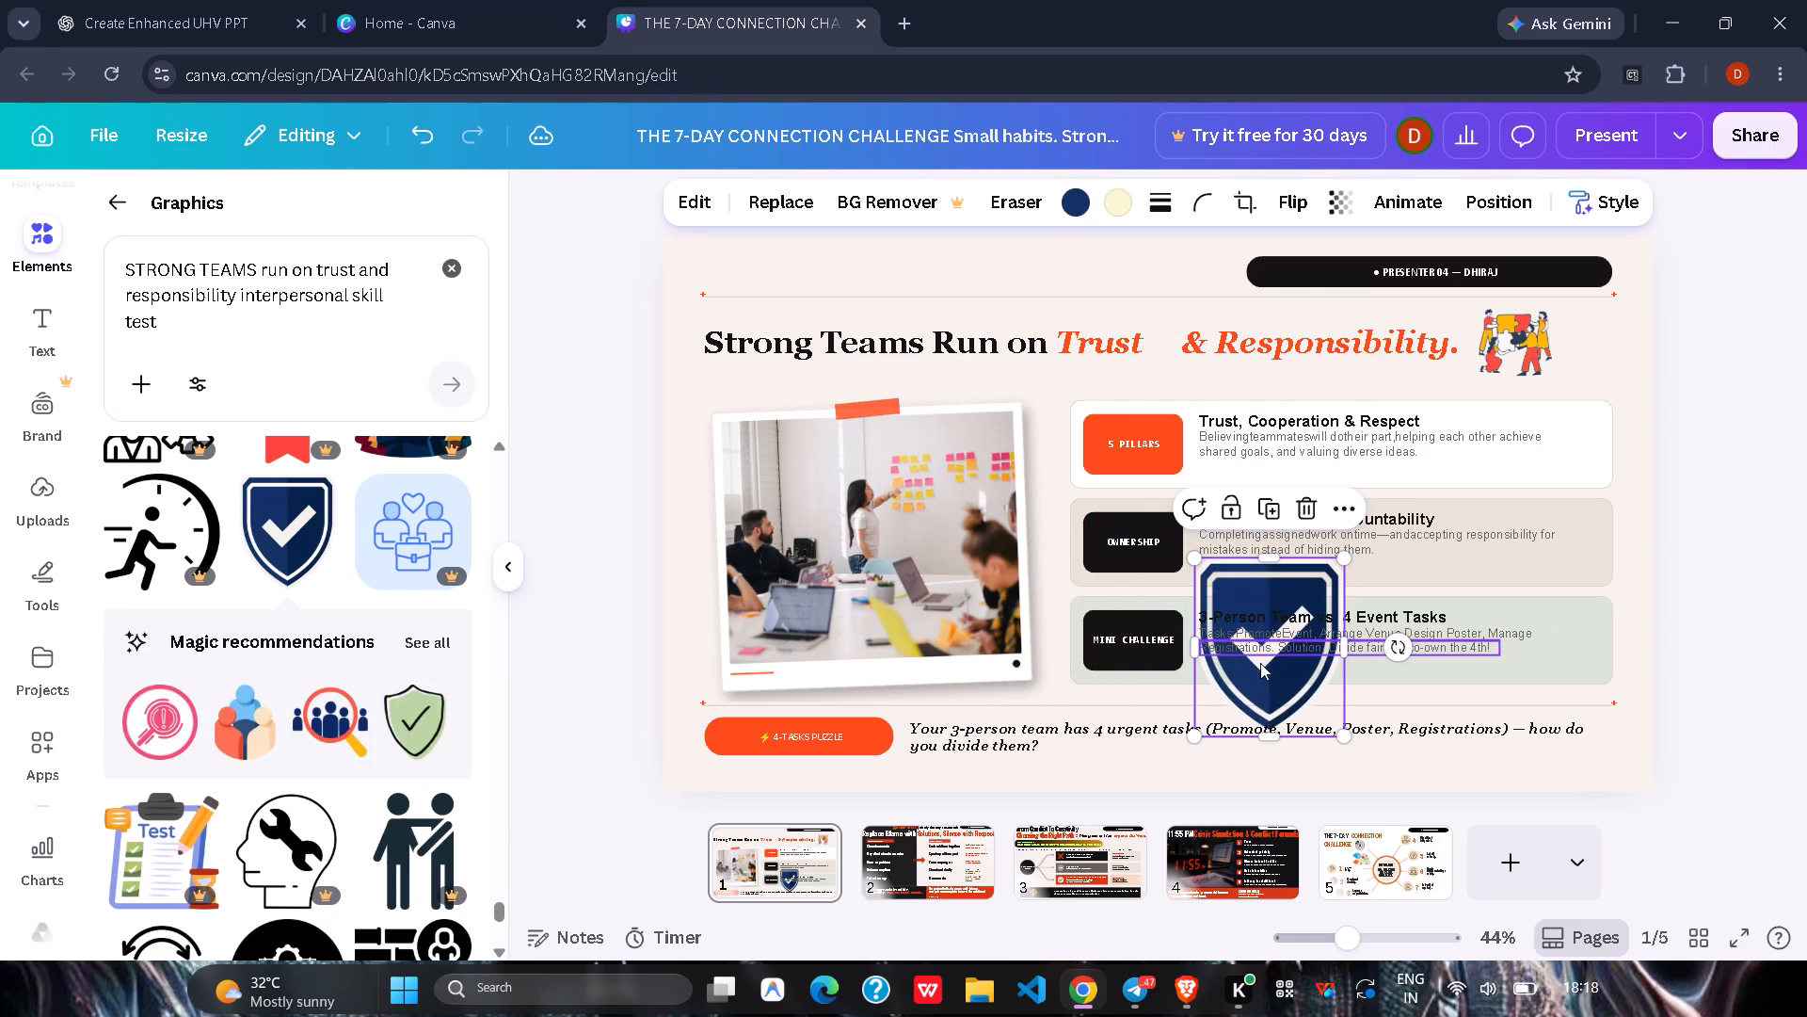
drag(1263, 705, 1101, 445)
drag(1029, 298, 1111, 369)
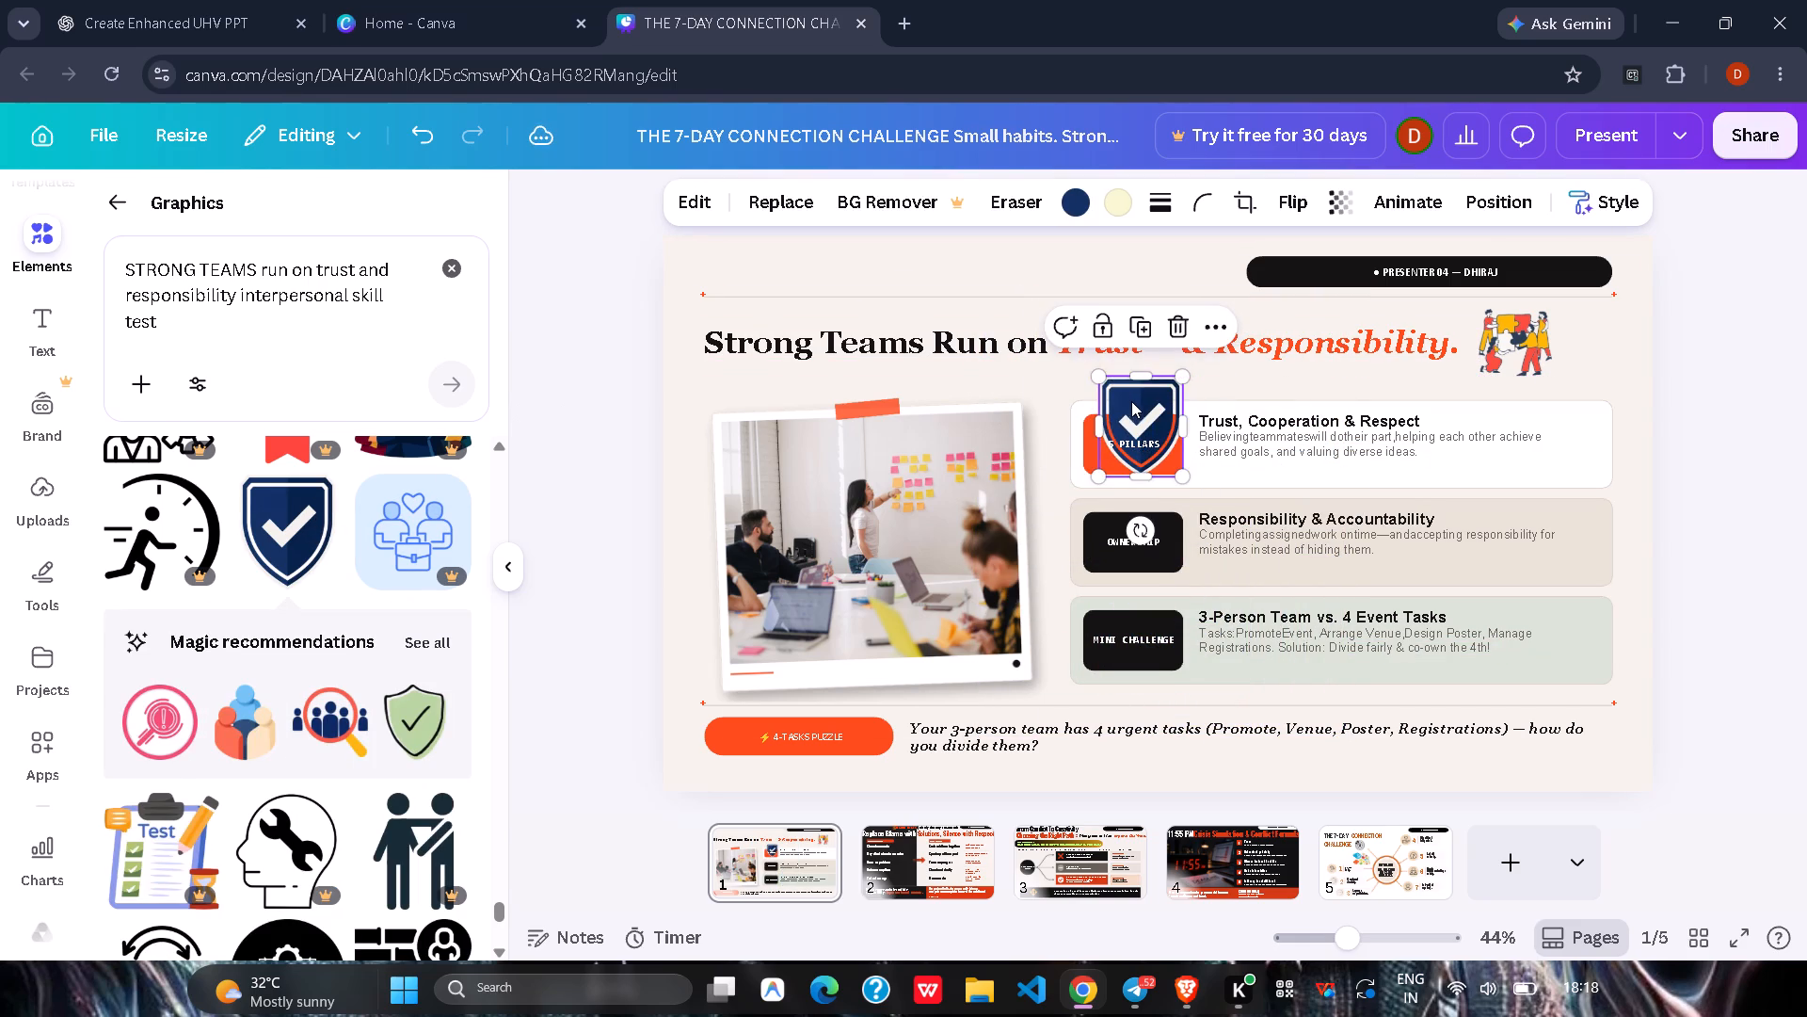
Move the shield into the heading gap between "Trust" and "&" and shrink it to about the height of the heading text.
drag(1131, 398, 1148, 321)
drag(1122, 305, 1144, 337)
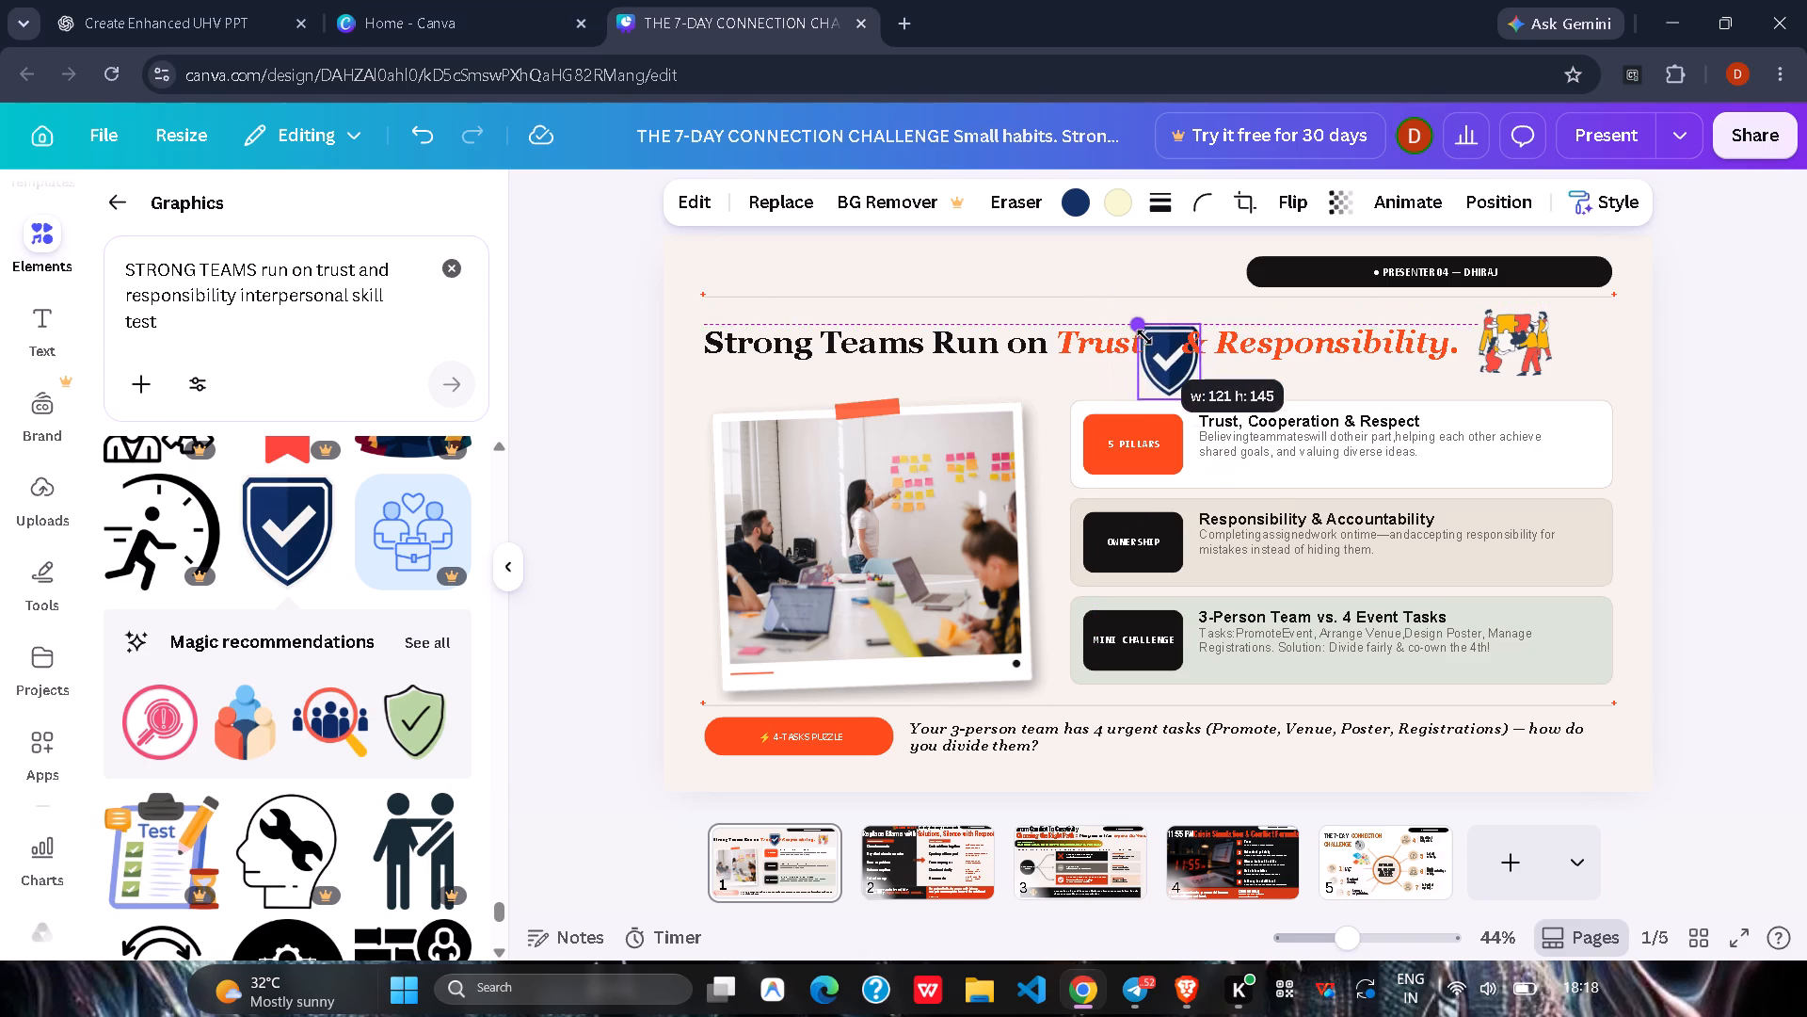
drag(1144, 337, 1153, 352)
drag(1179, 384, 1174, 374)
drag(1174, 374, 1166, 362)
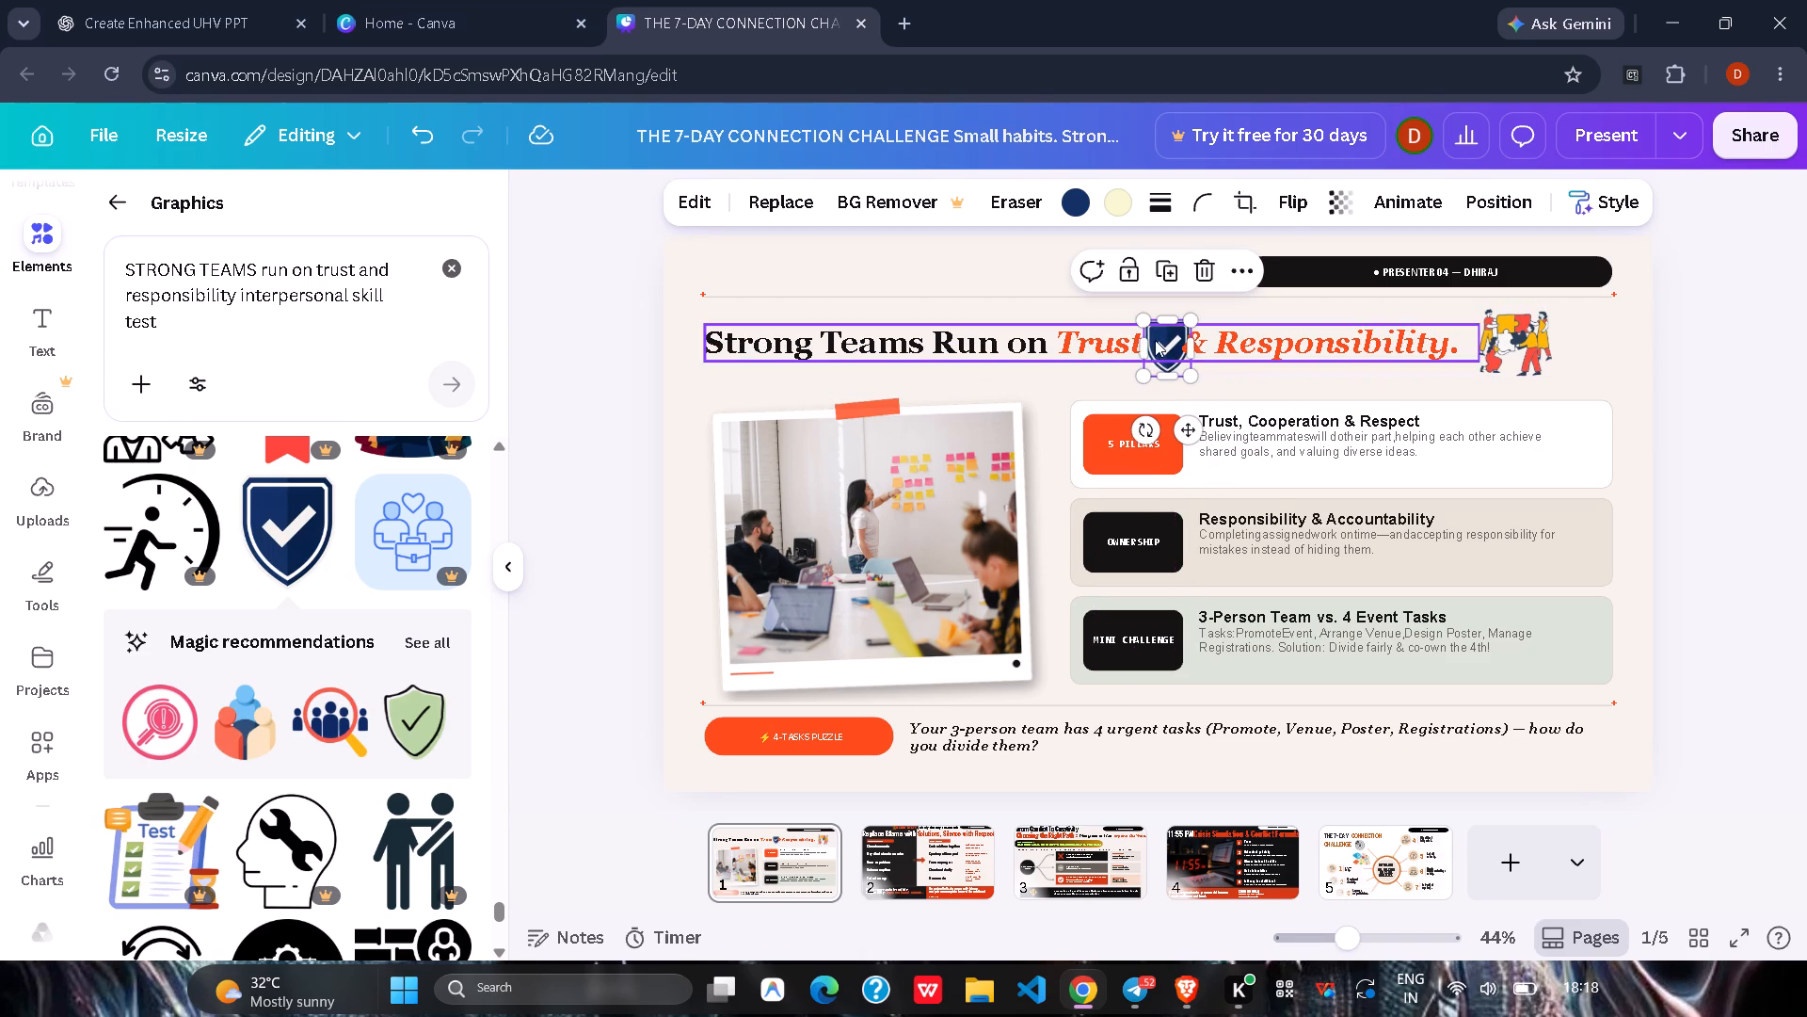
drag(1145, 325, 1160, 335)
click(1693, 400)
drag(1165, 370, 1154, 359)
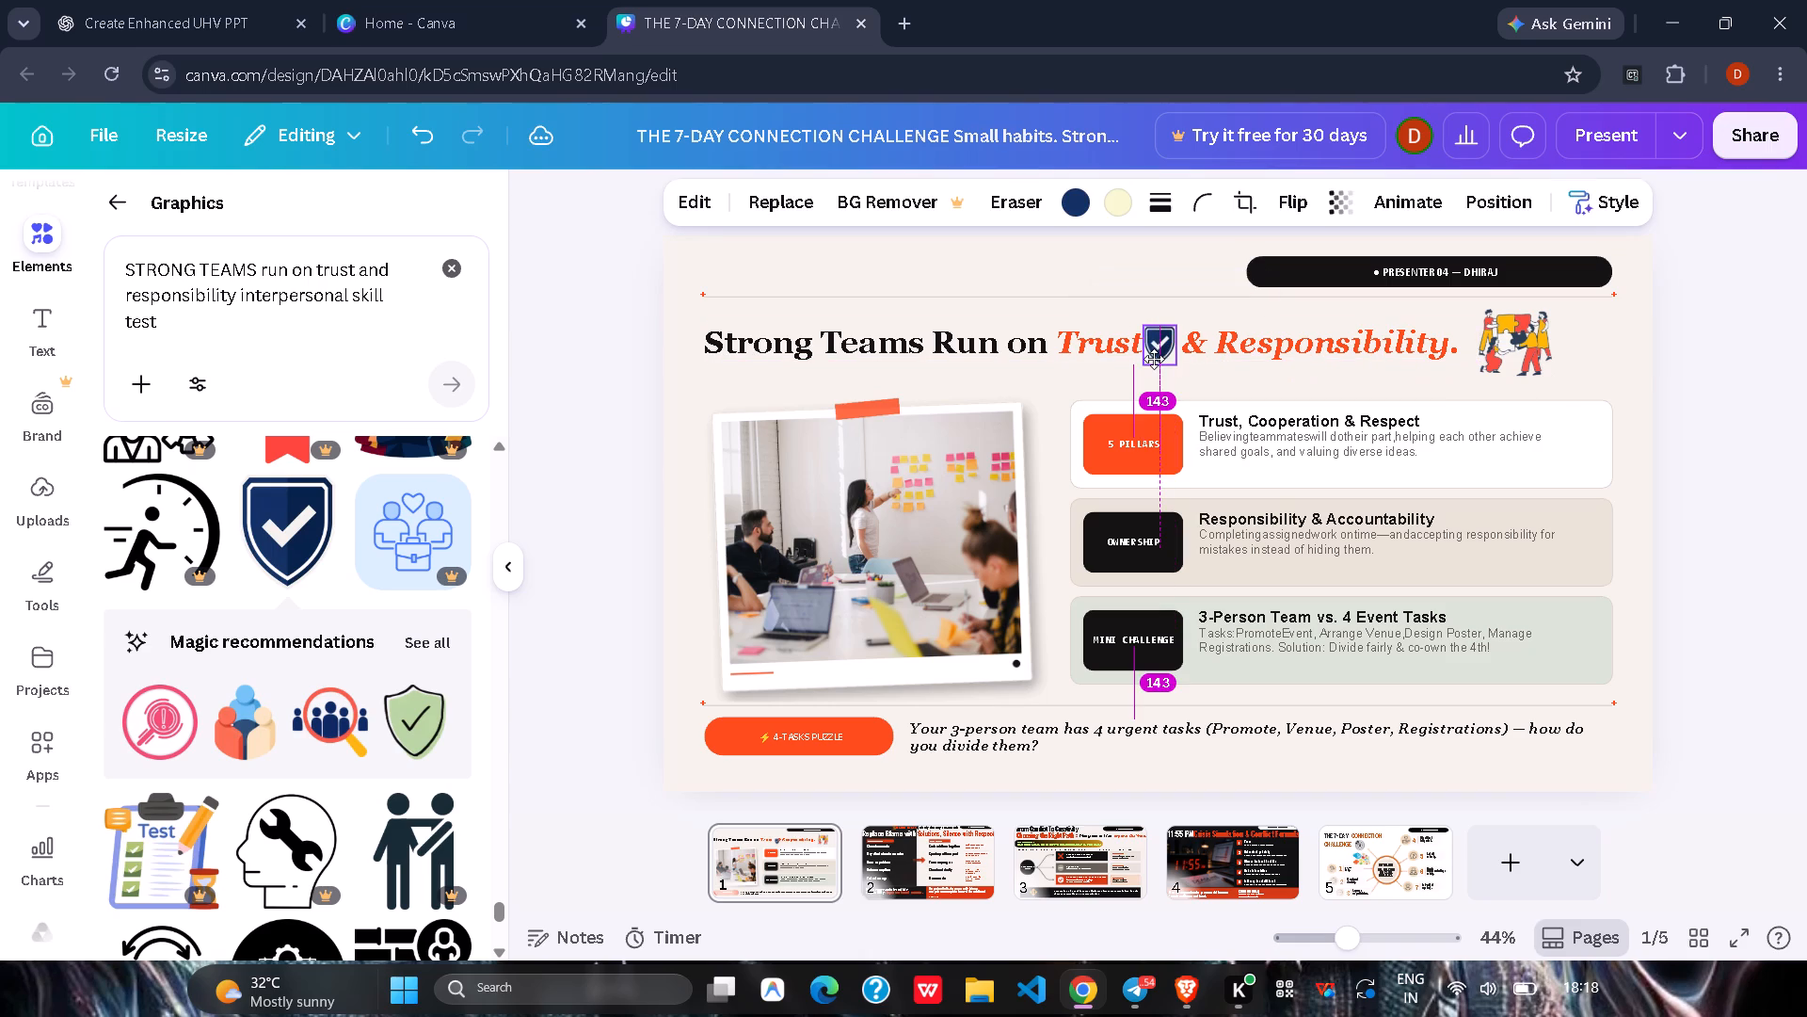
drag(1154, 359, 1158, 361)
click(1161, 361)
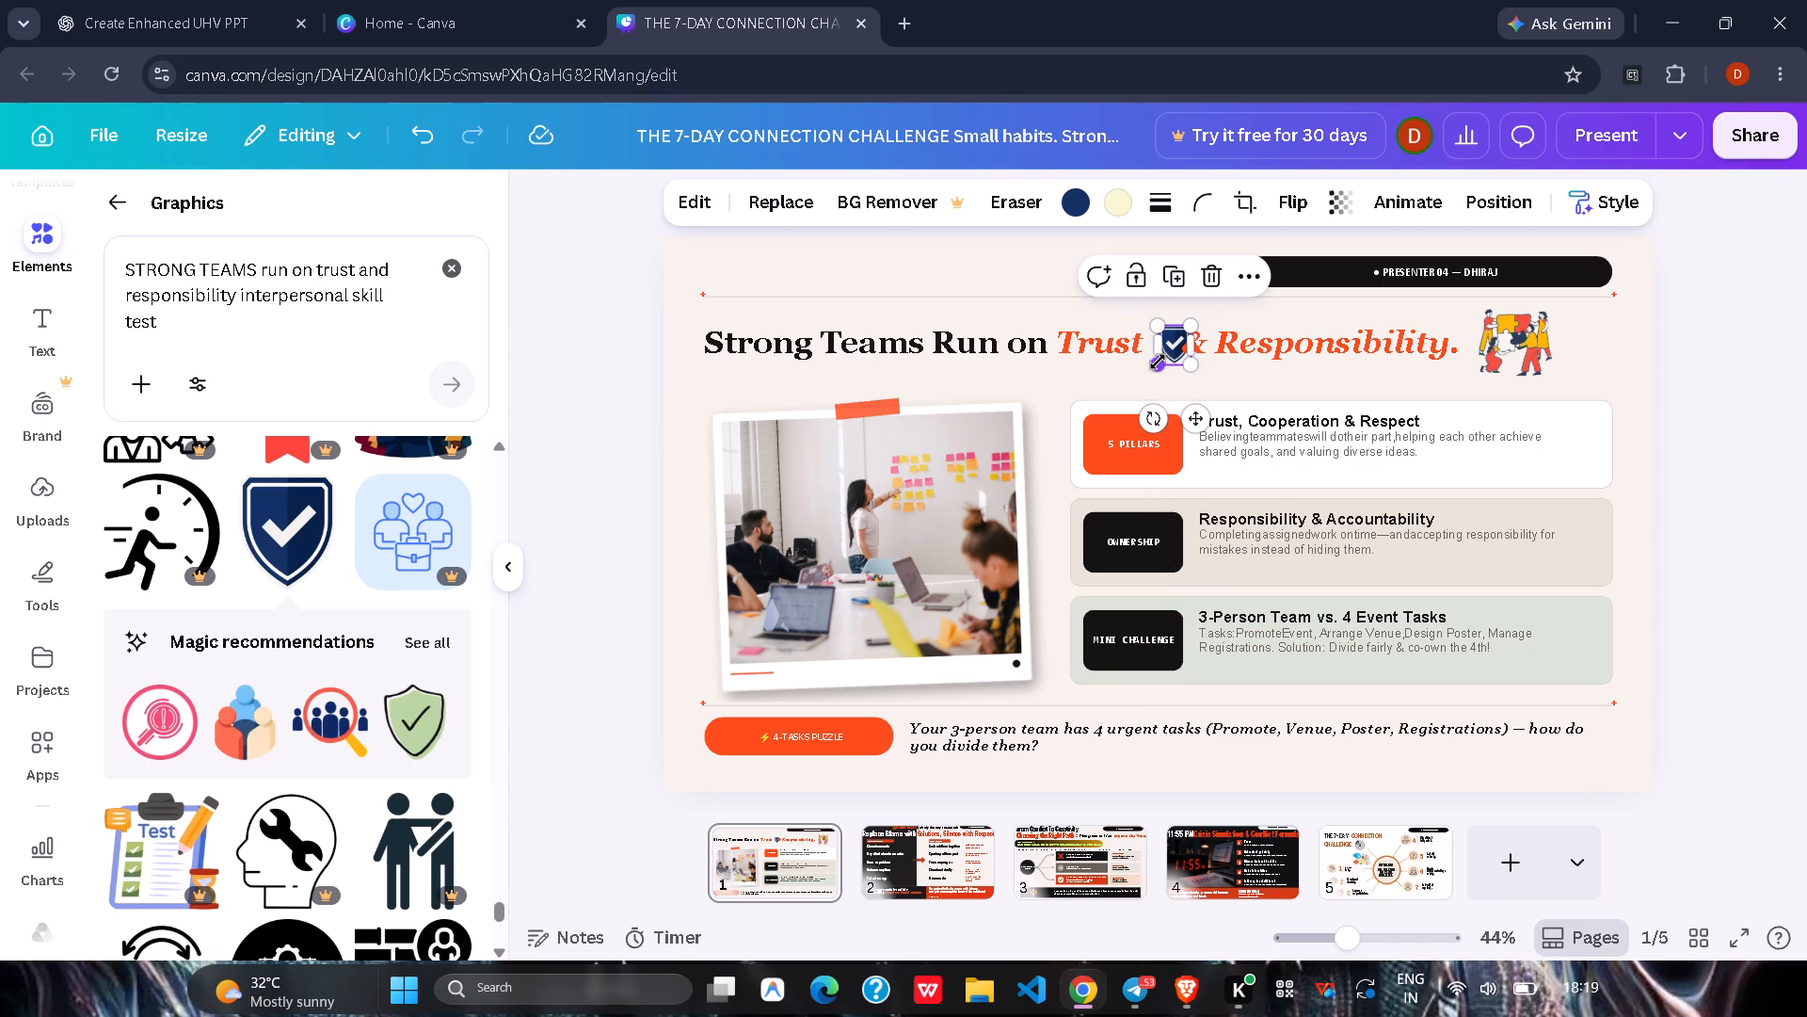
click(1169, 347)
click(1711, 346)
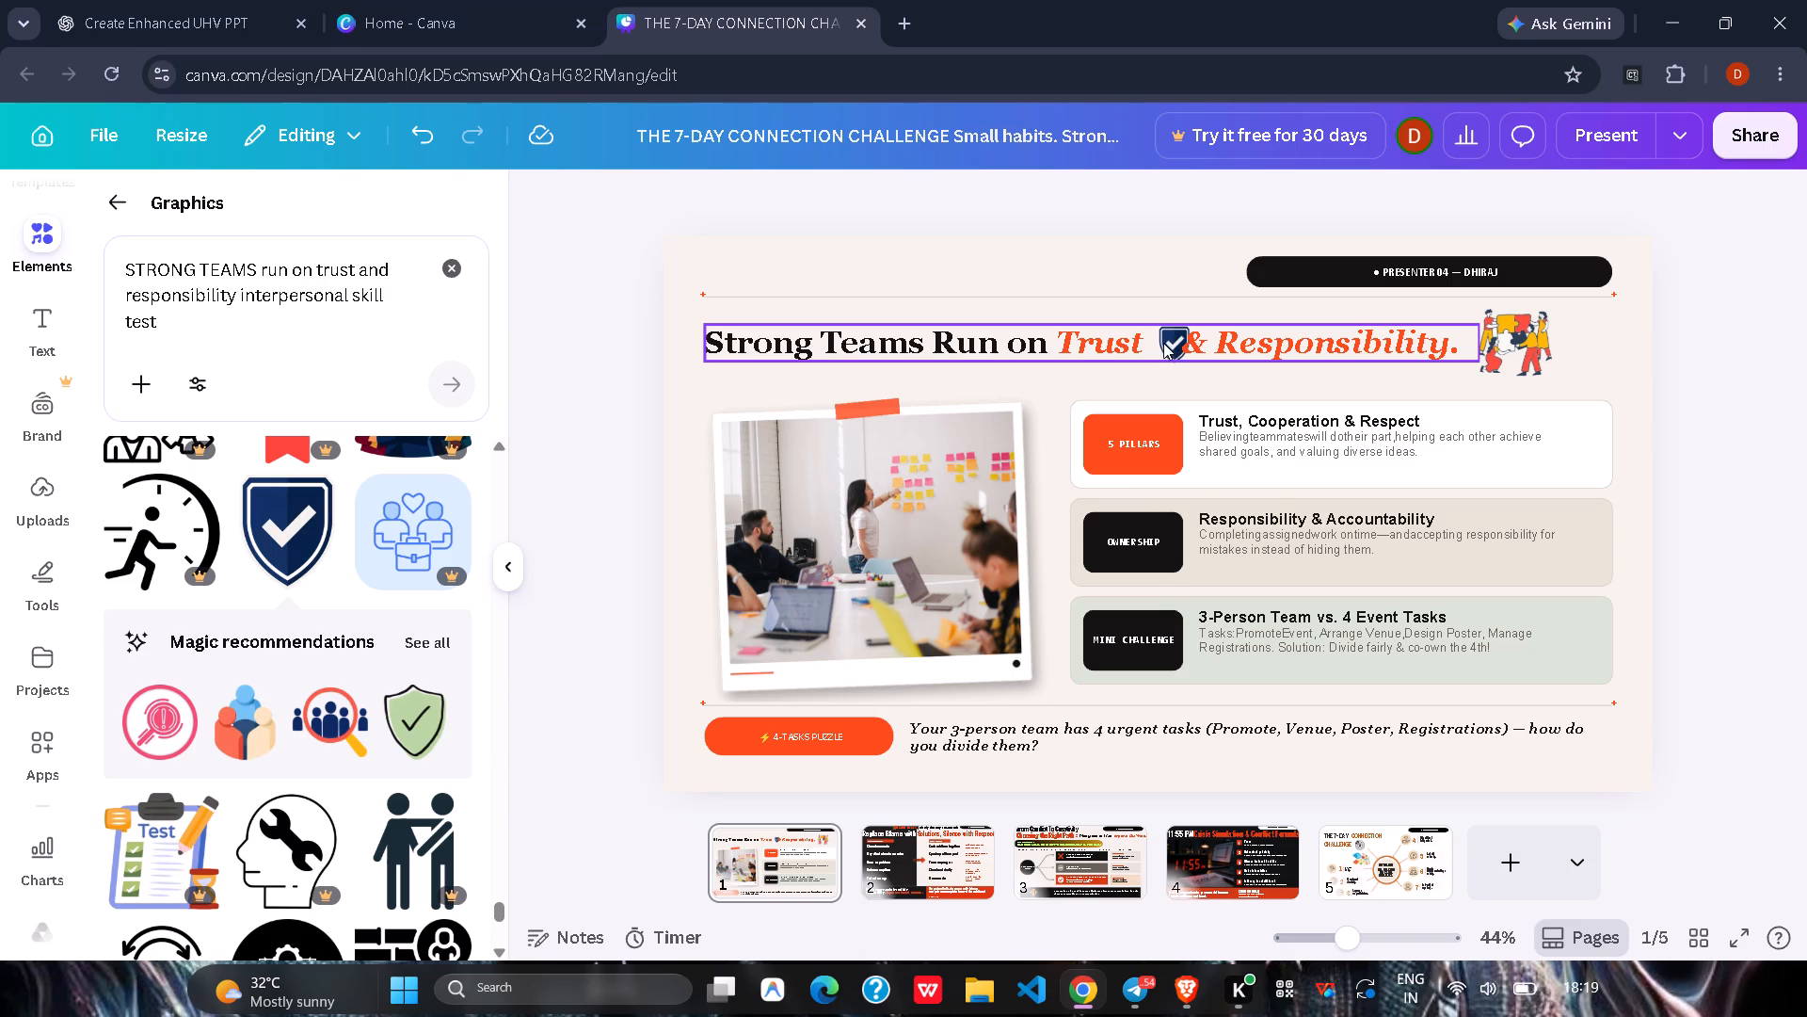
Move the shield above the heading and reposition the heading on its original line, shifted slightly toward the puzzle-team illustration.
drag(1173, 350, 1175, 363)
drag(1177, 325, 1171, 351)
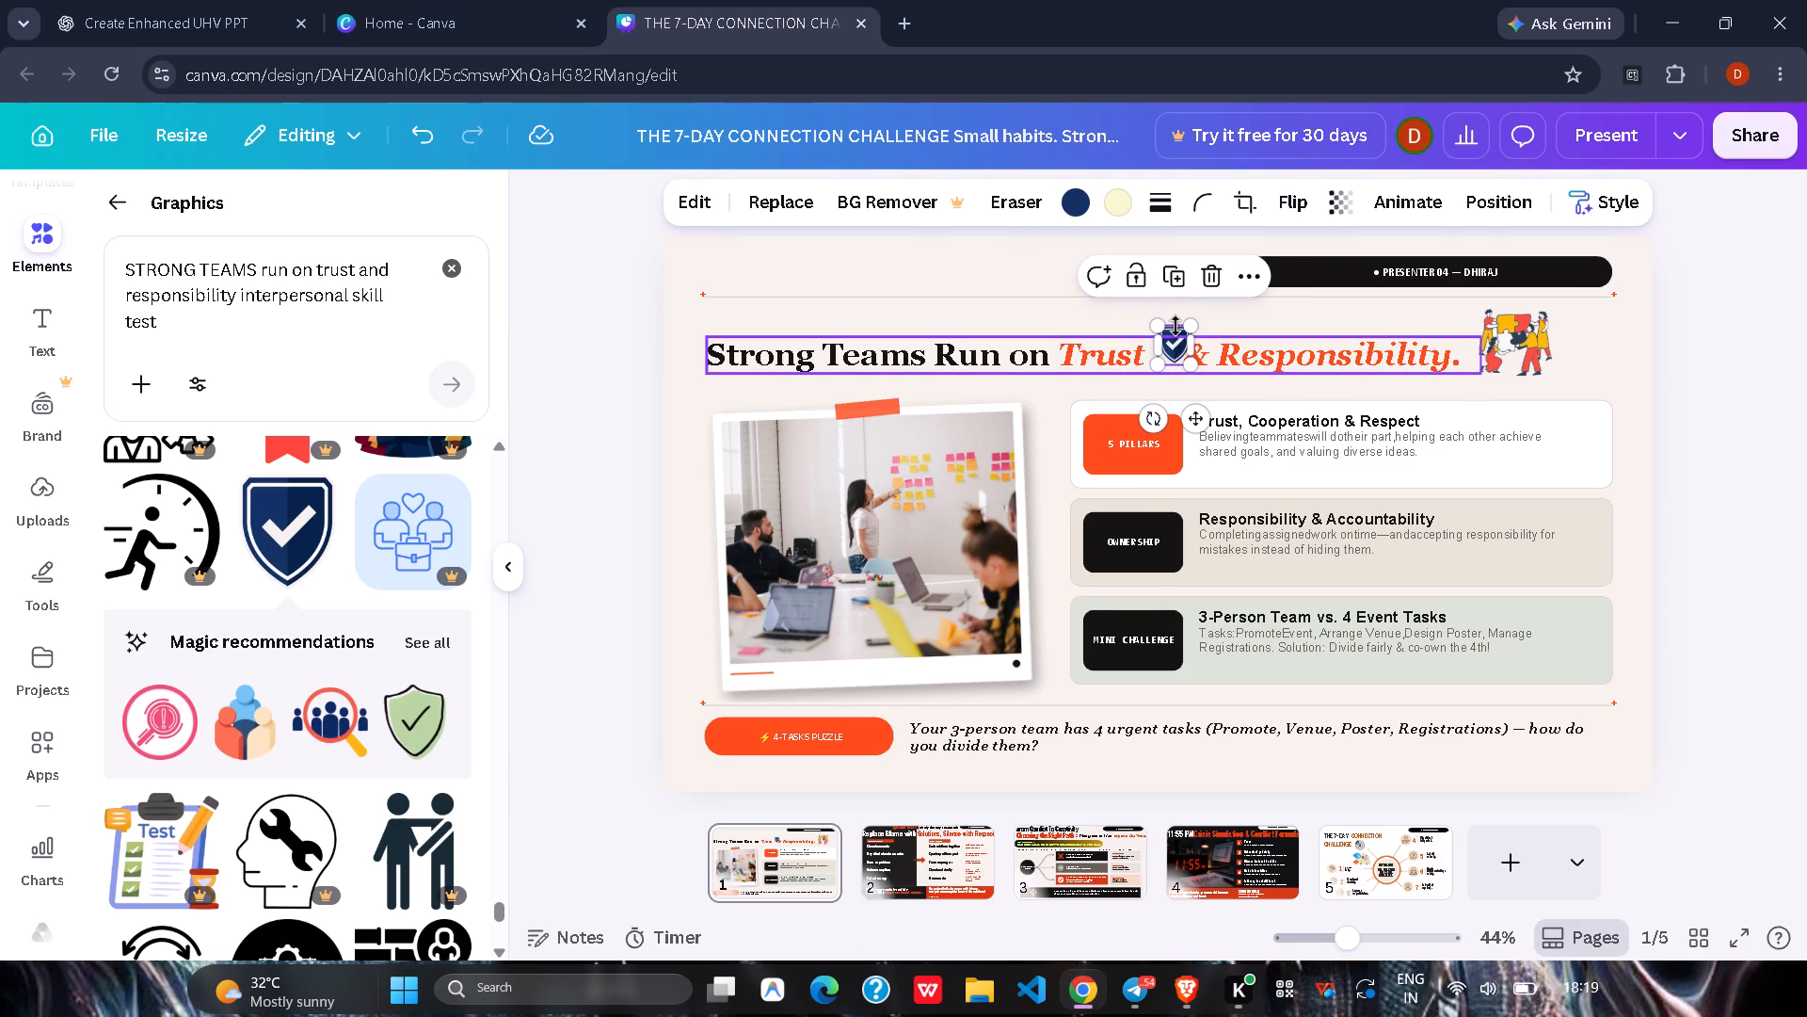
click(1175, 325)
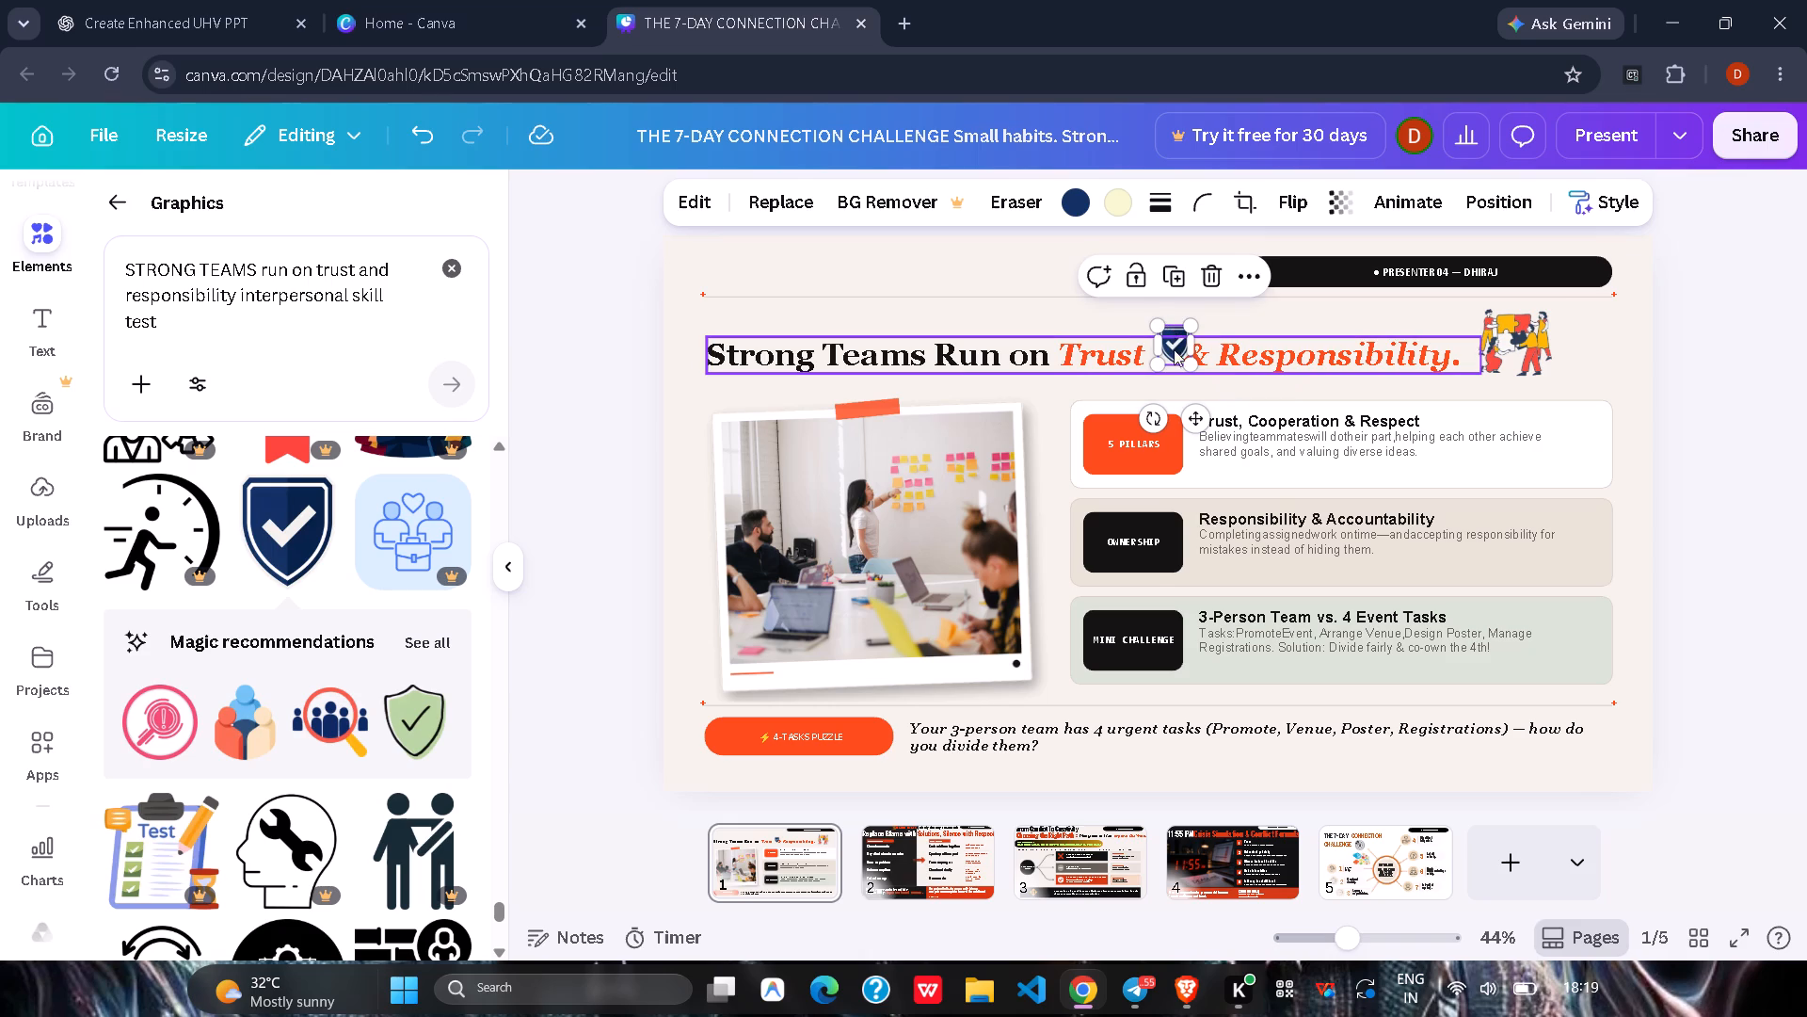
click(1175, 360)
drag(1209, 364, 1209, 376)
drag(1178, 337, 1193, 303)
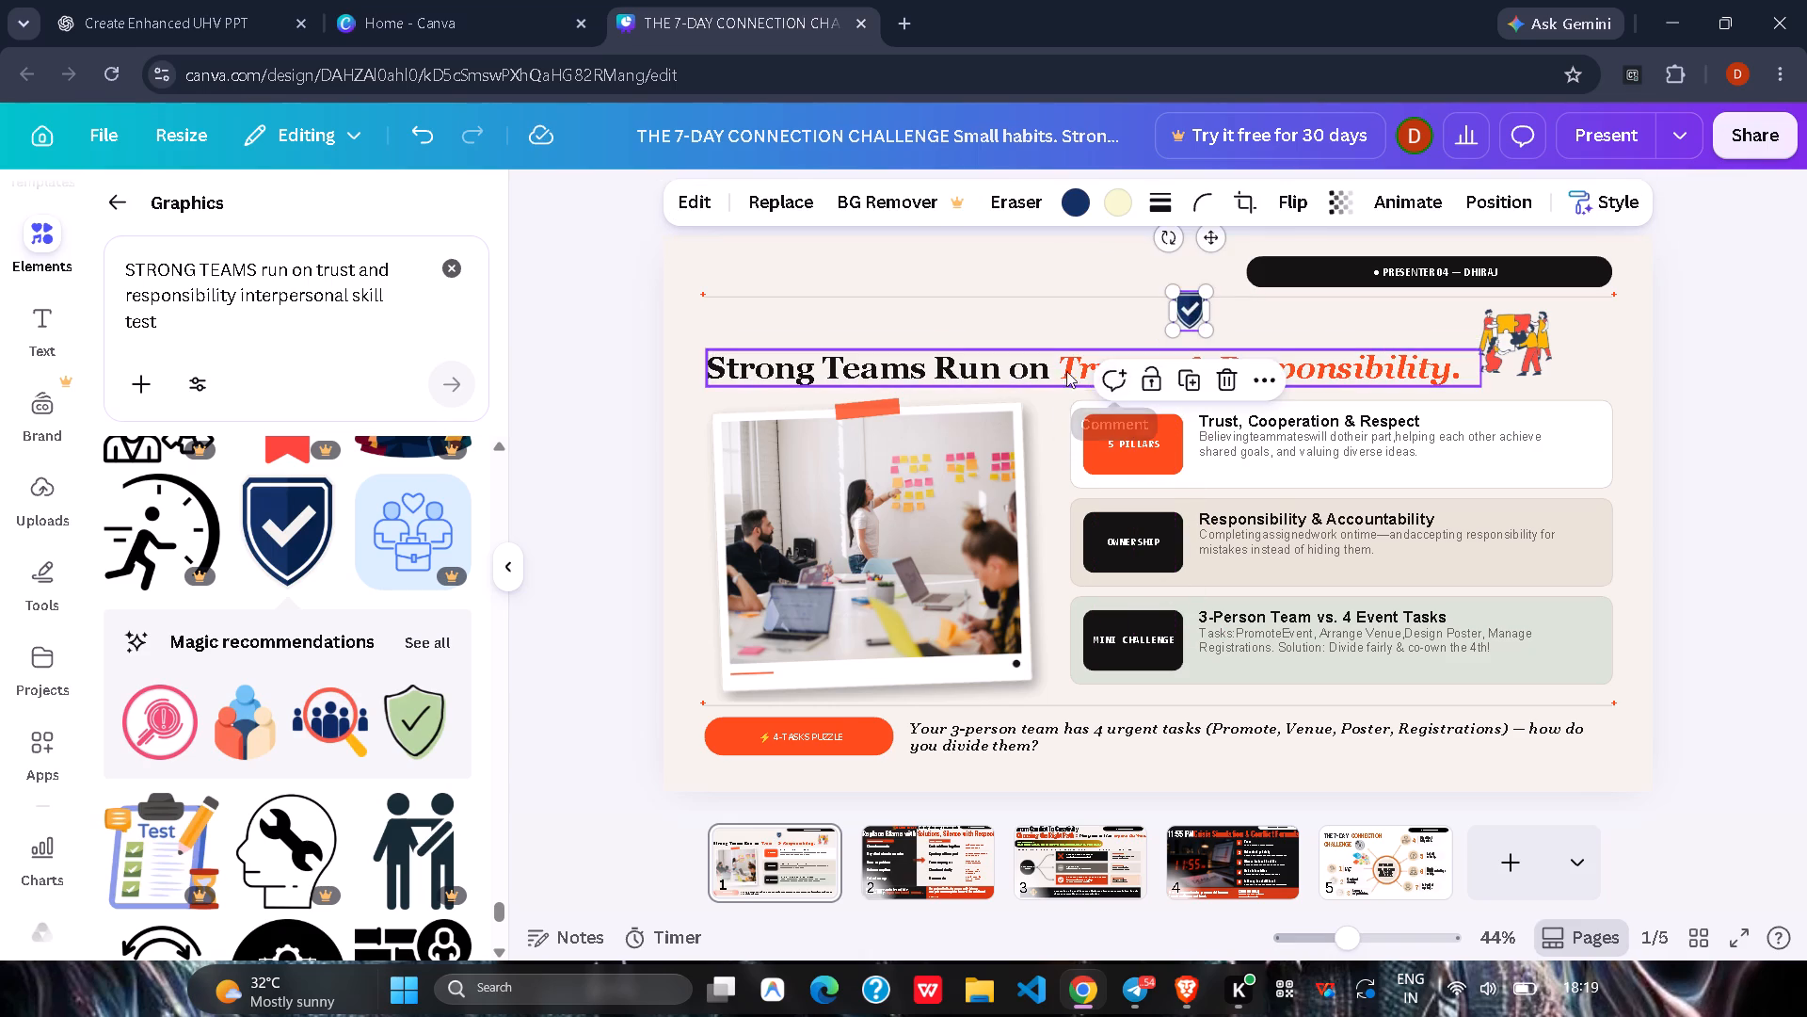
drag(1063, 366, 1072, 342)
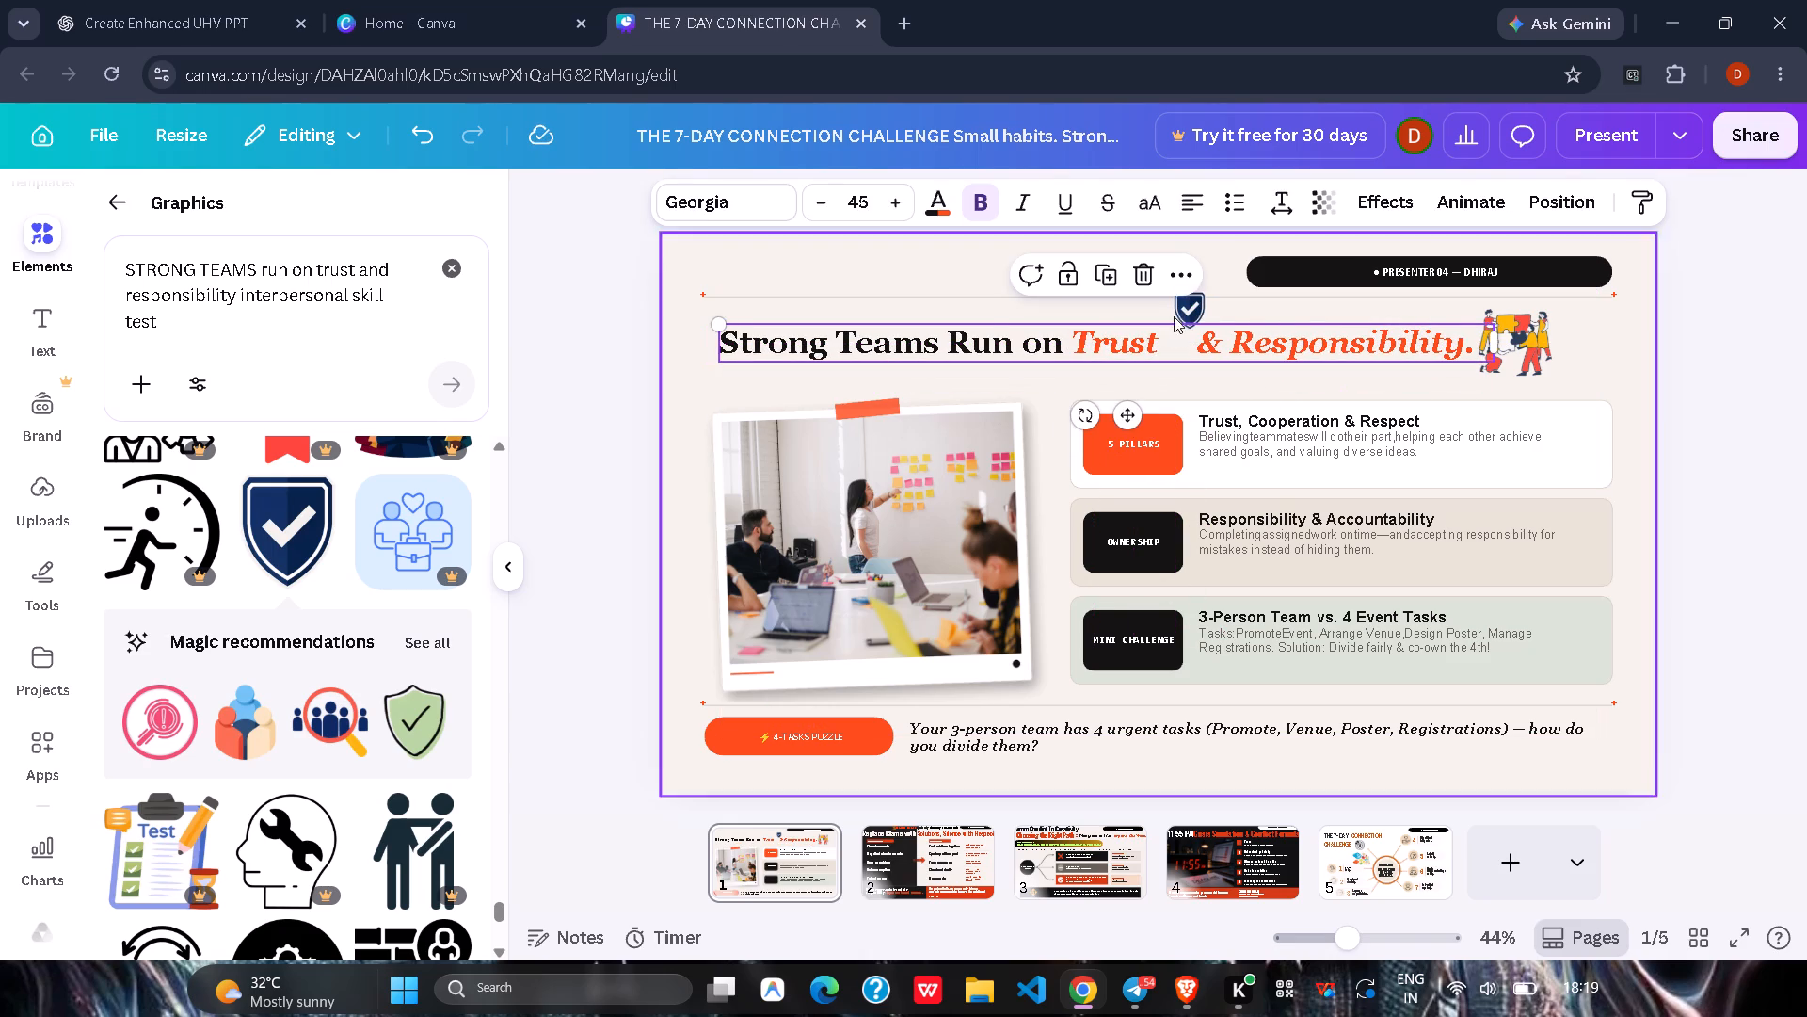
Place the shield in the gap between "Trust" and "&", aligned with the top of the heading's text box.
drag(1183, 303, 1171, 341)
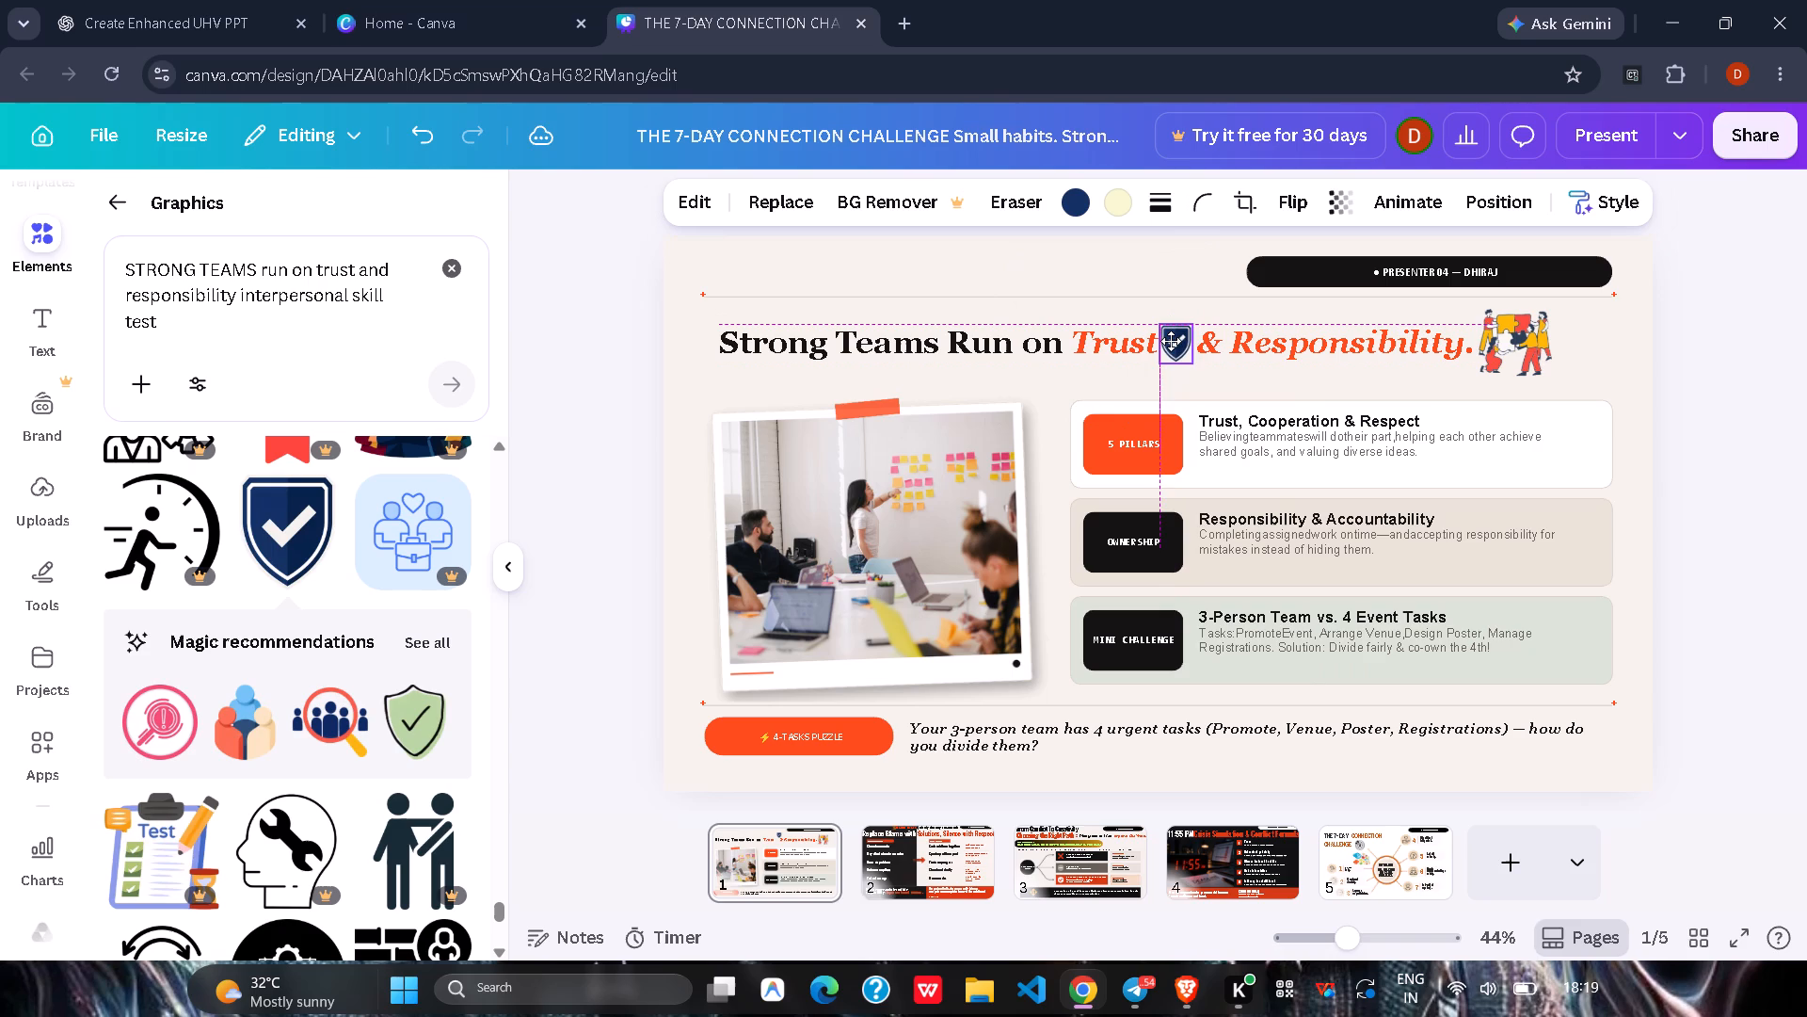
drag(1171, 341, 1172, 341)
drag(1172, 341, 1171, 342)
drag(1171, 342, 1171, 340)
click(1740, 395)
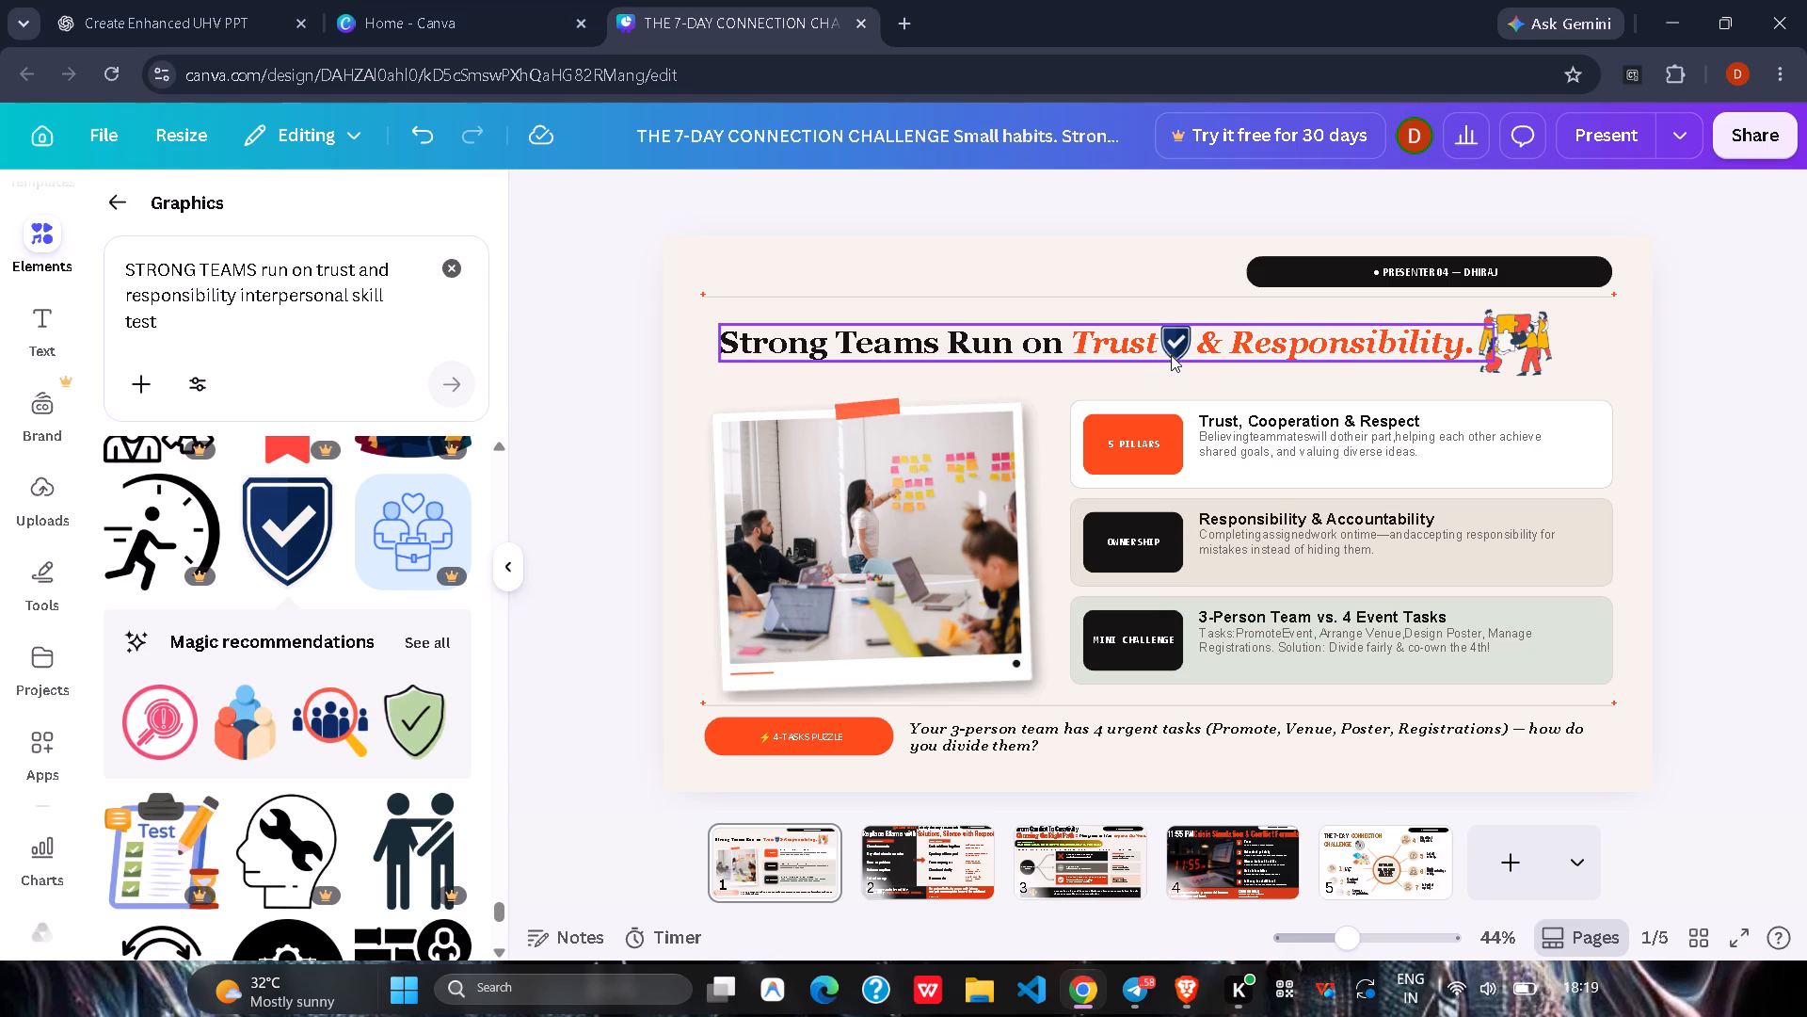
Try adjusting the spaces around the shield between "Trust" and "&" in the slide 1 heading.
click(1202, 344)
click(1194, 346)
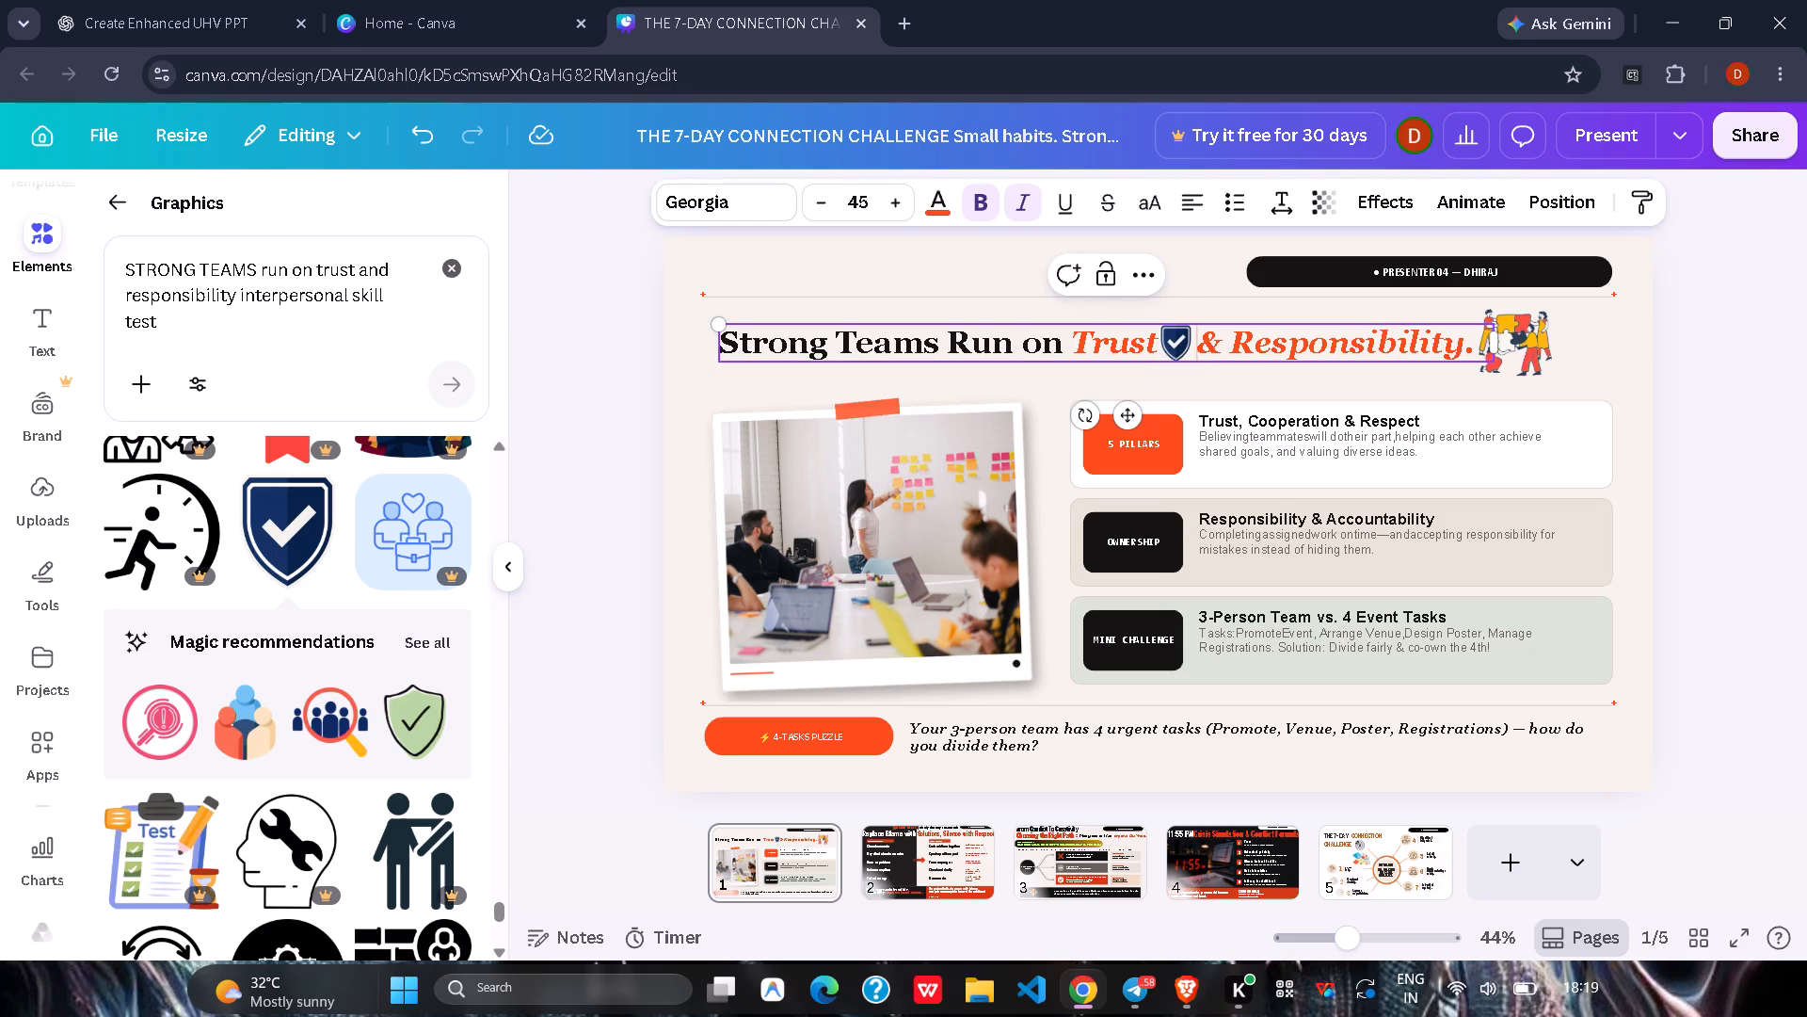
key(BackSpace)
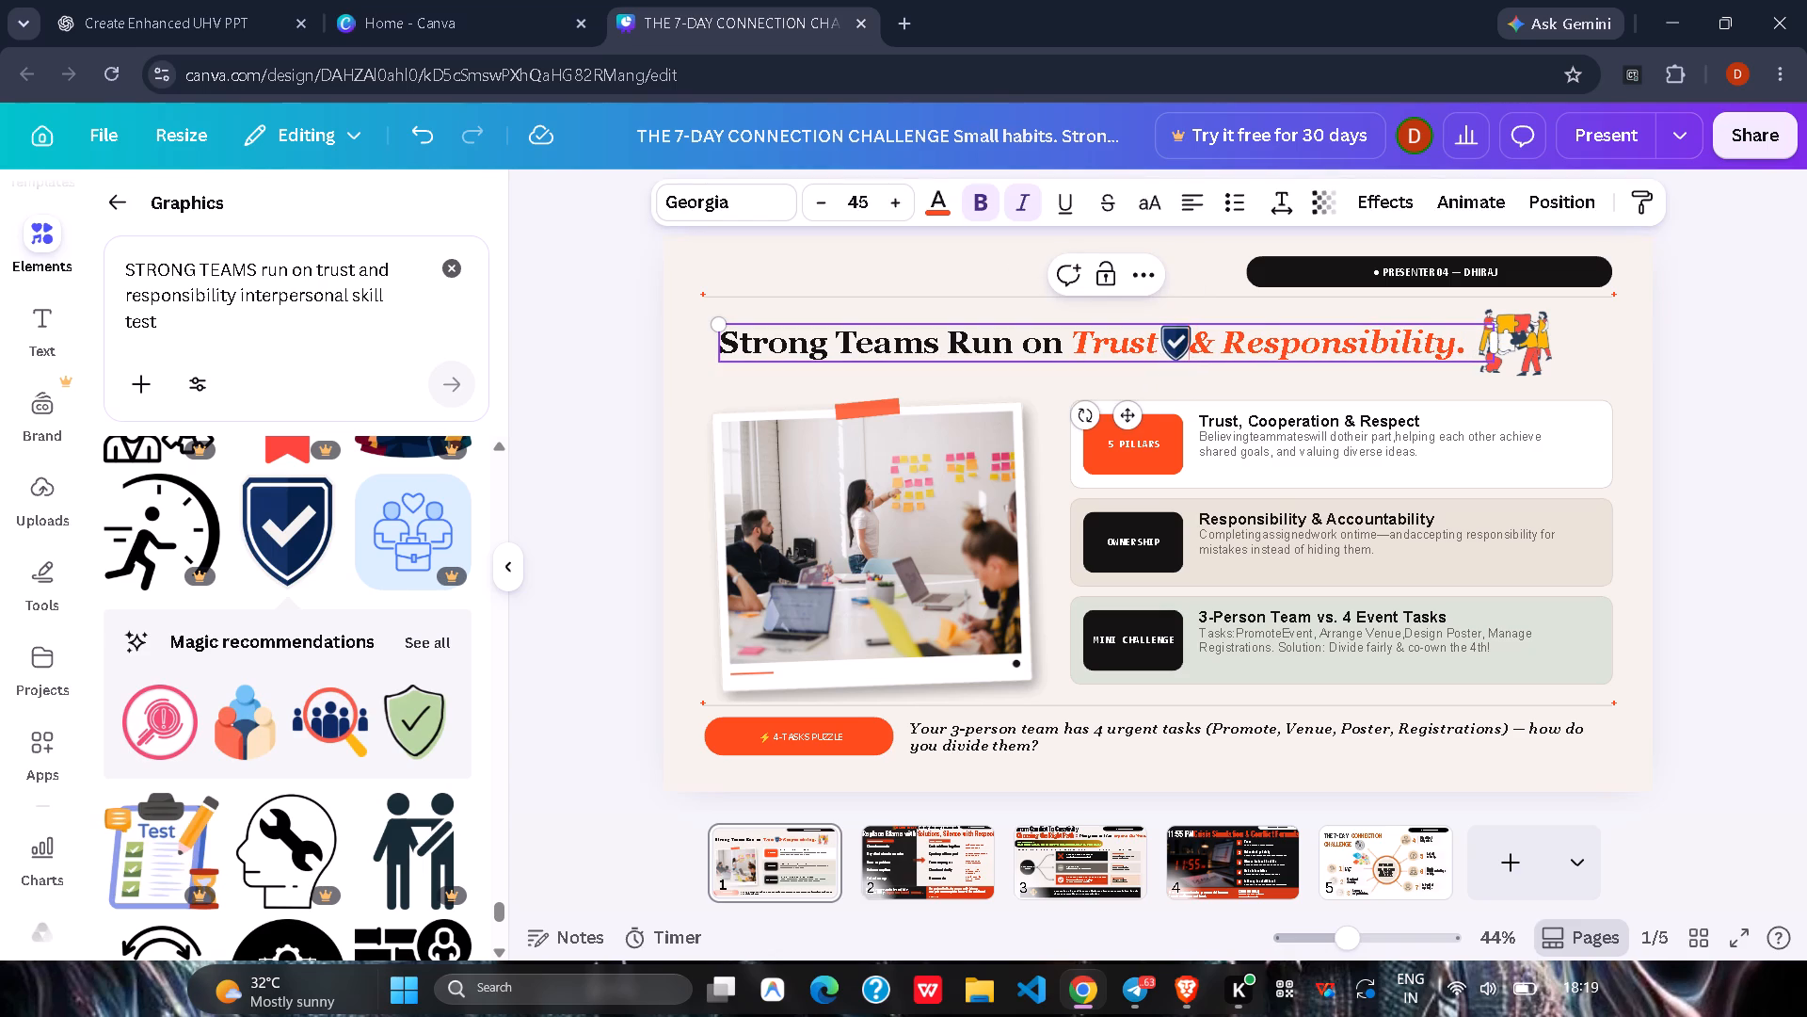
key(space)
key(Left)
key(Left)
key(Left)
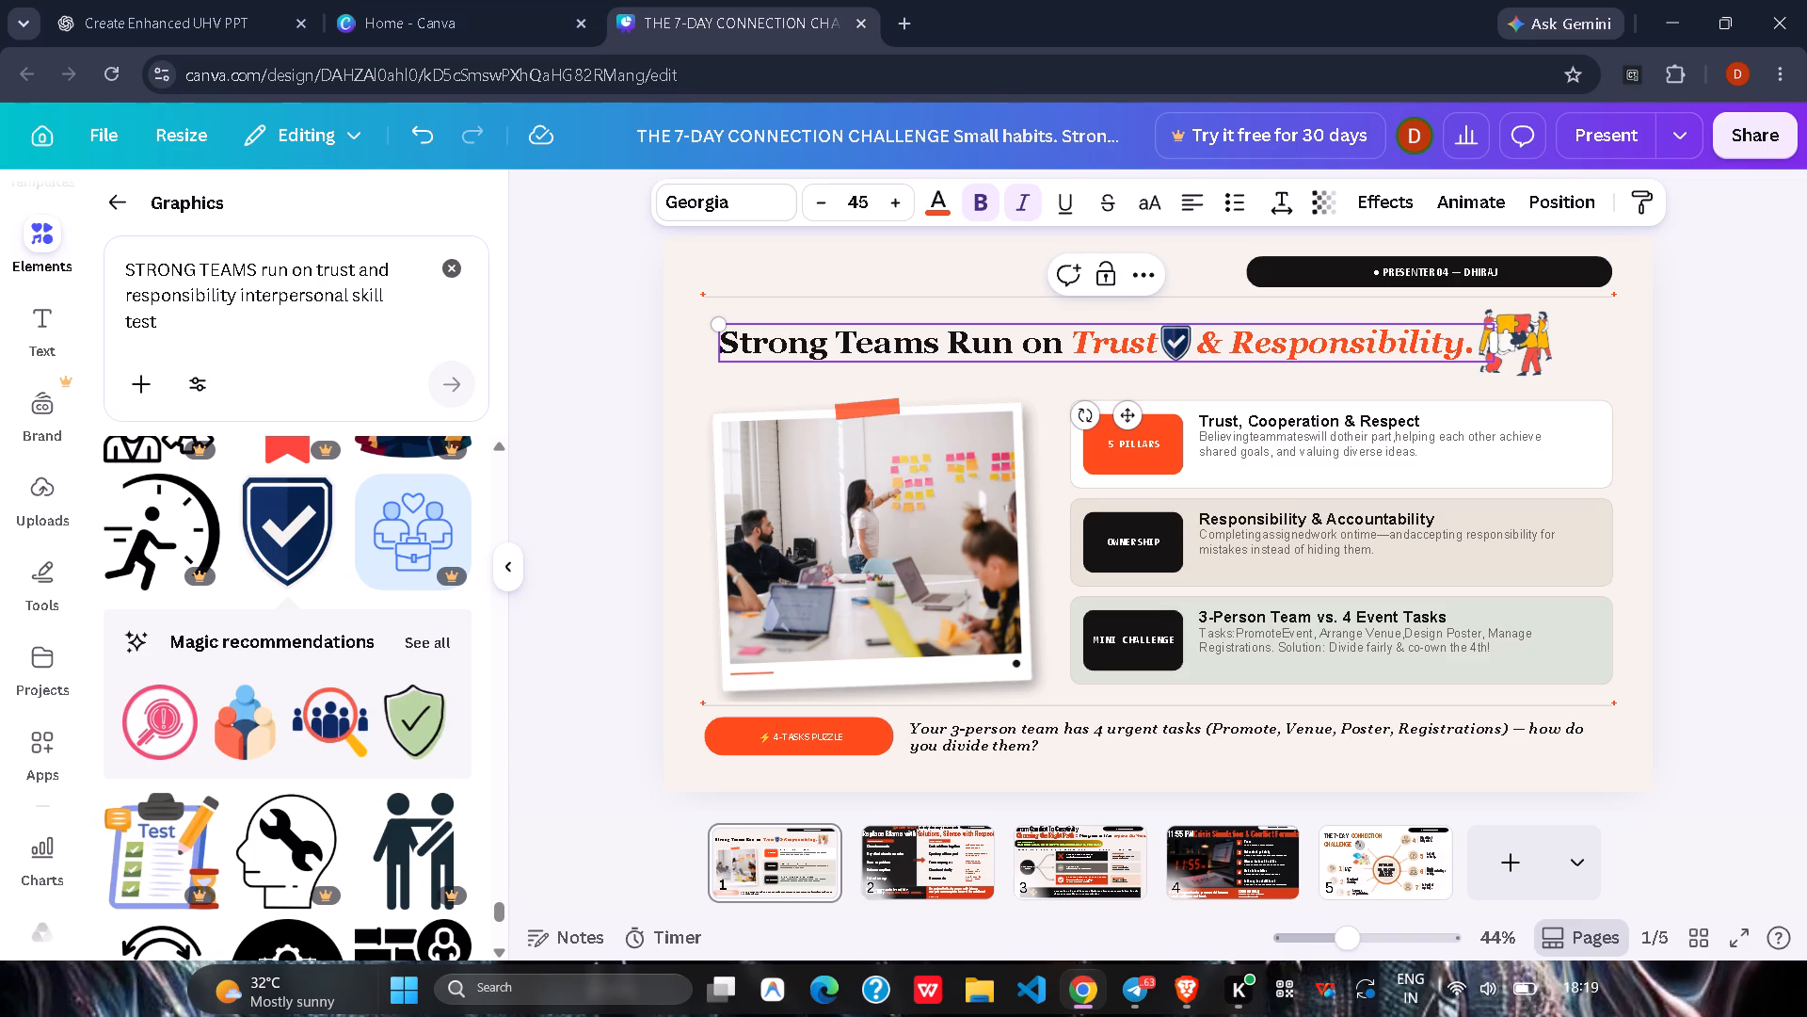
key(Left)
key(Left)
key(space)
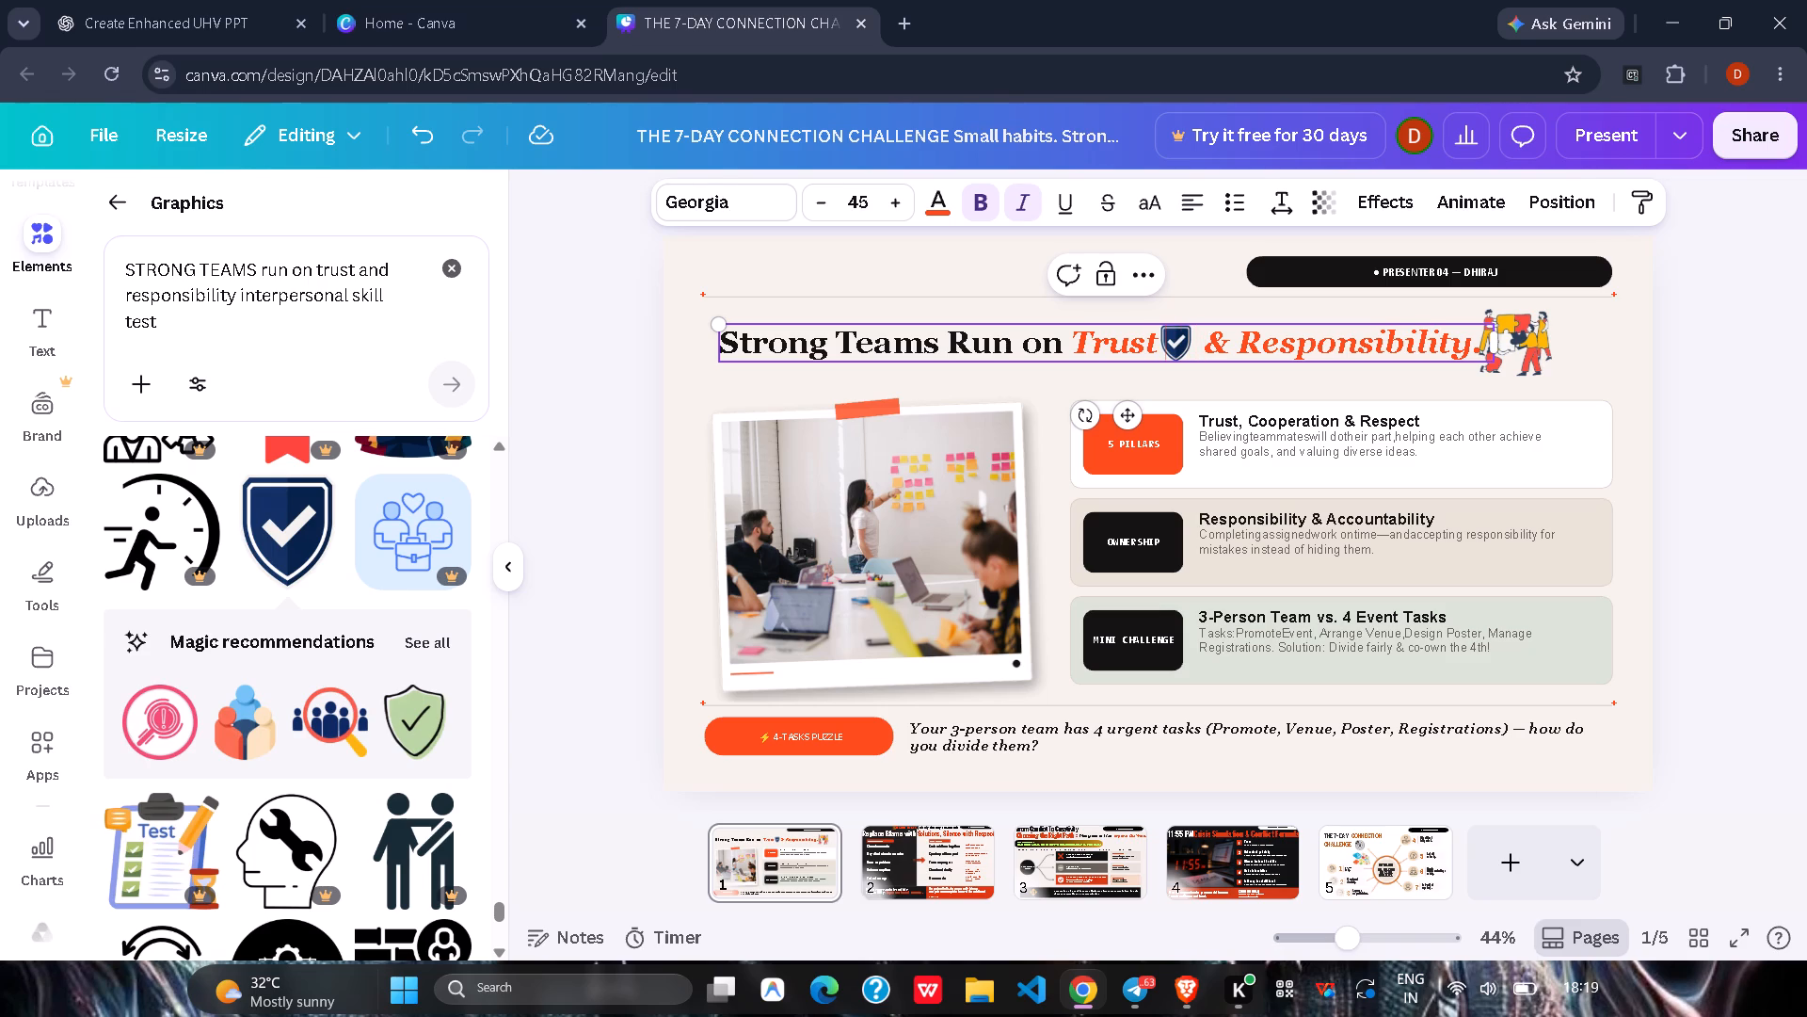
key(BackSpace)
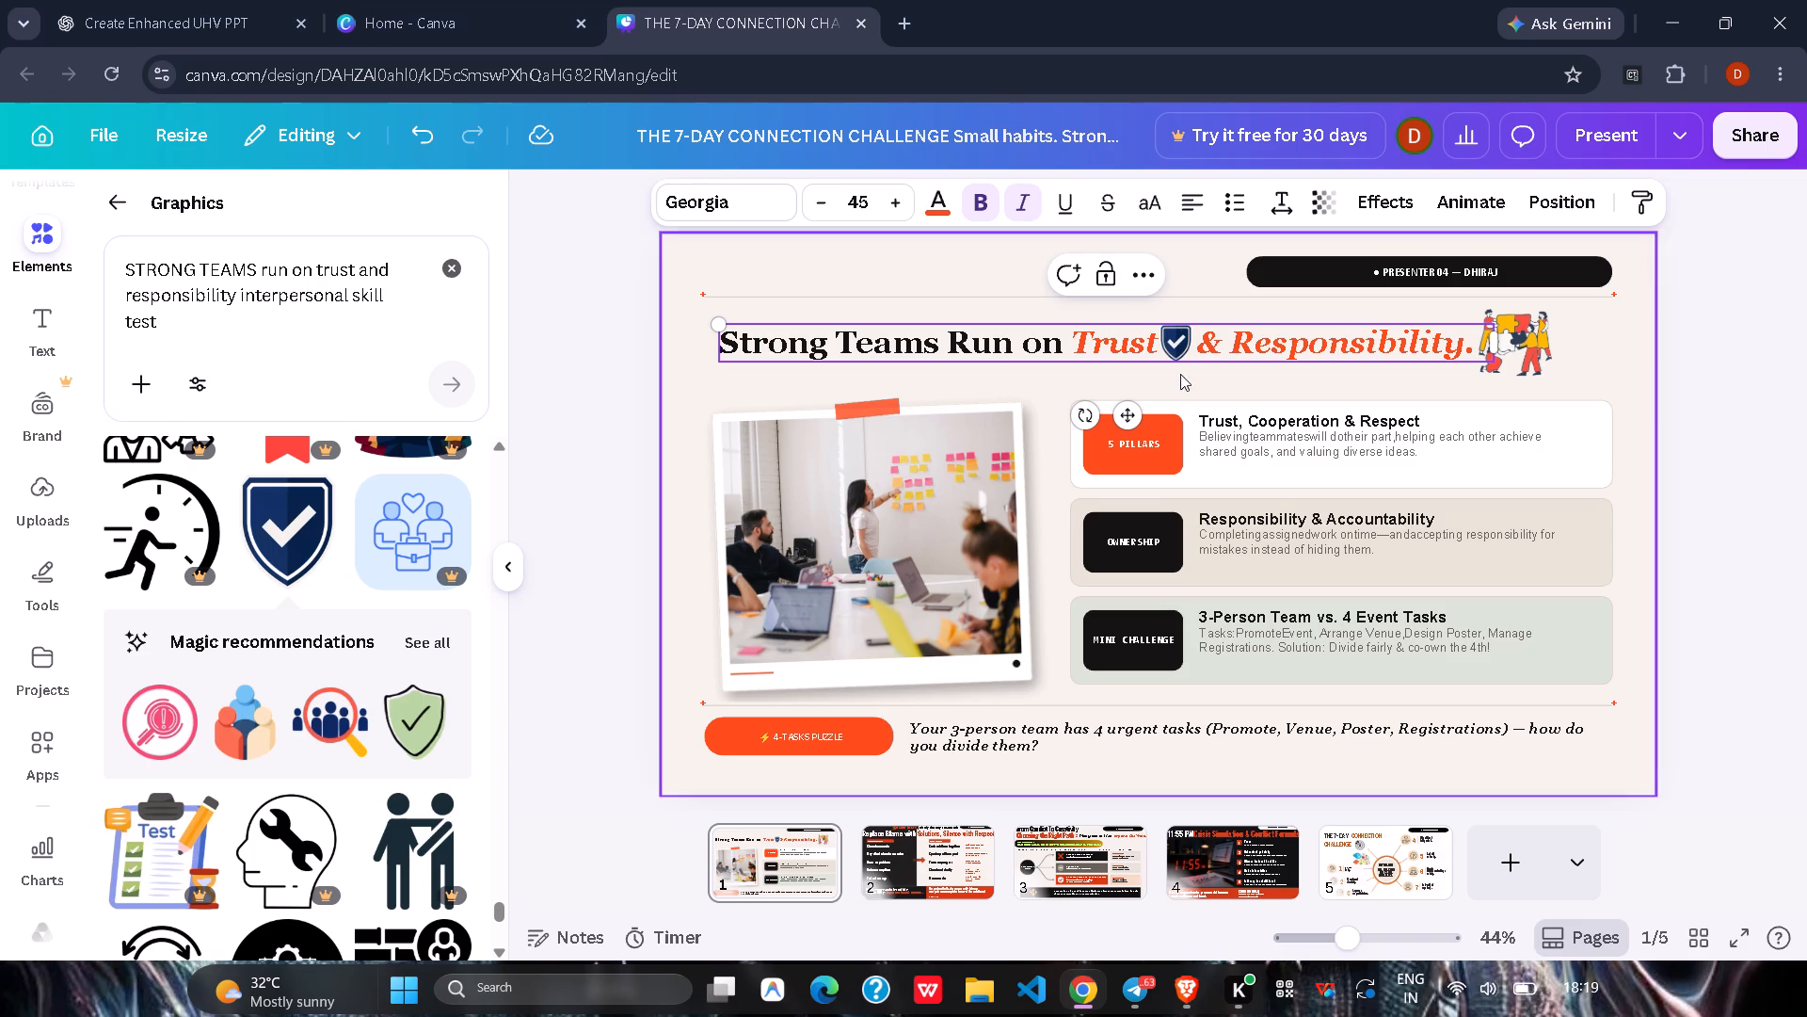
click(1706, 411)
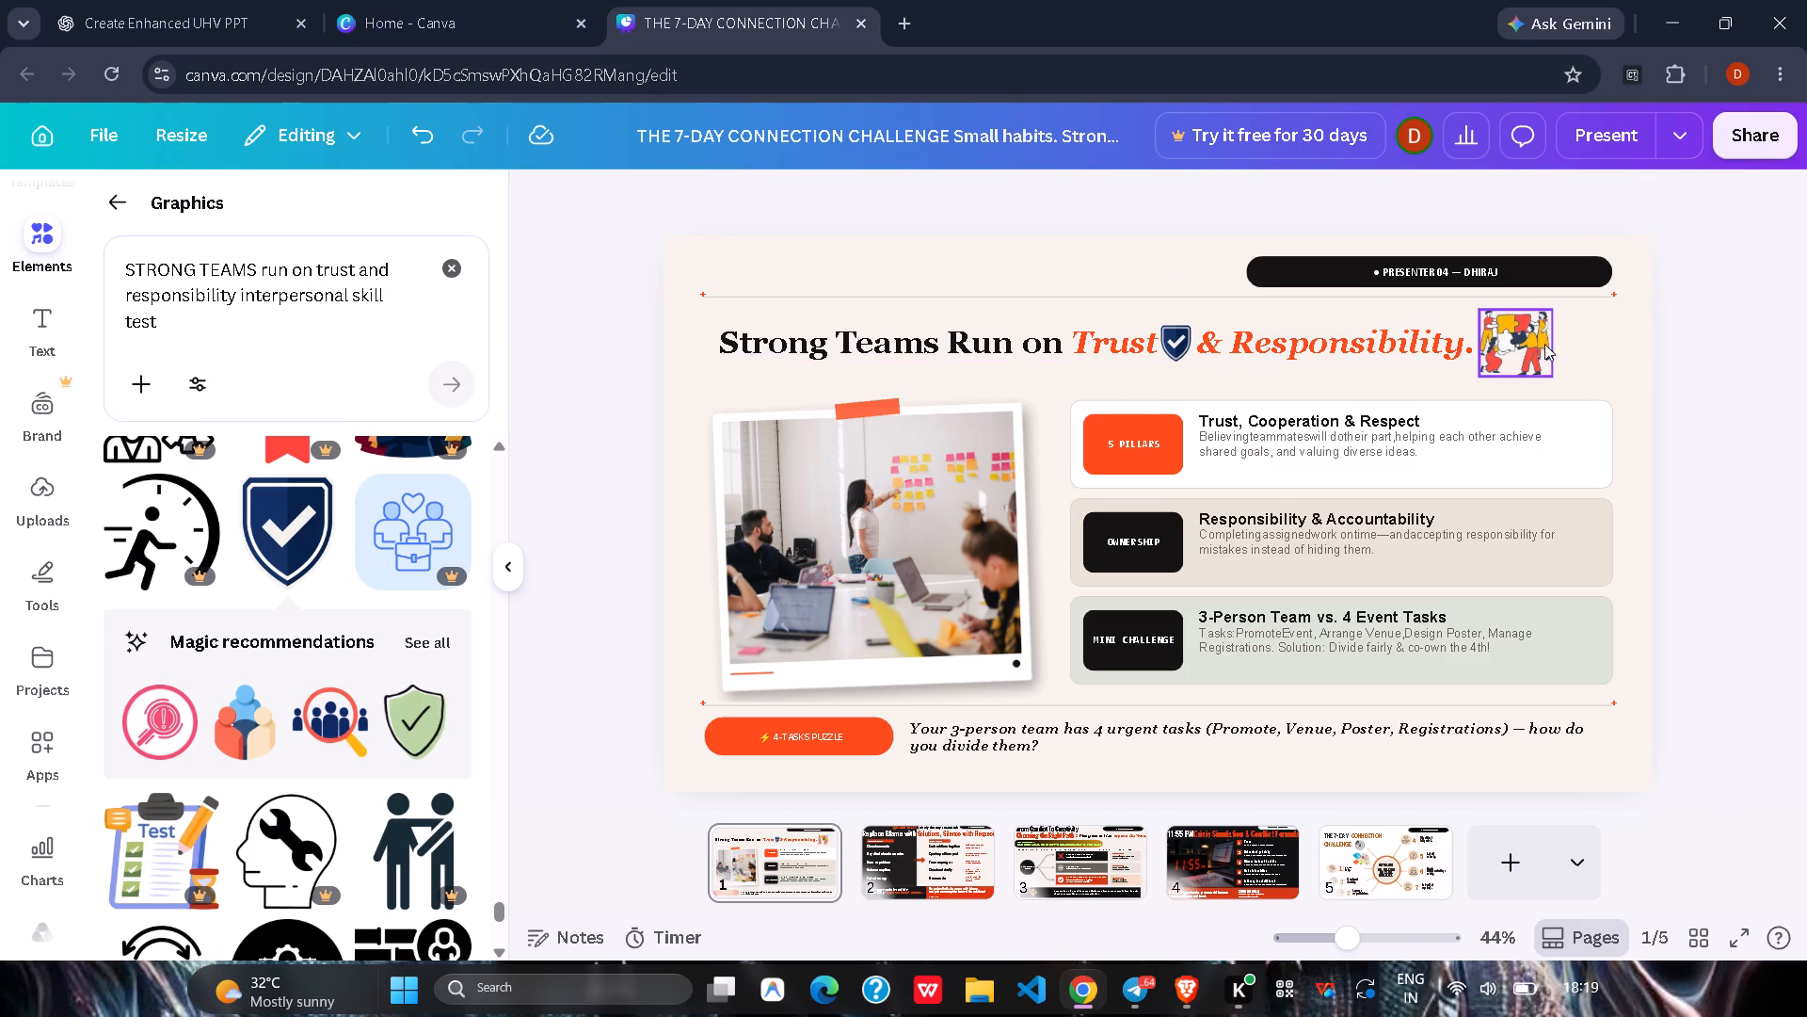
Shift the puzzle-team illustration slightly away from the end of the heading, leaving a small gap after "Responsibility.".
drag(1524, 349, 1539, 346)
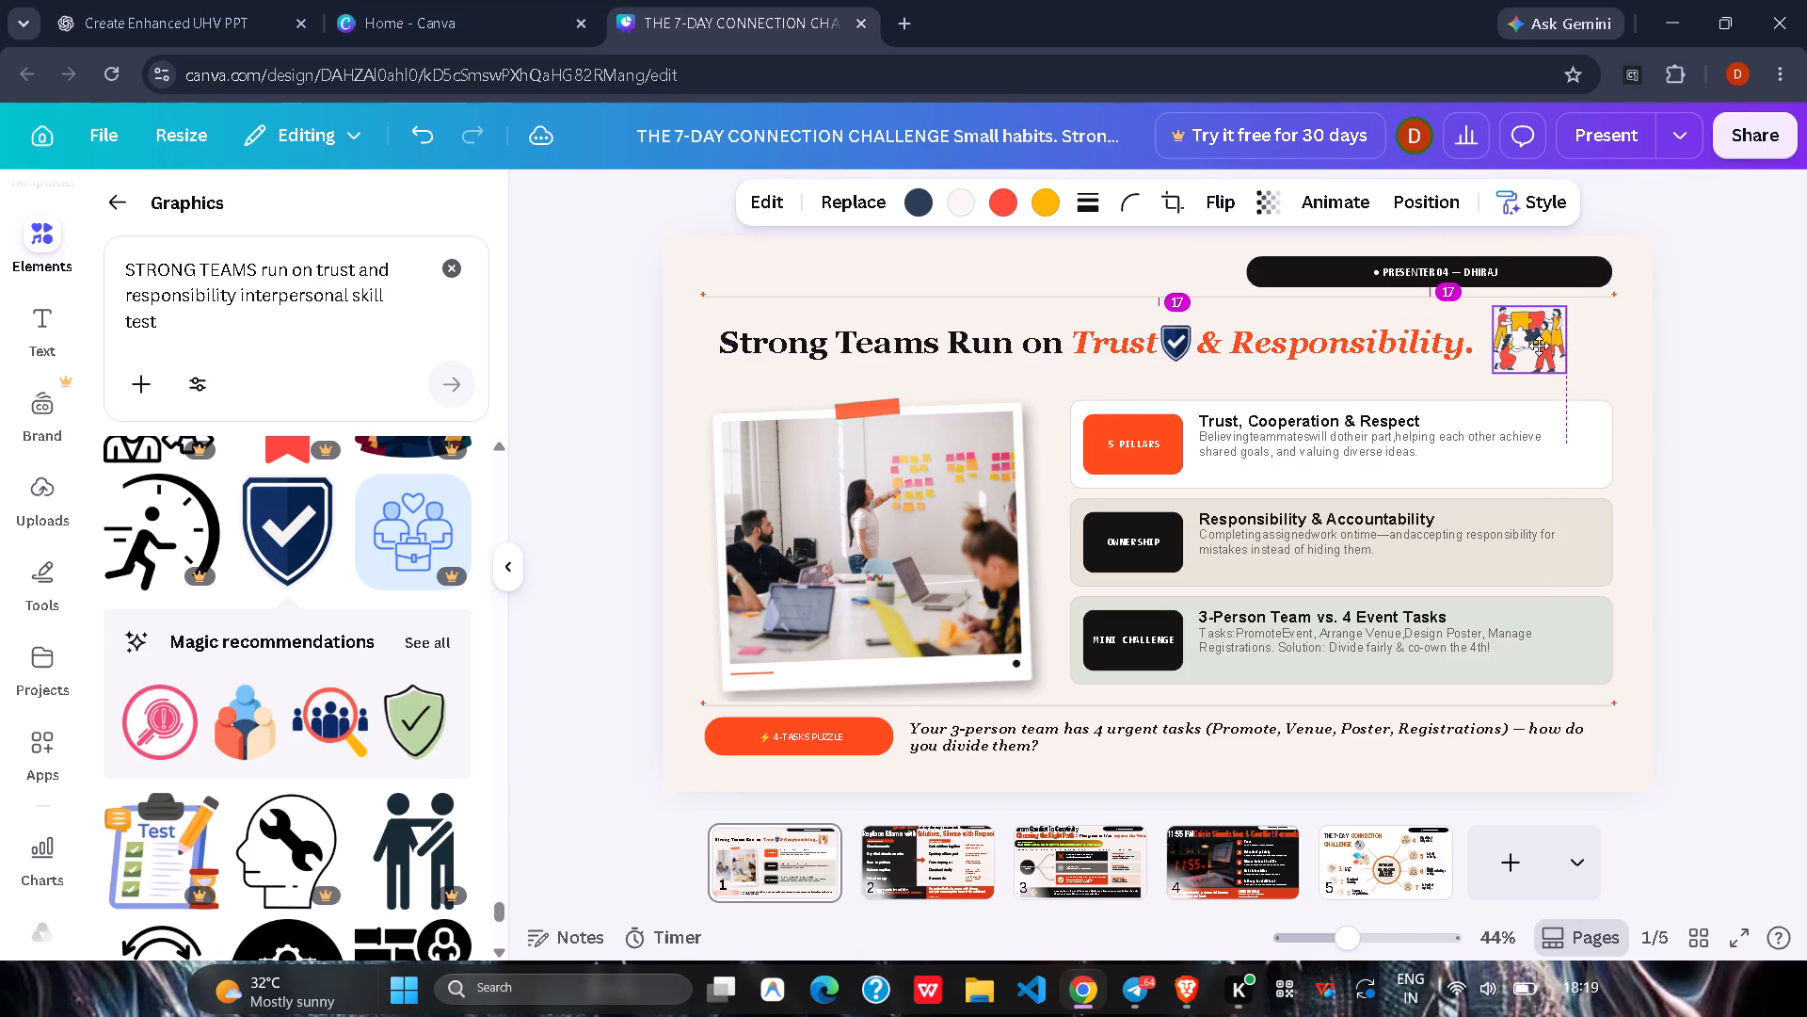
drag(1539, 346, 1540, 345)
click(1719, 351)
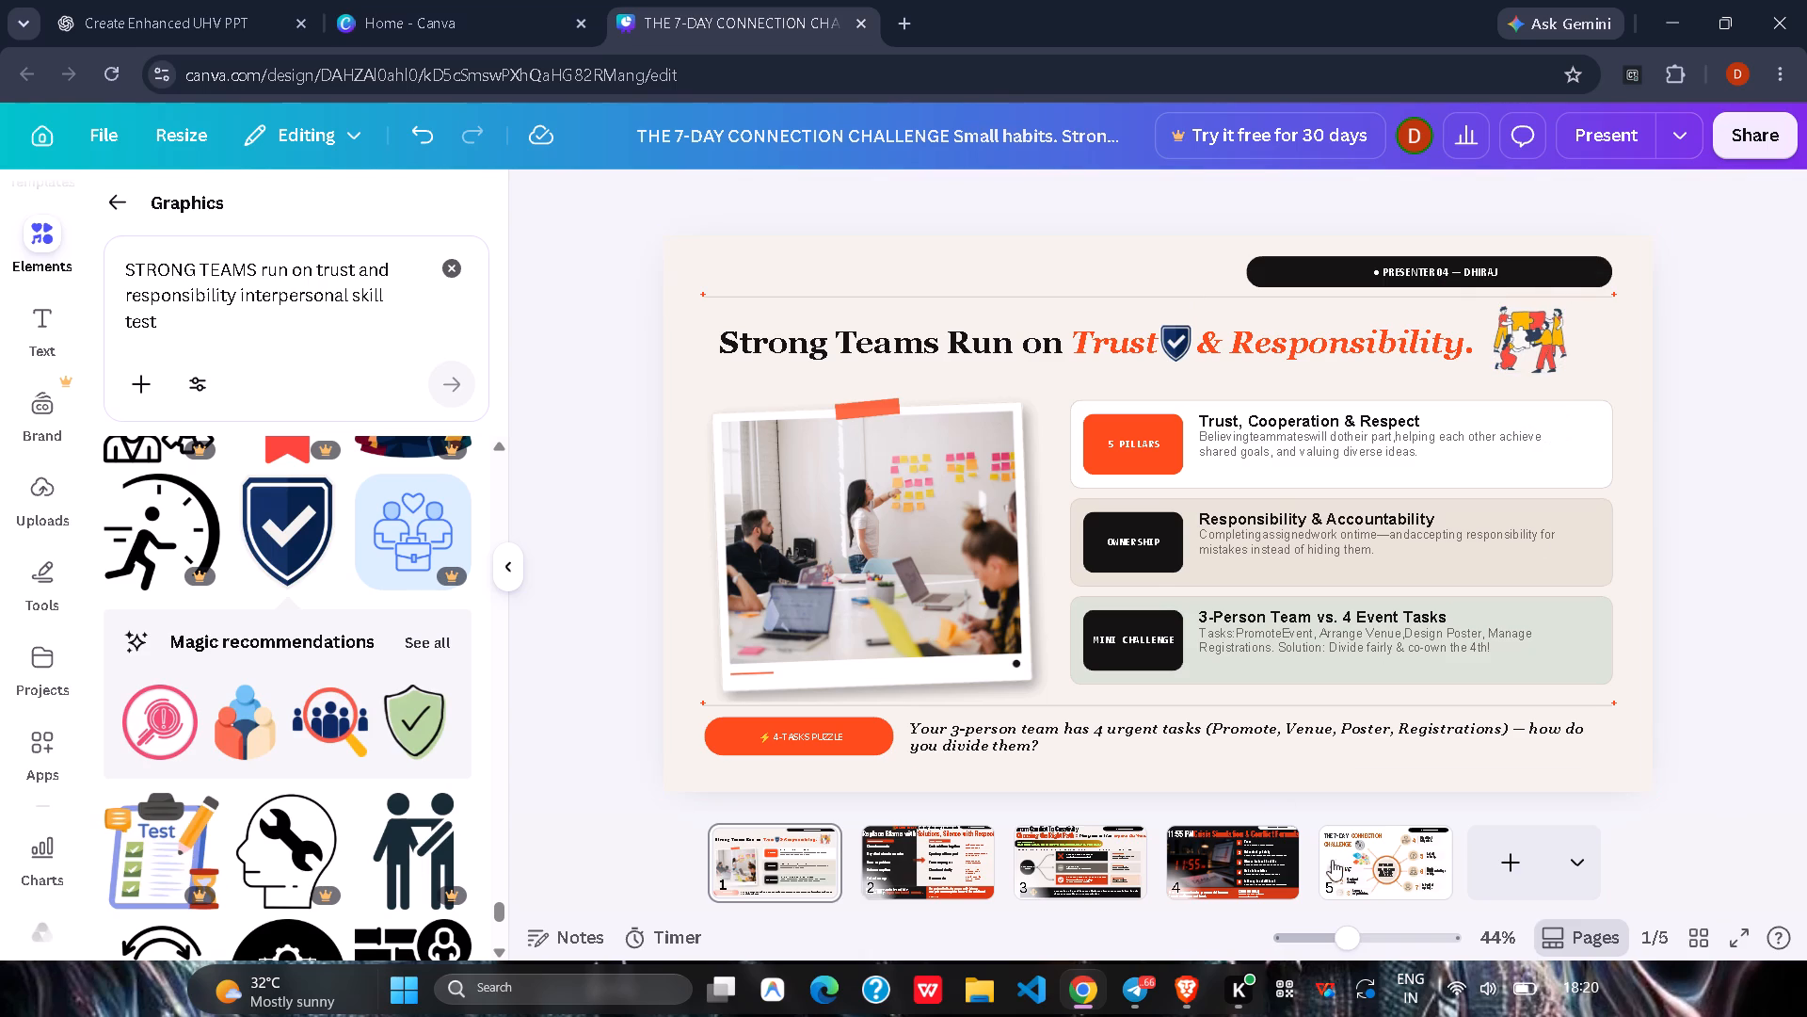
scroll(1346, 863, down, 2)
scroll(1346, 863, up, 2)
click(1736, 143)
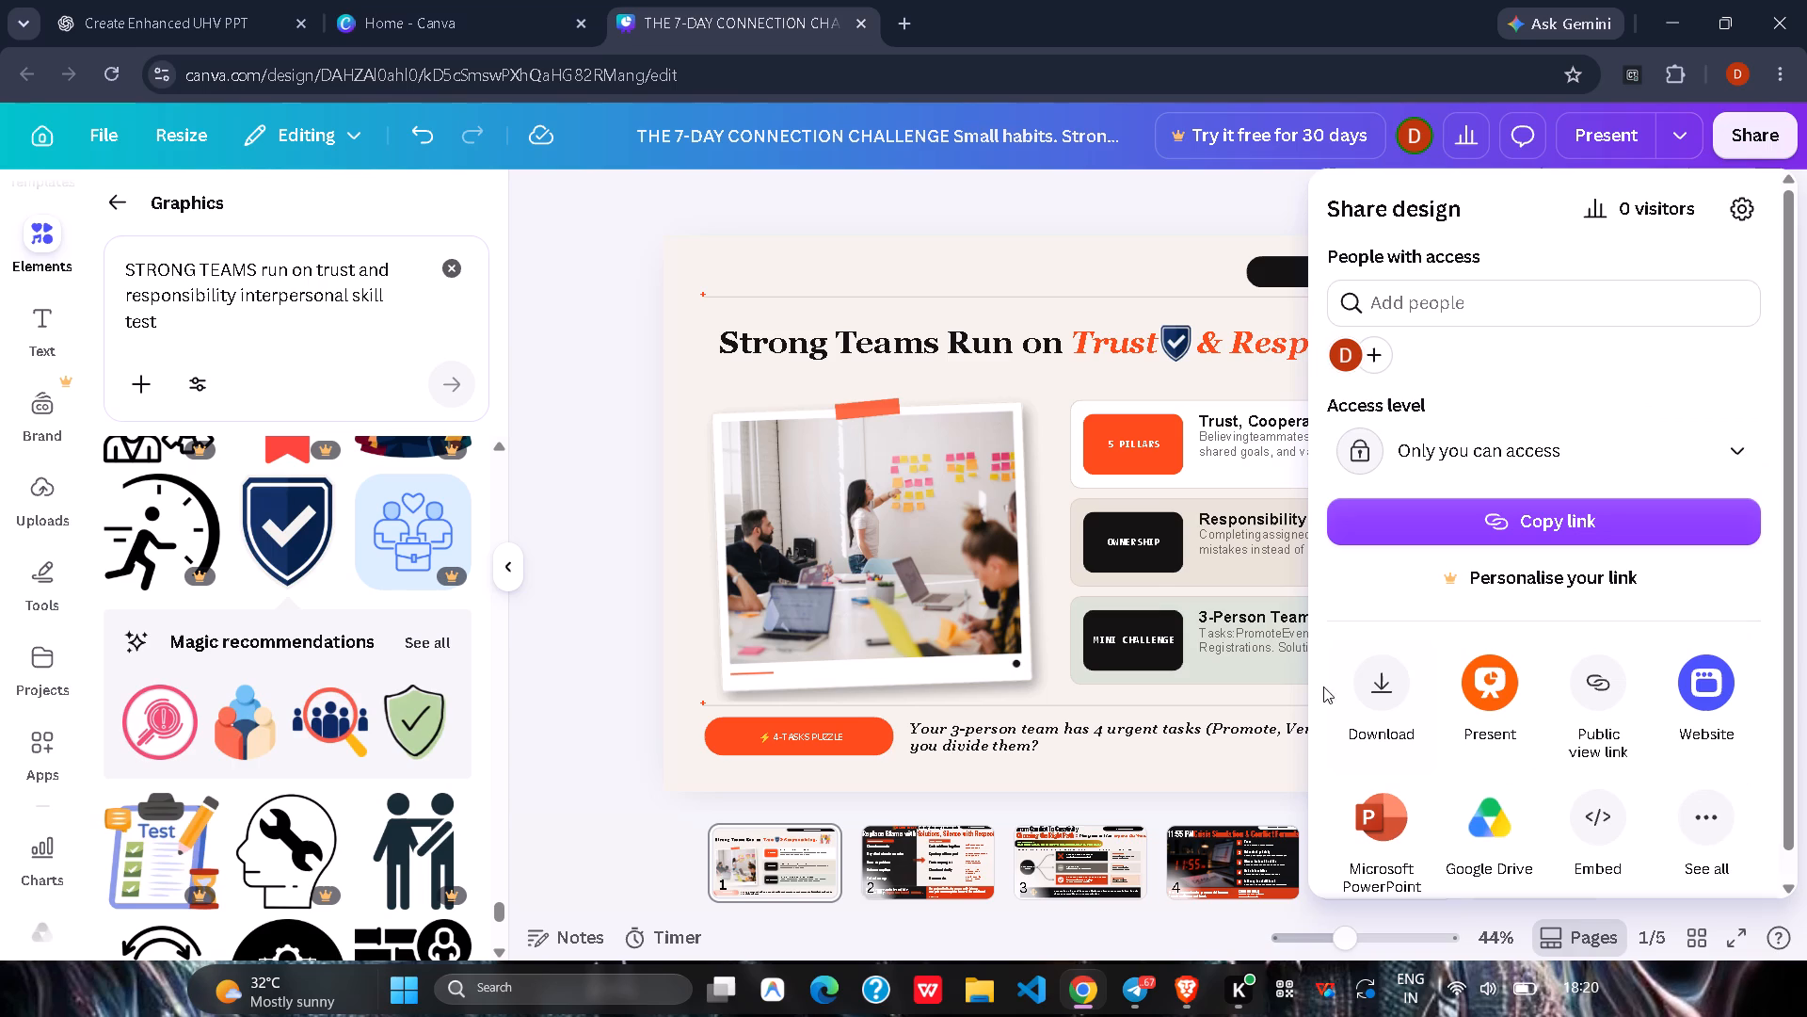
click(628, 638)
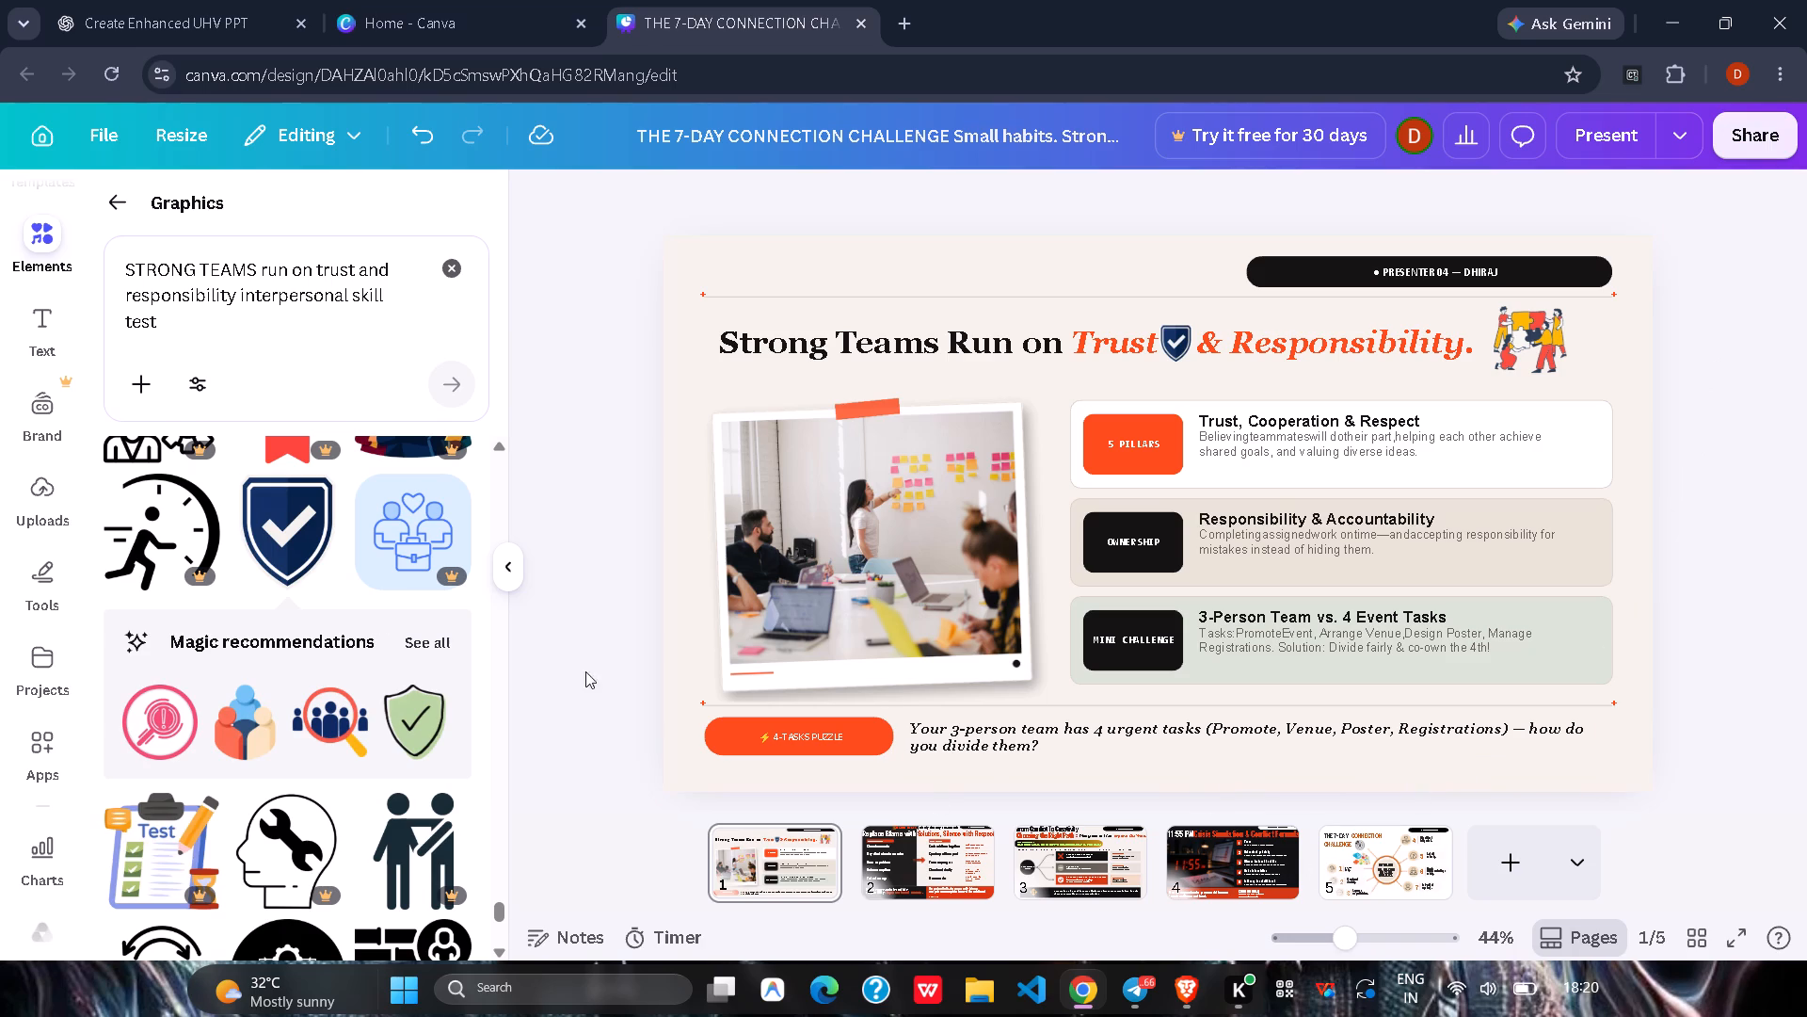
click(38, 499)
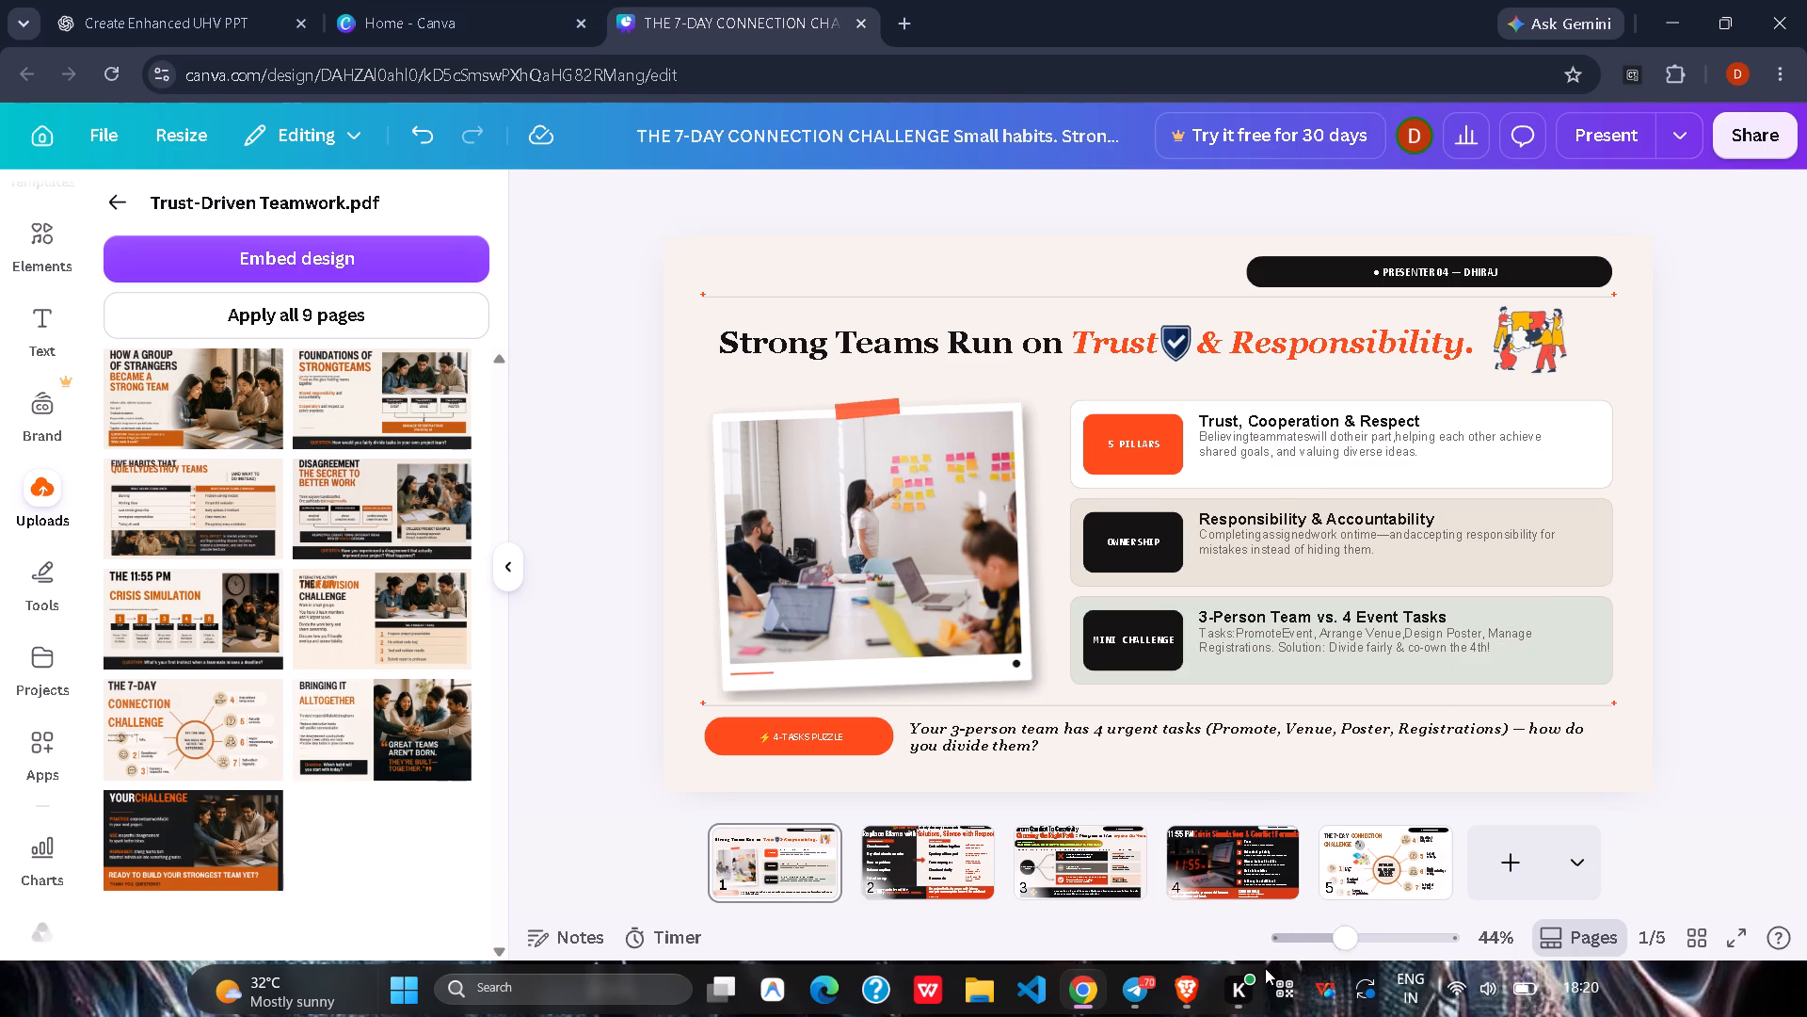
Download all pages of the presentation as a PDF with the Digital preset and dismiss the download notices.
click(1756, 142)
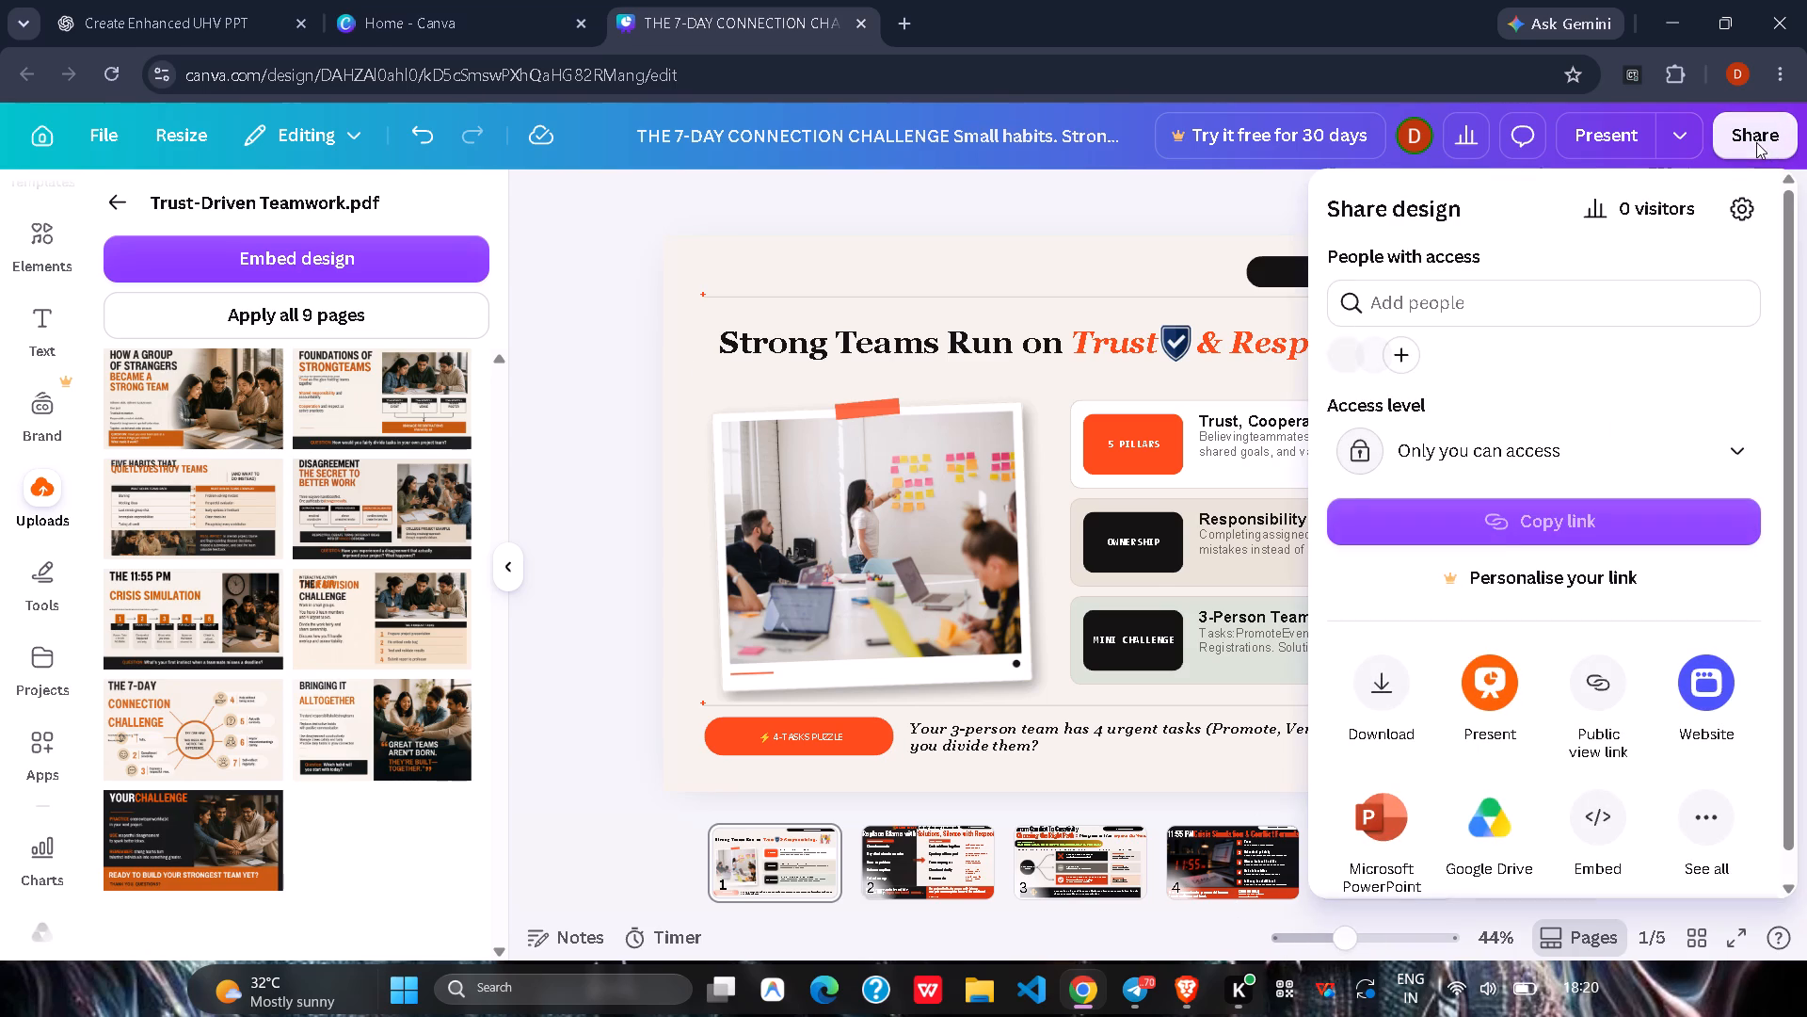
click(1360, 724)
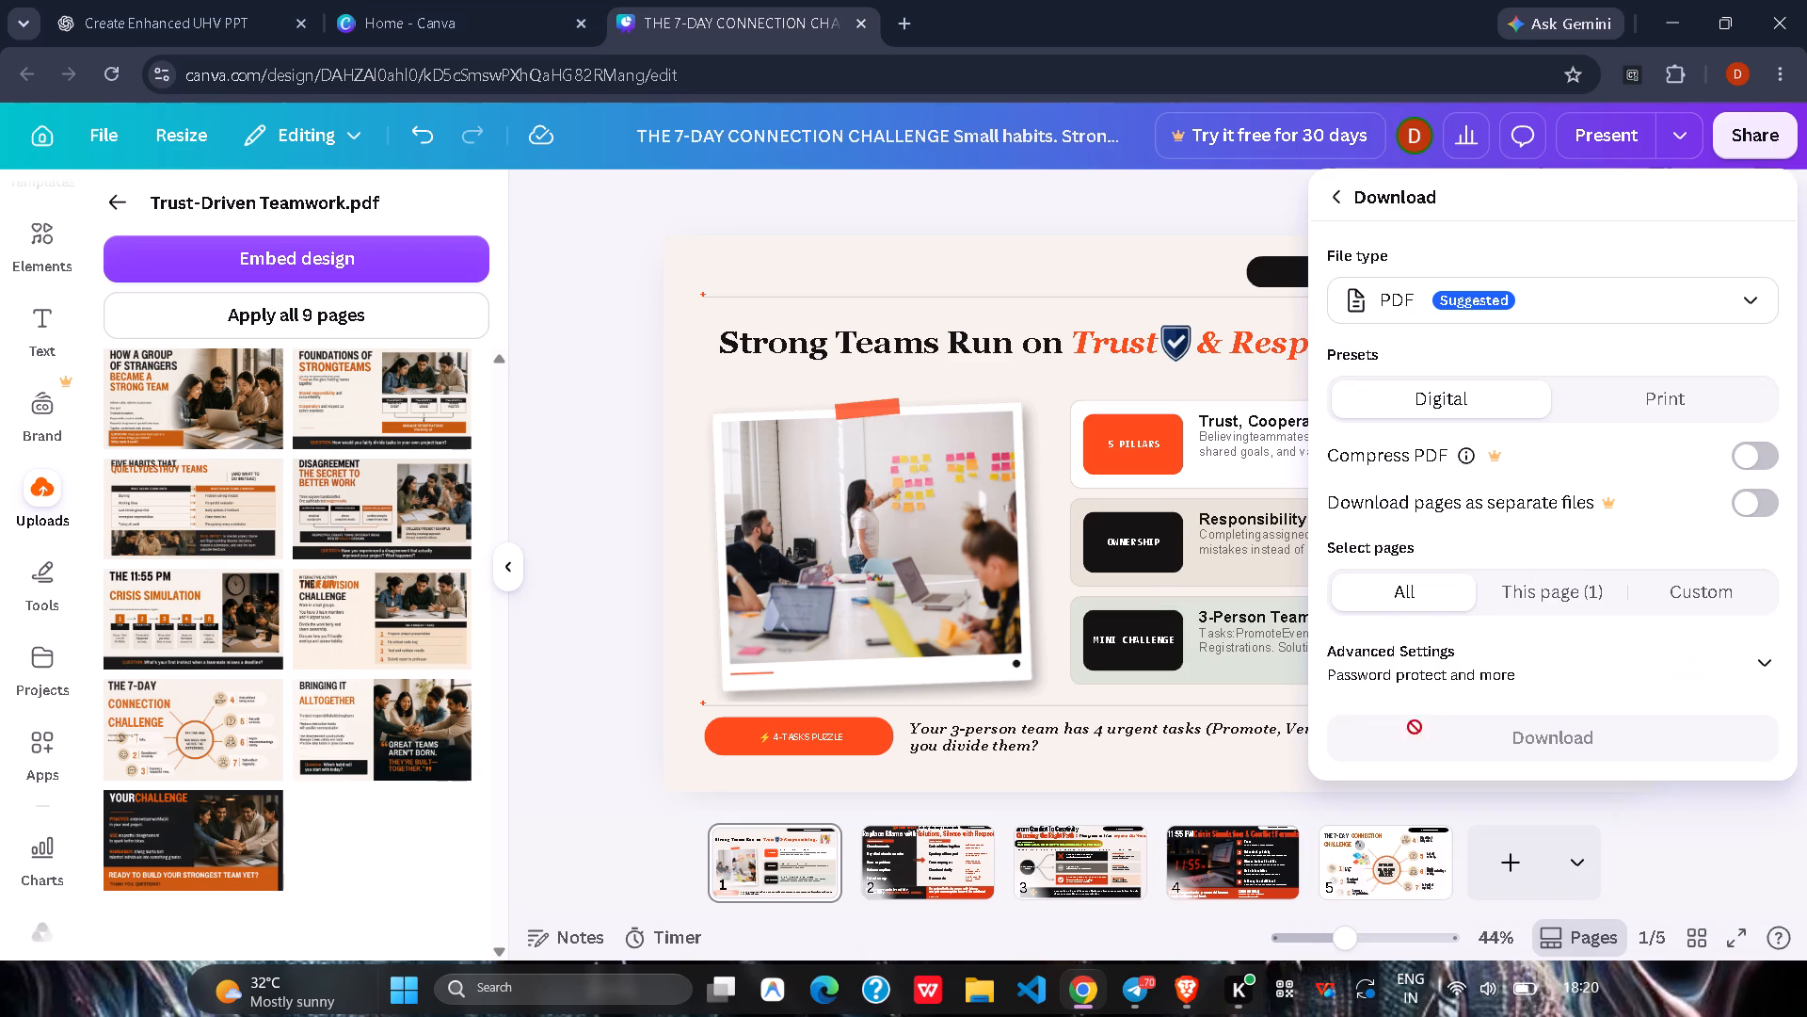
click(1568, 310)
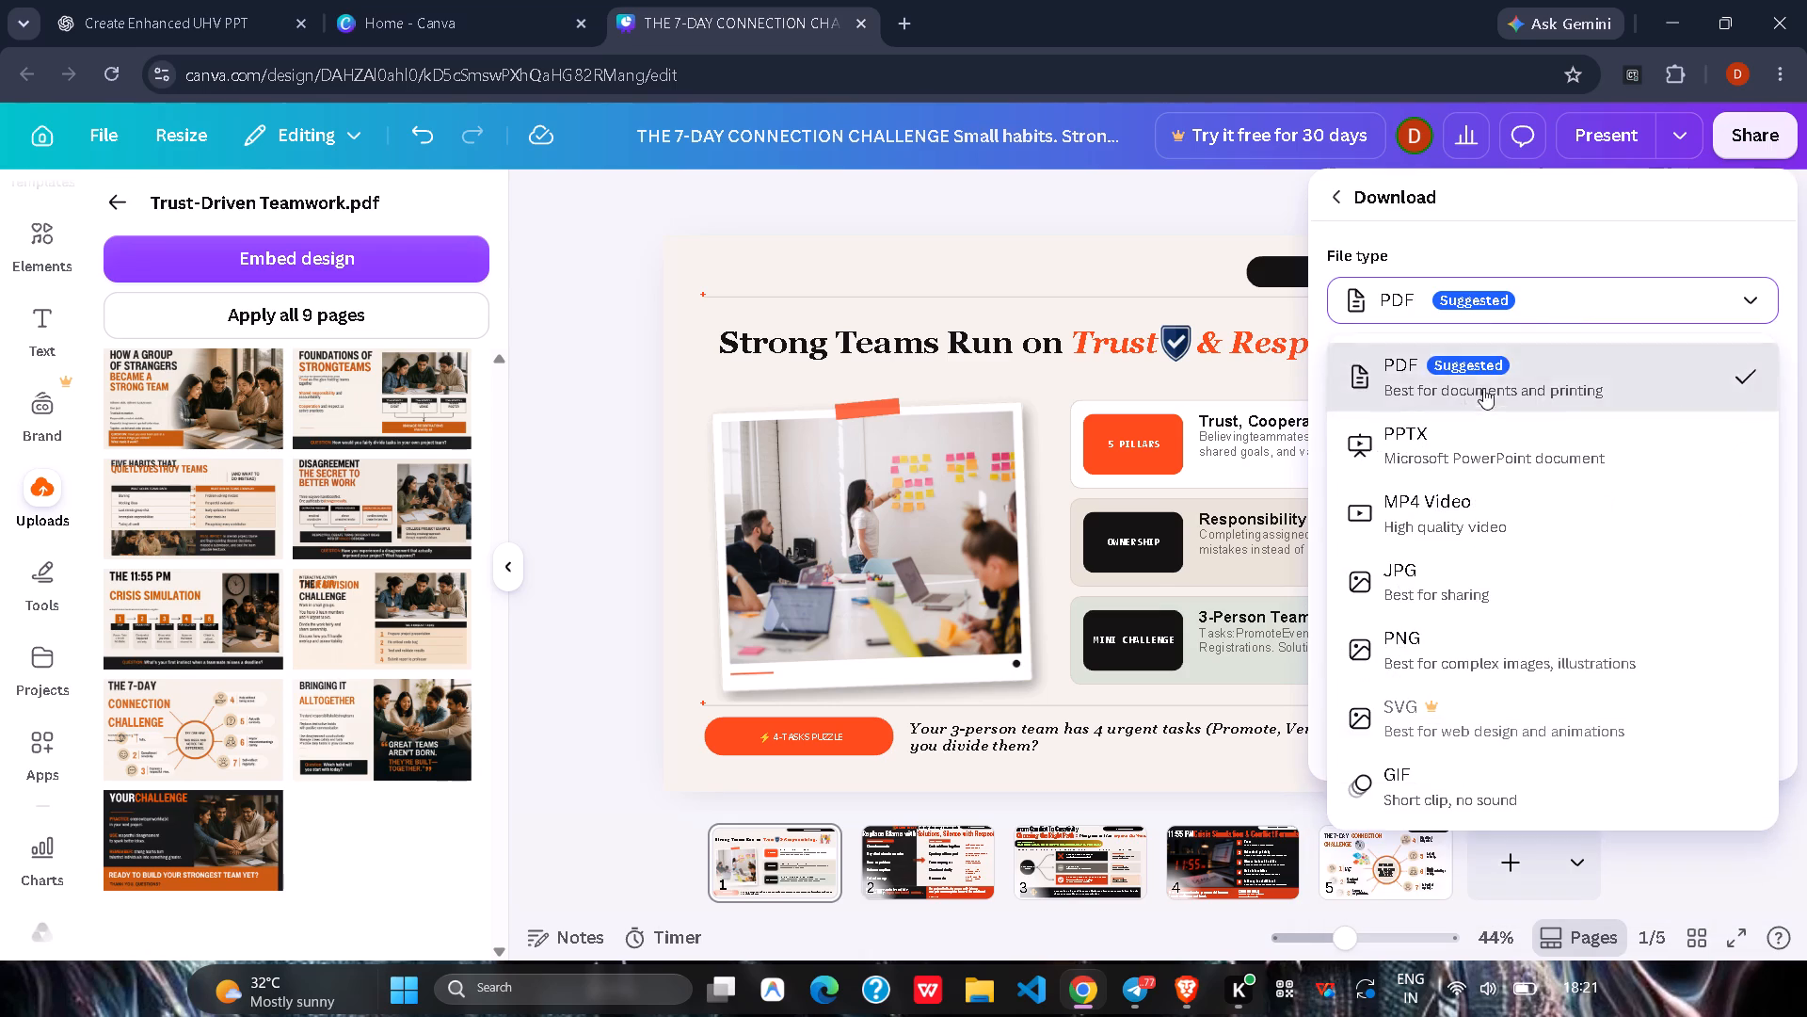
click(1479, 387)
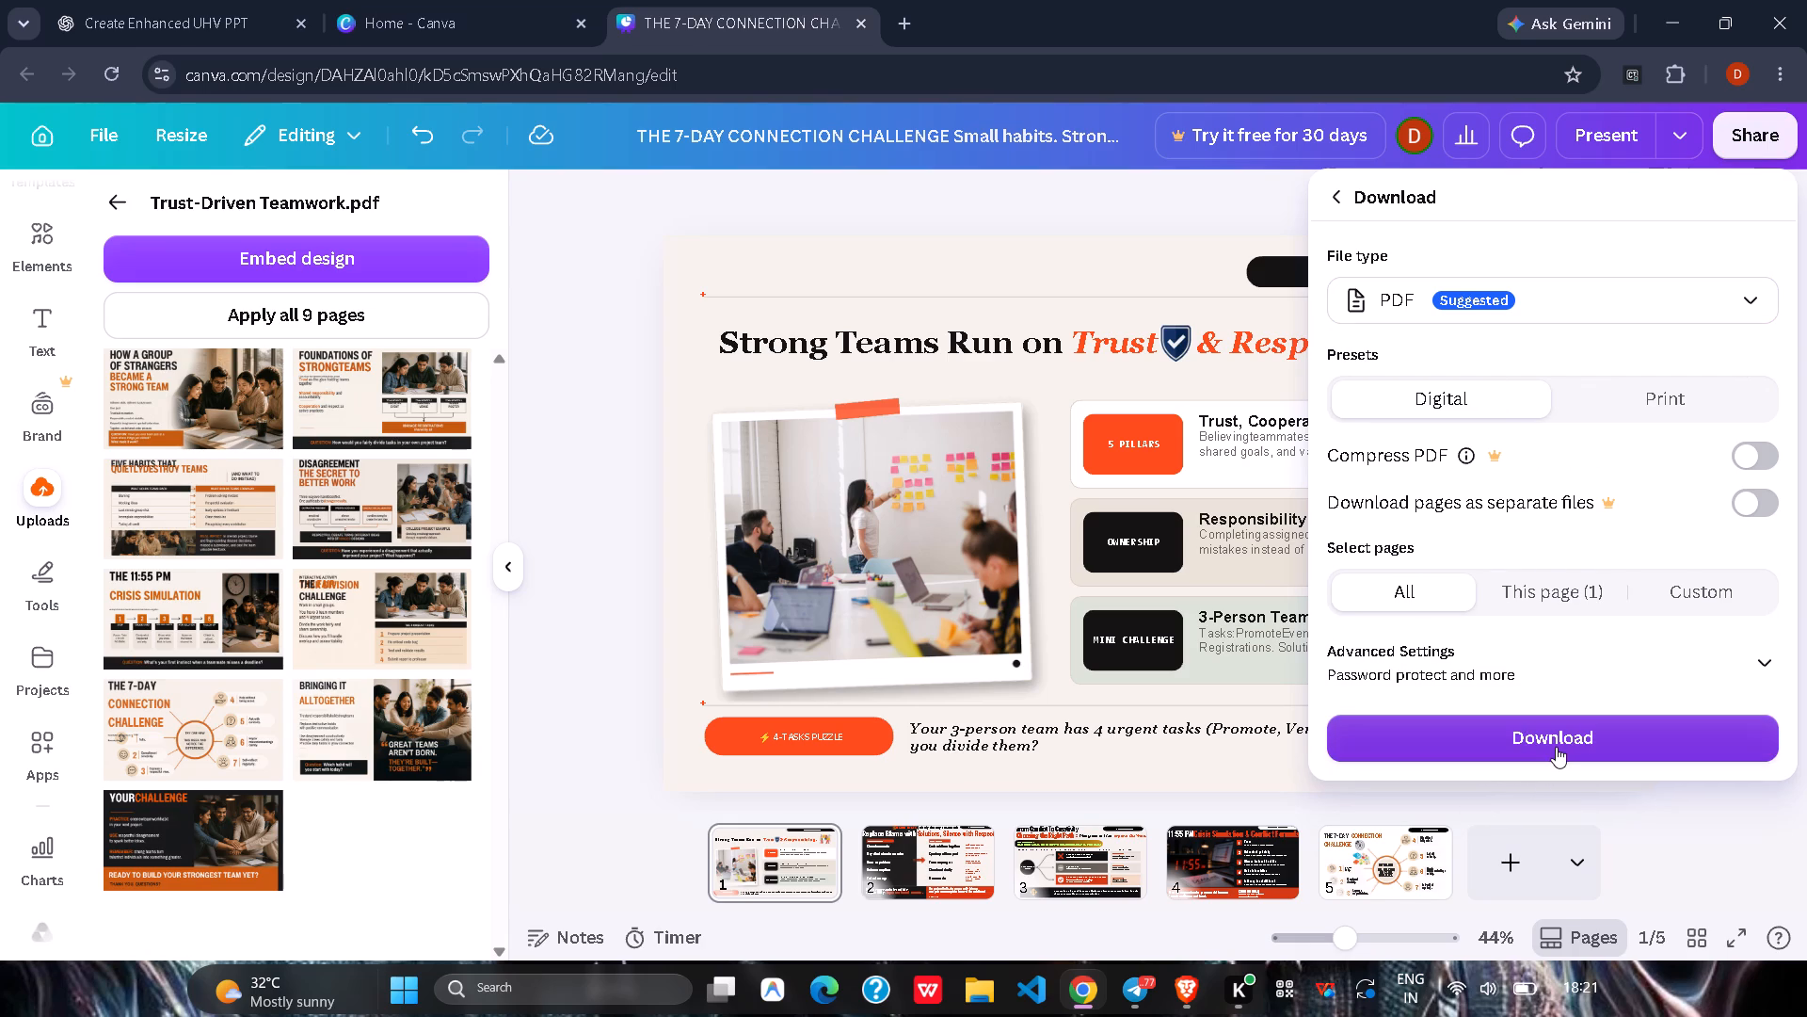
click(1556, 747)
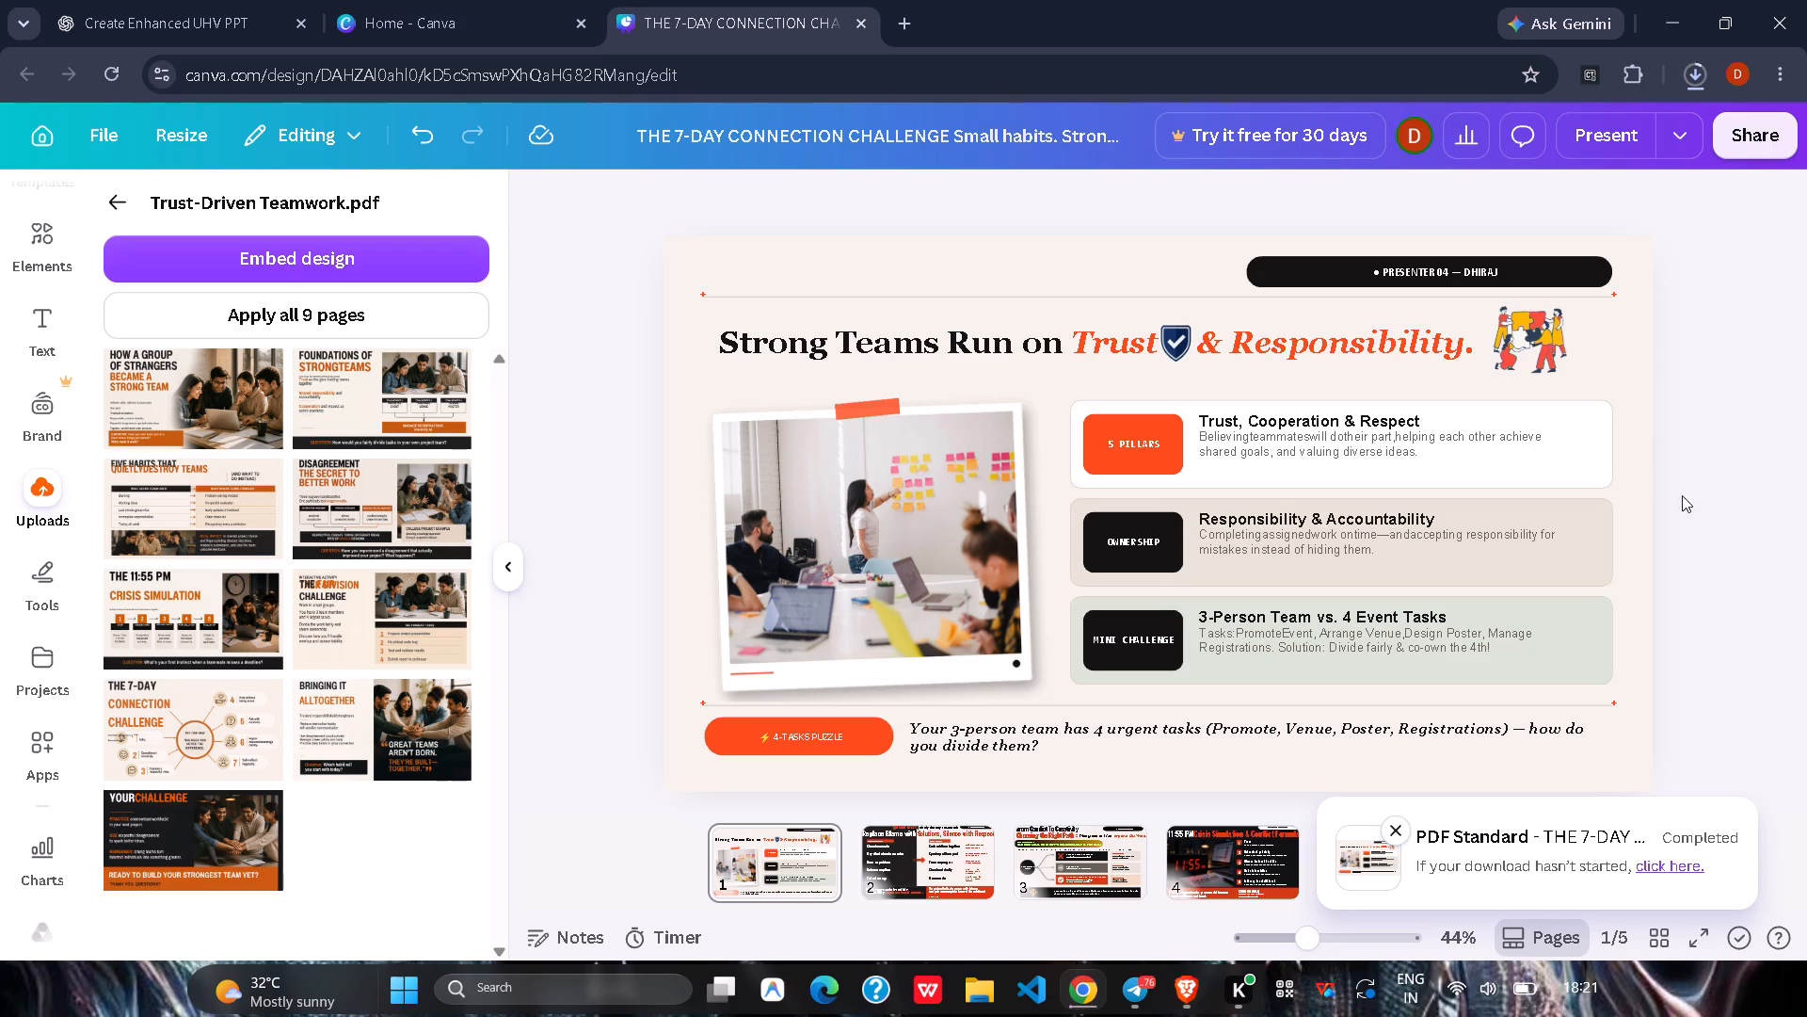
click(1715, 584)
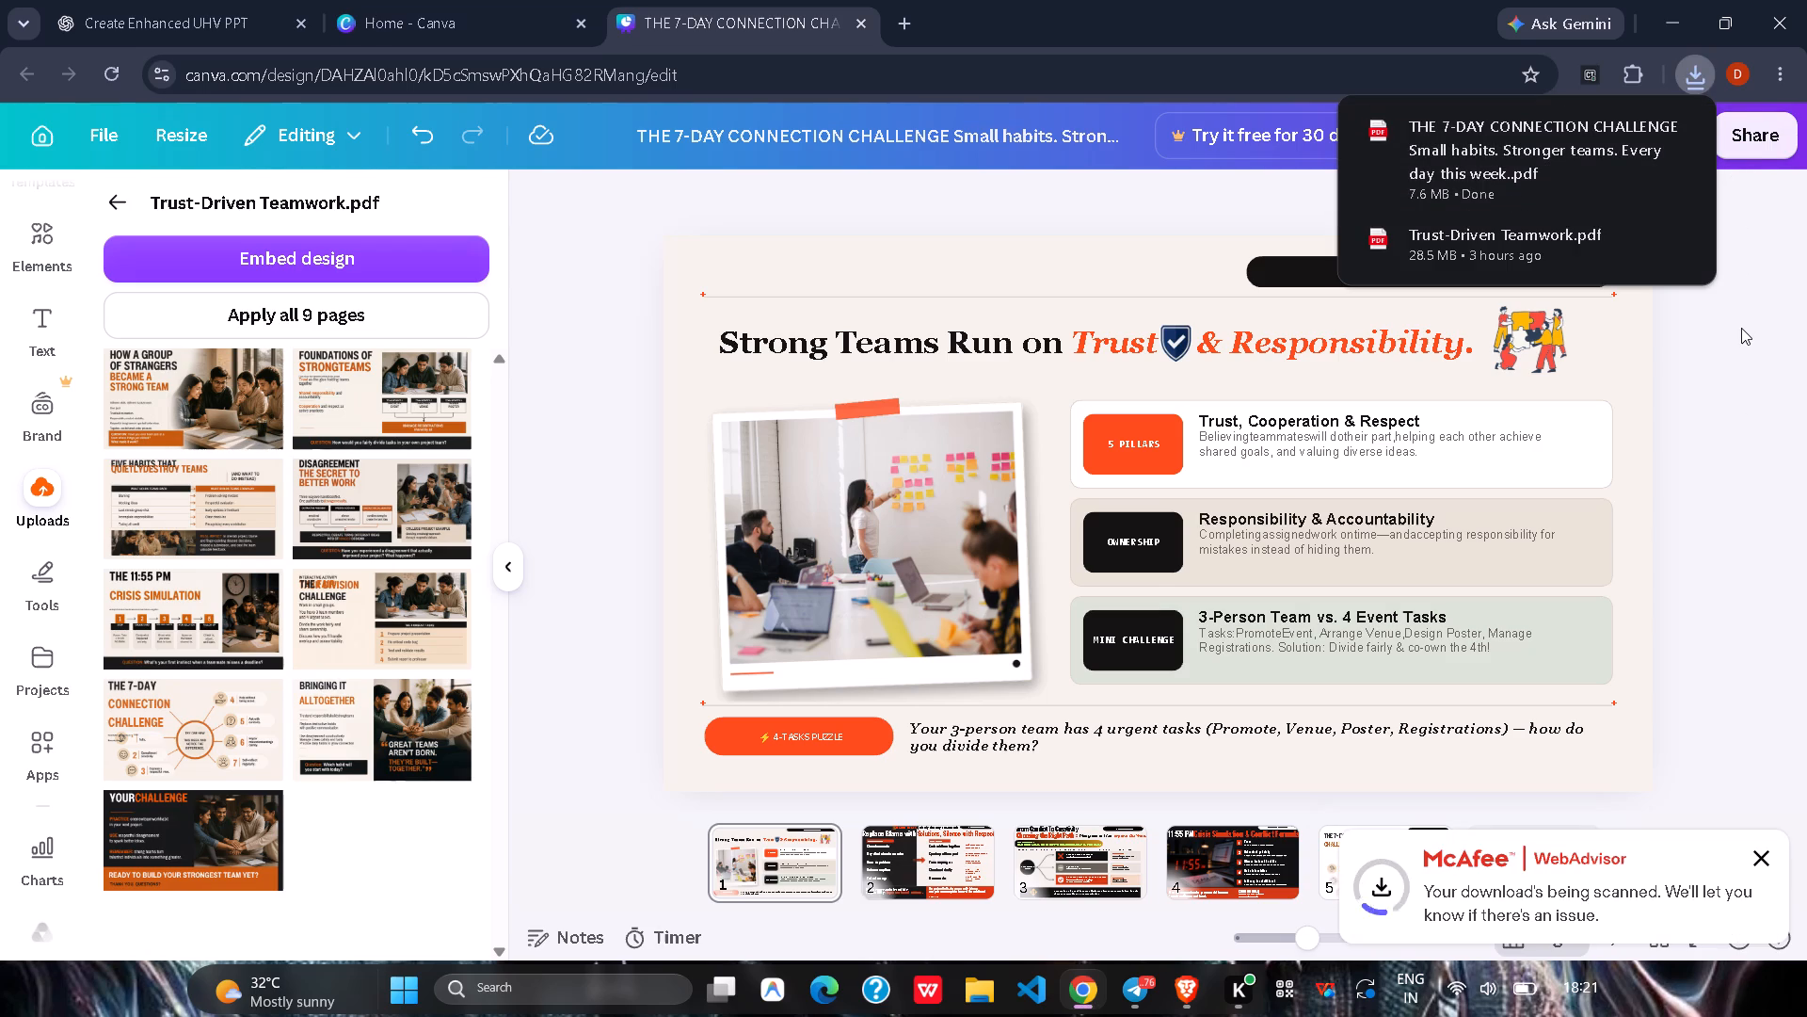
click(1762, 740)
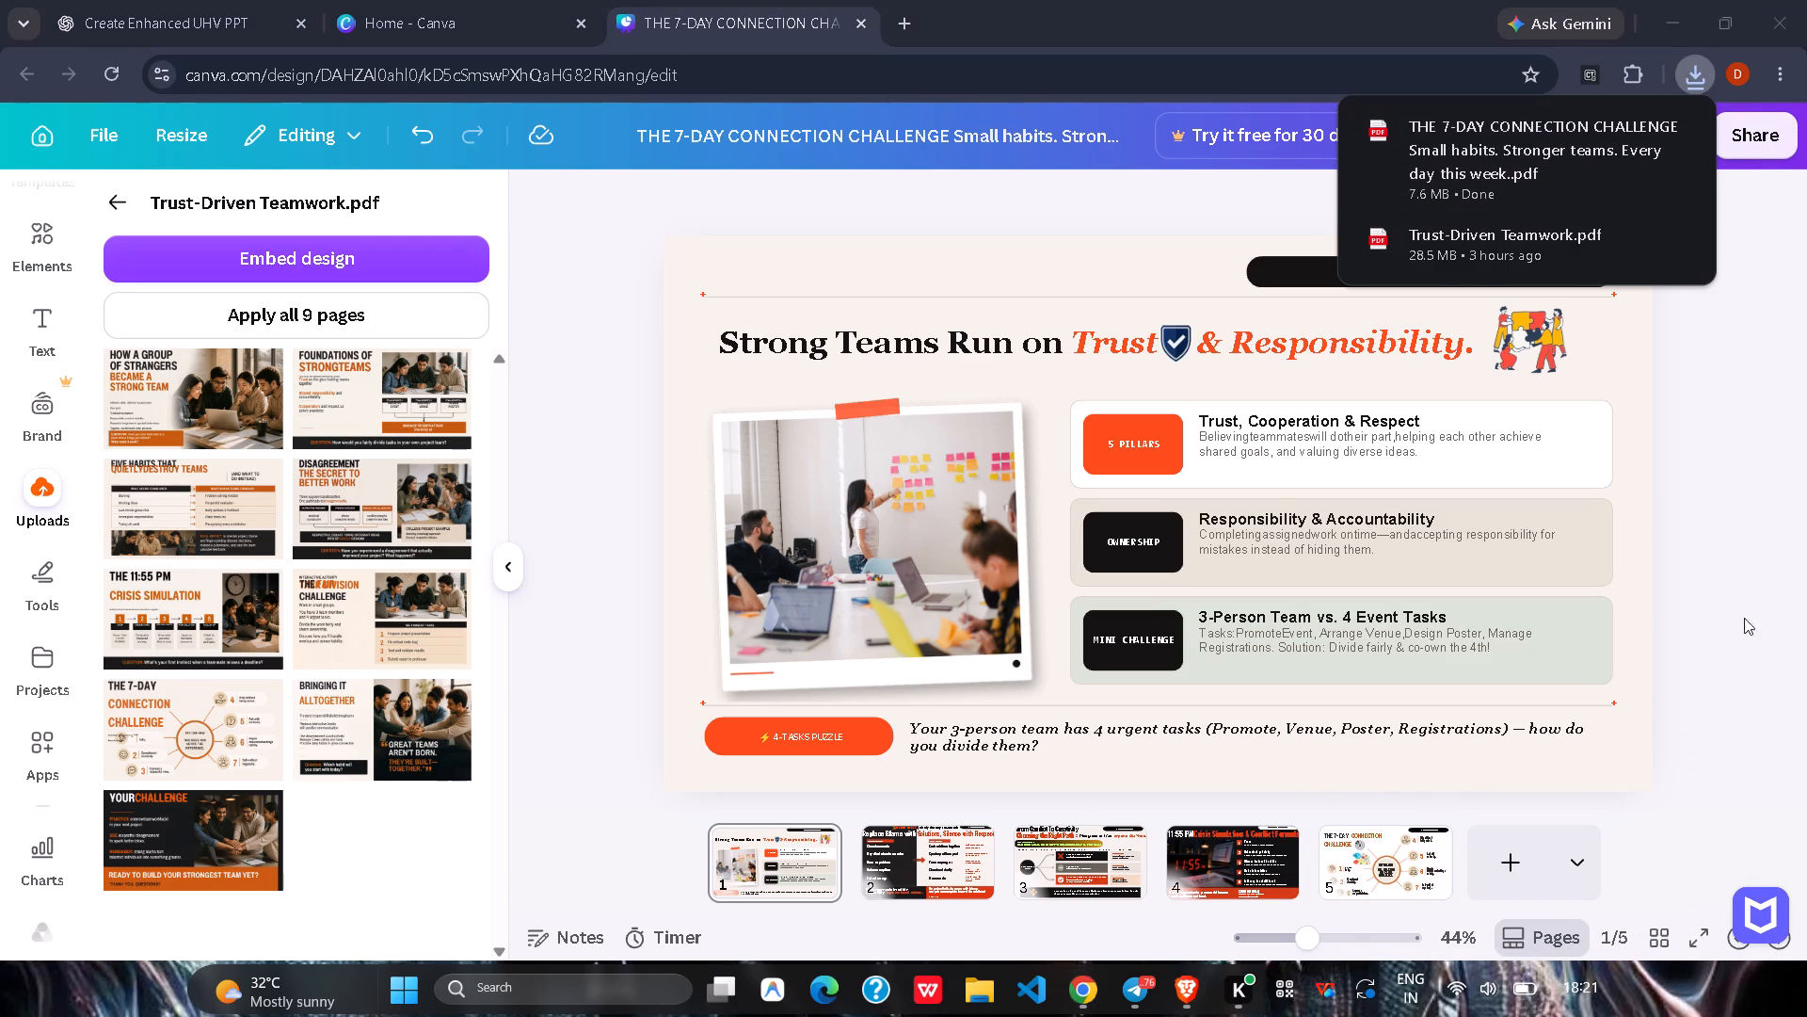
click(1730, 549)
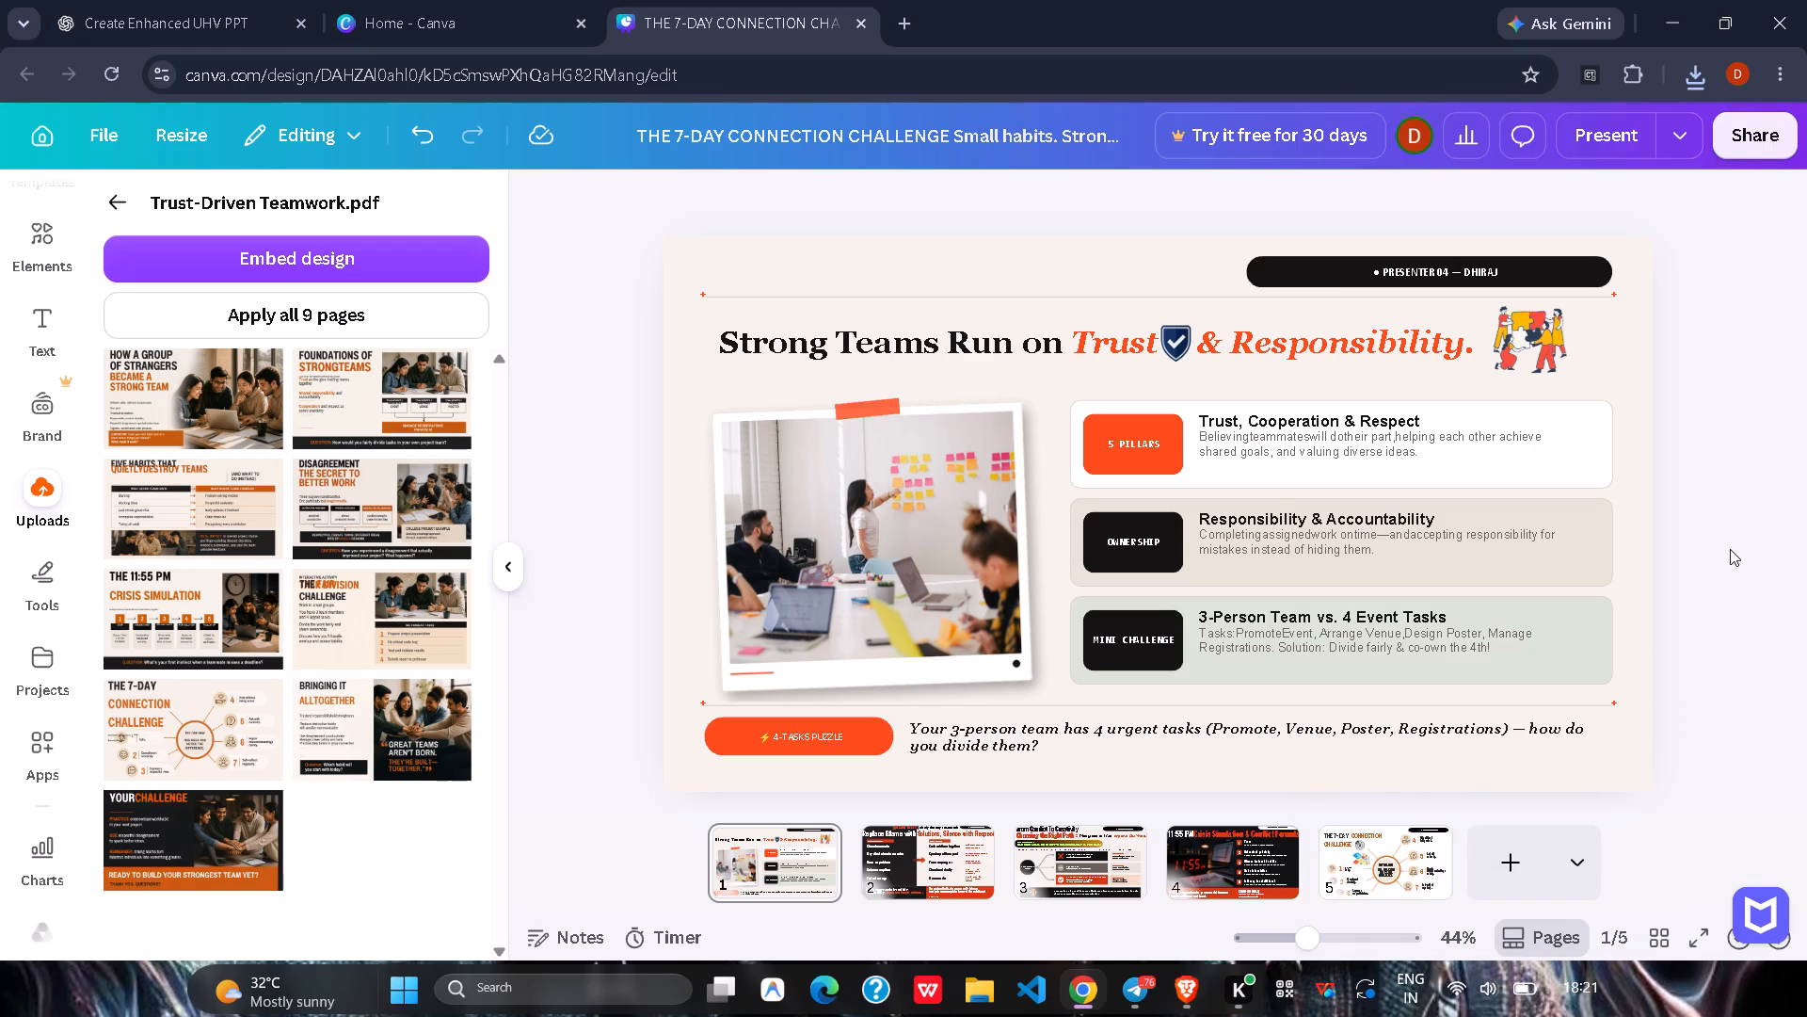
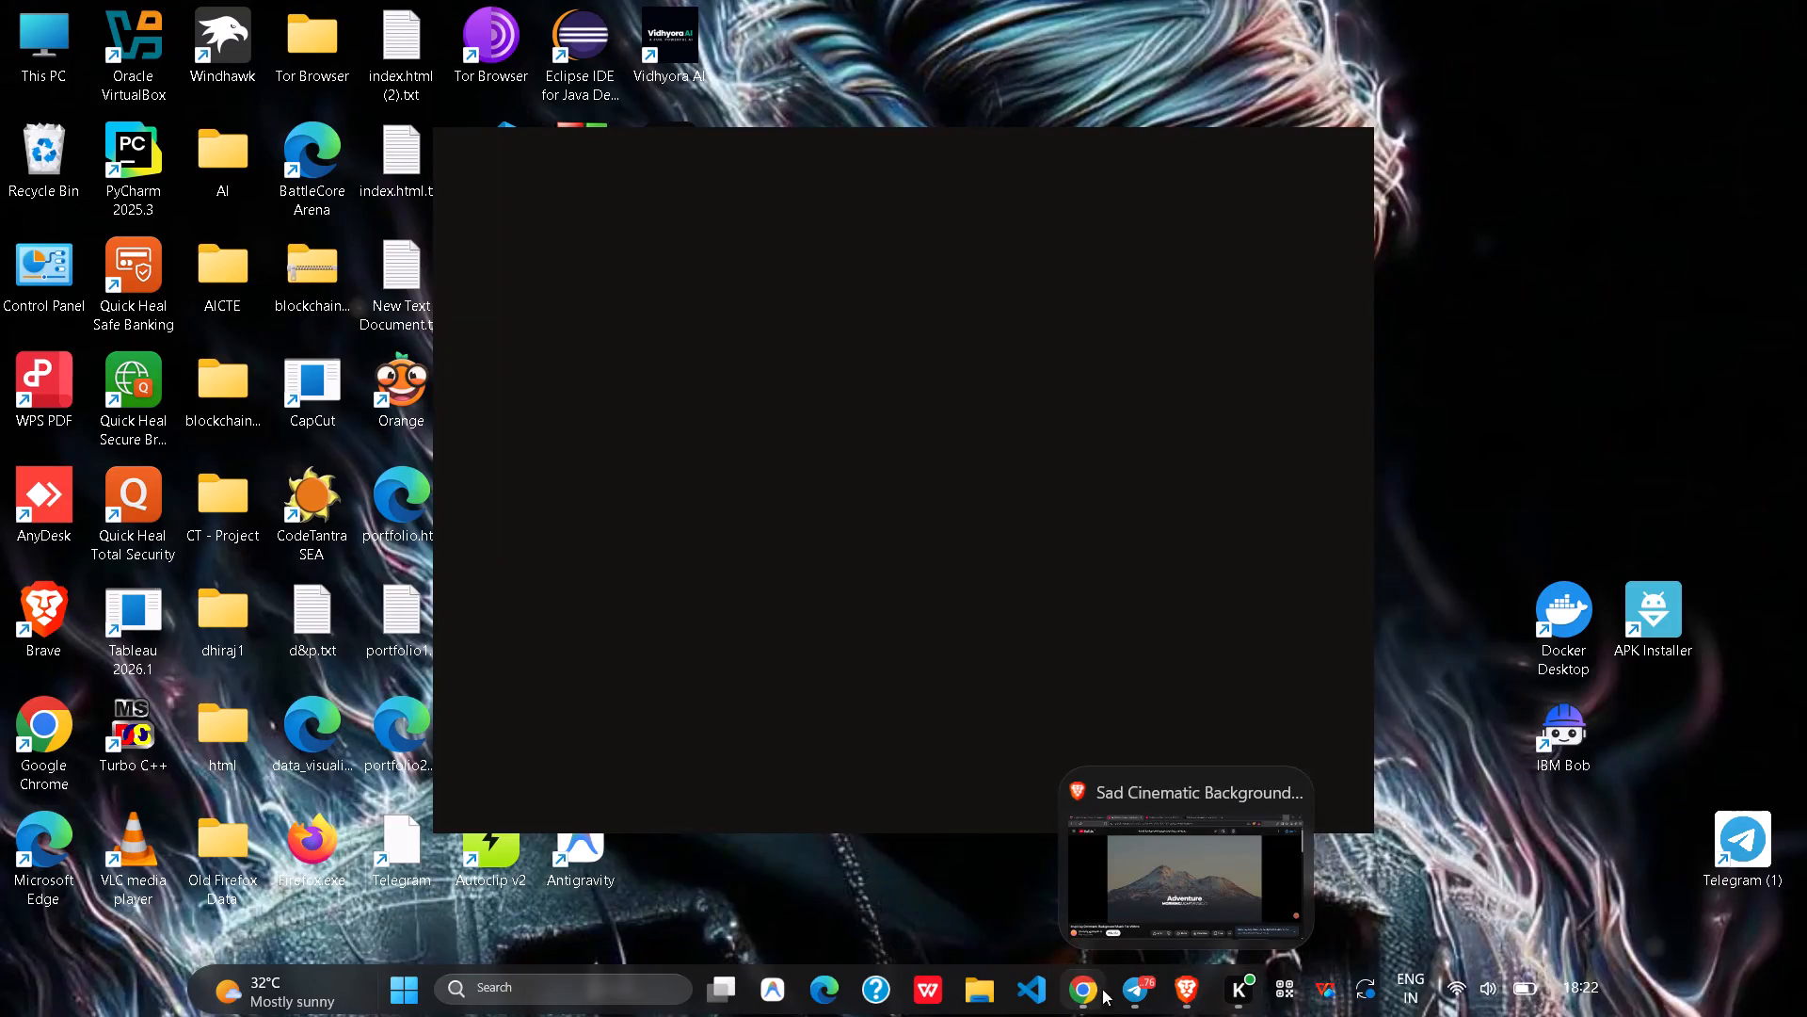
In the downloads folder, rename the "THE 7-DAY CONNECTION CHALLENGE" PowerPoint file as 04.
click(966, 992)
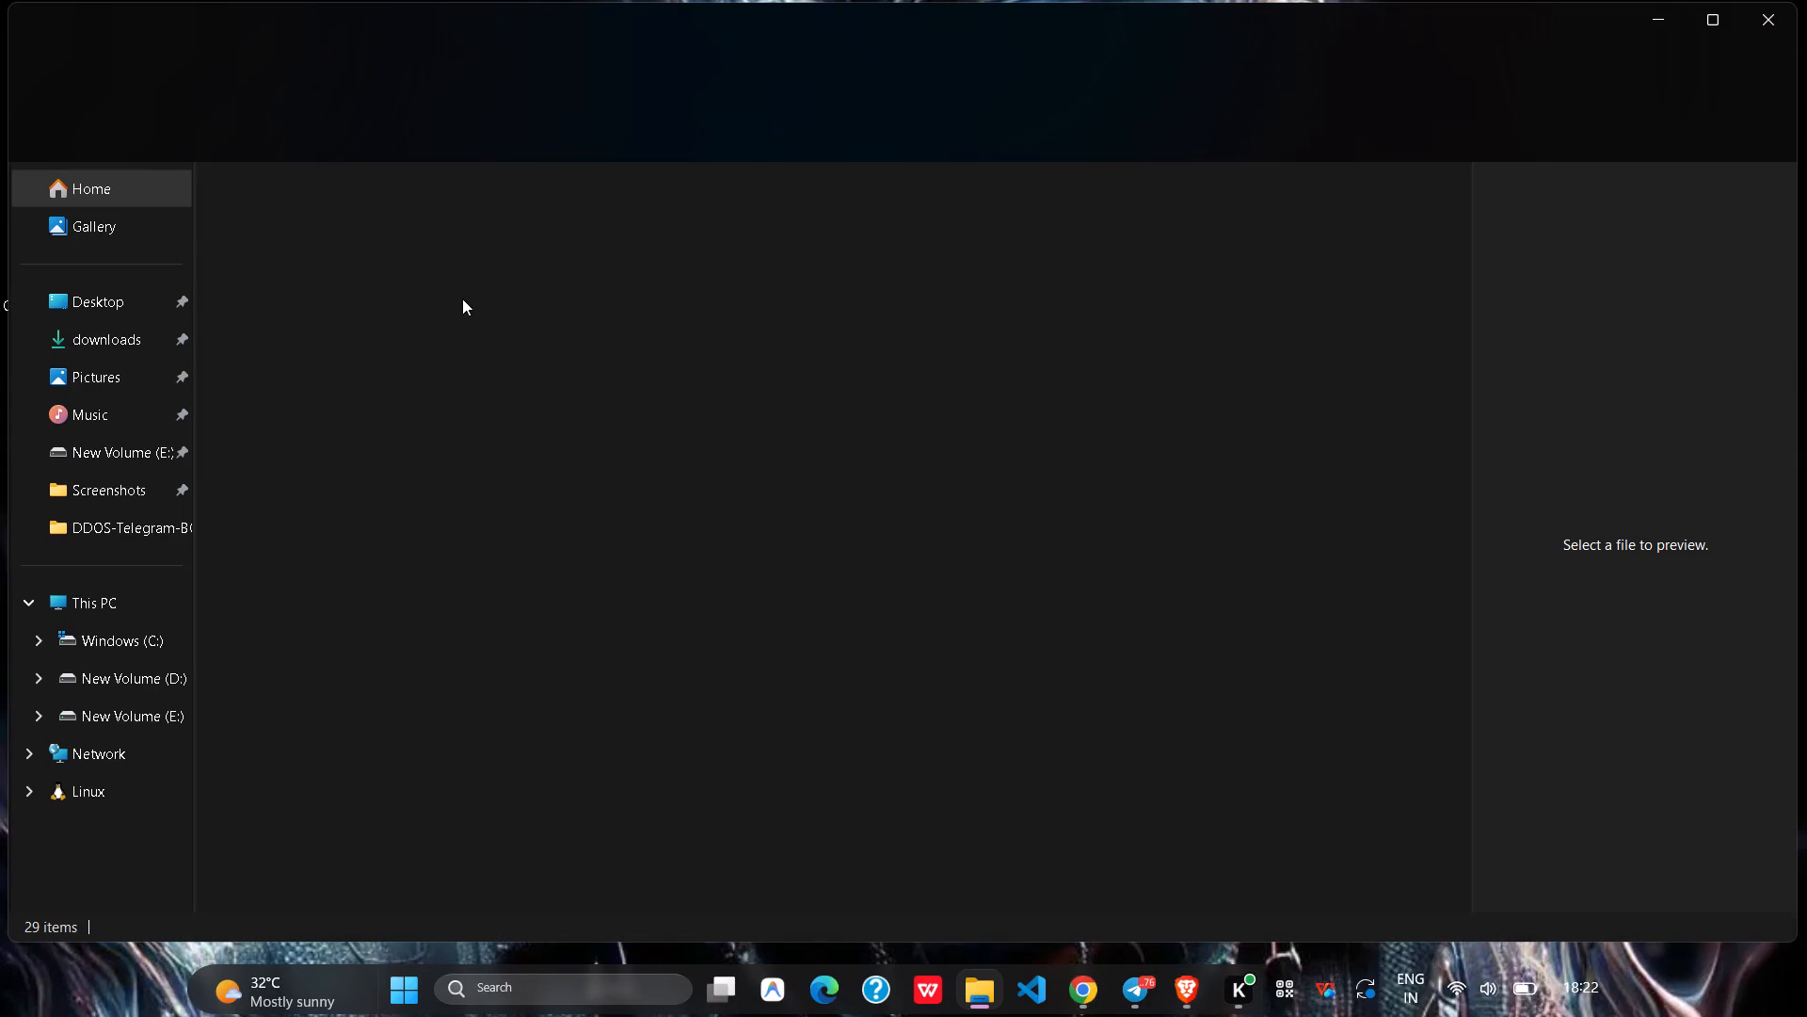
click(119, 344)
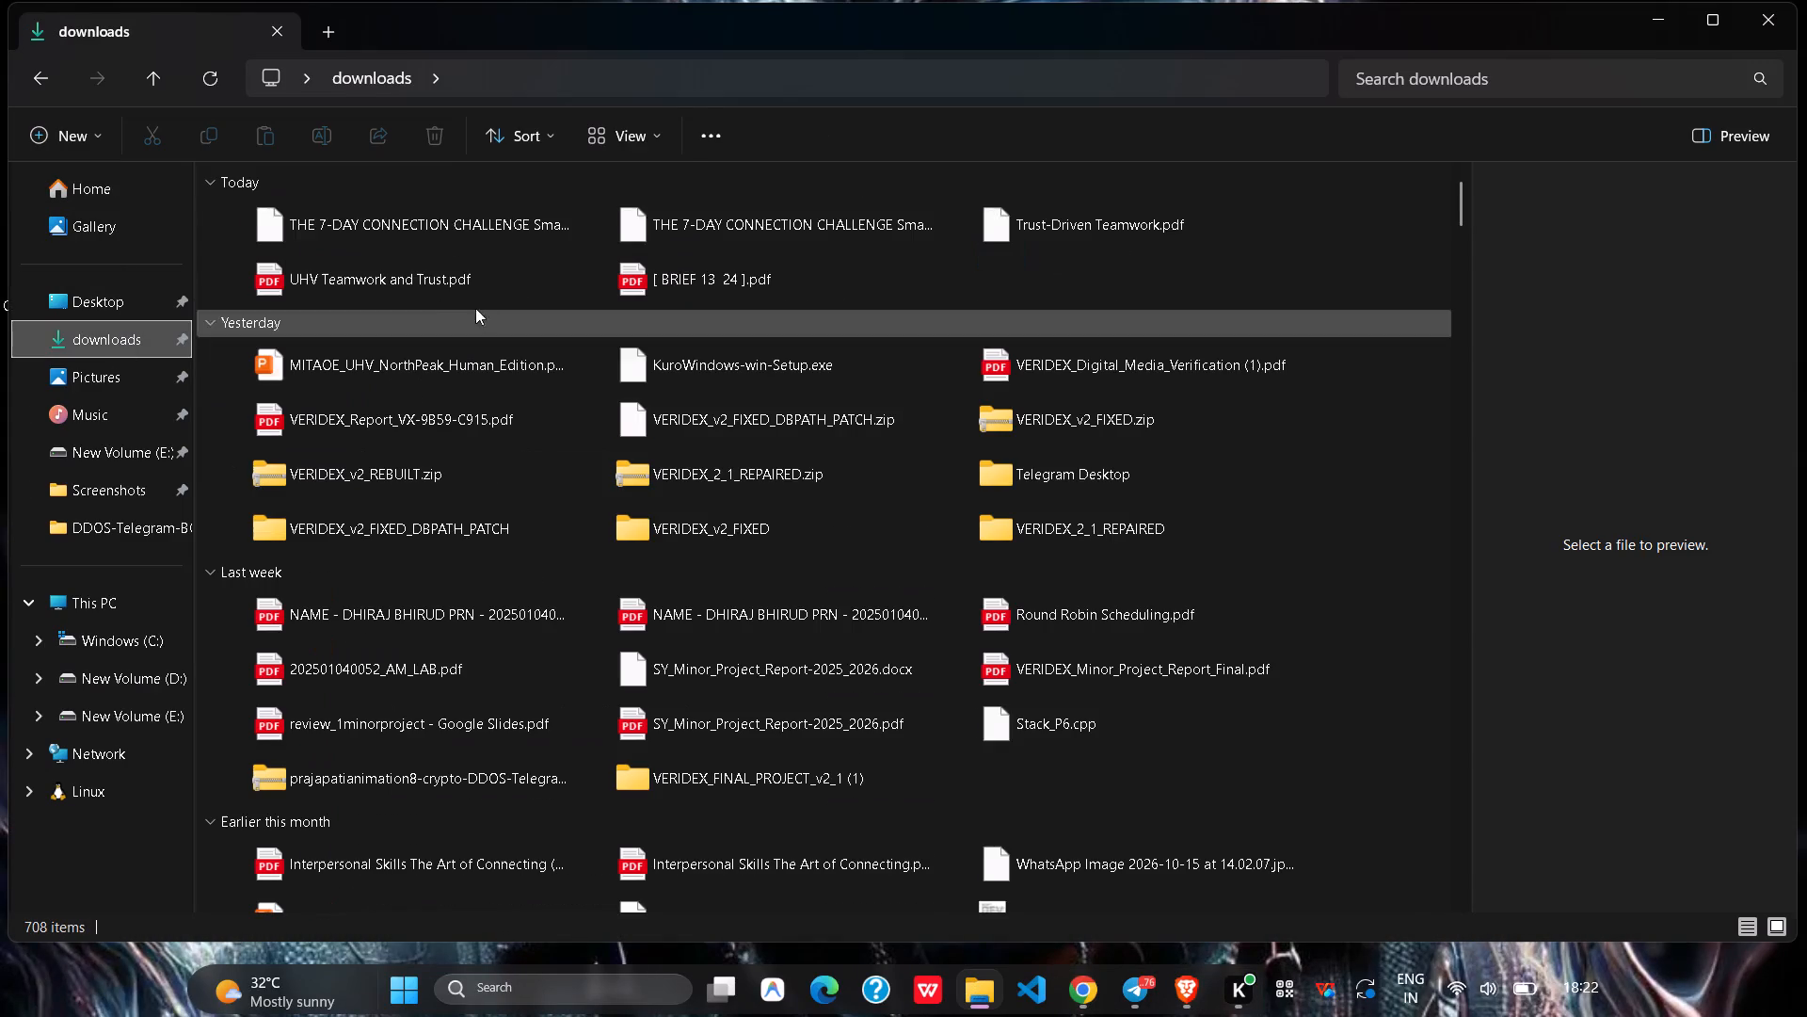
click(444, 231)
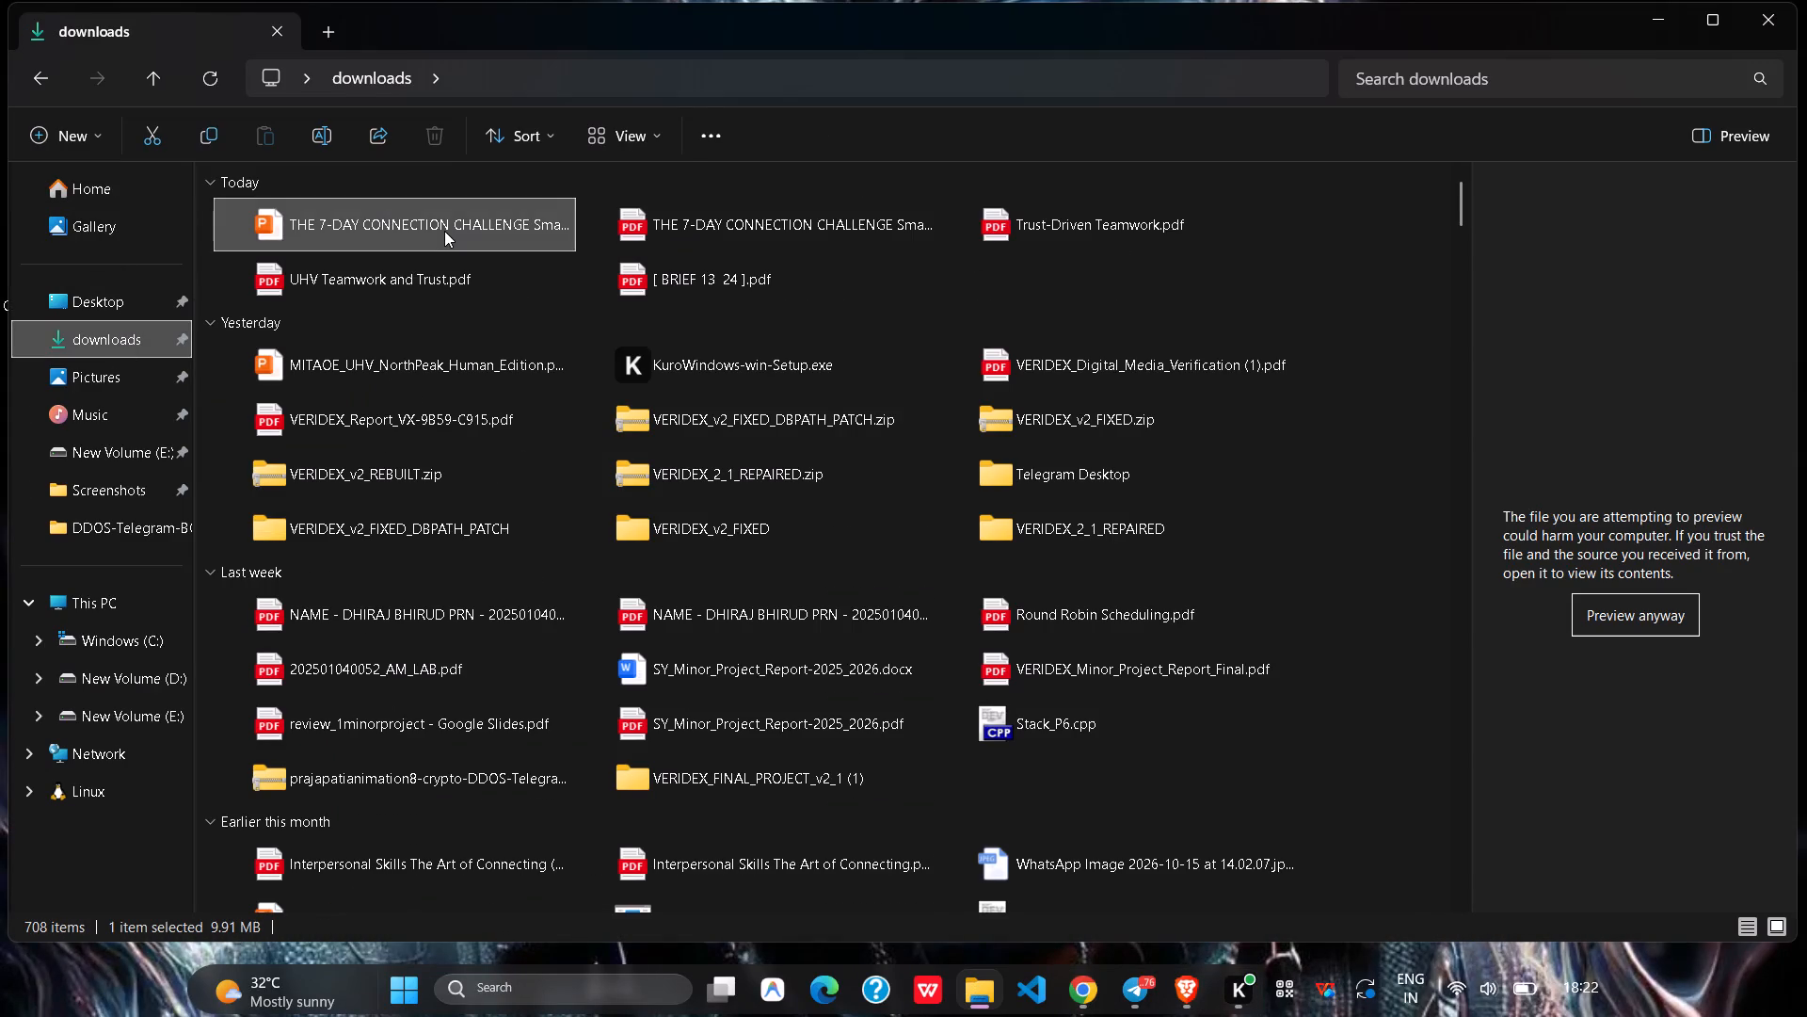
right_click(444, 231)
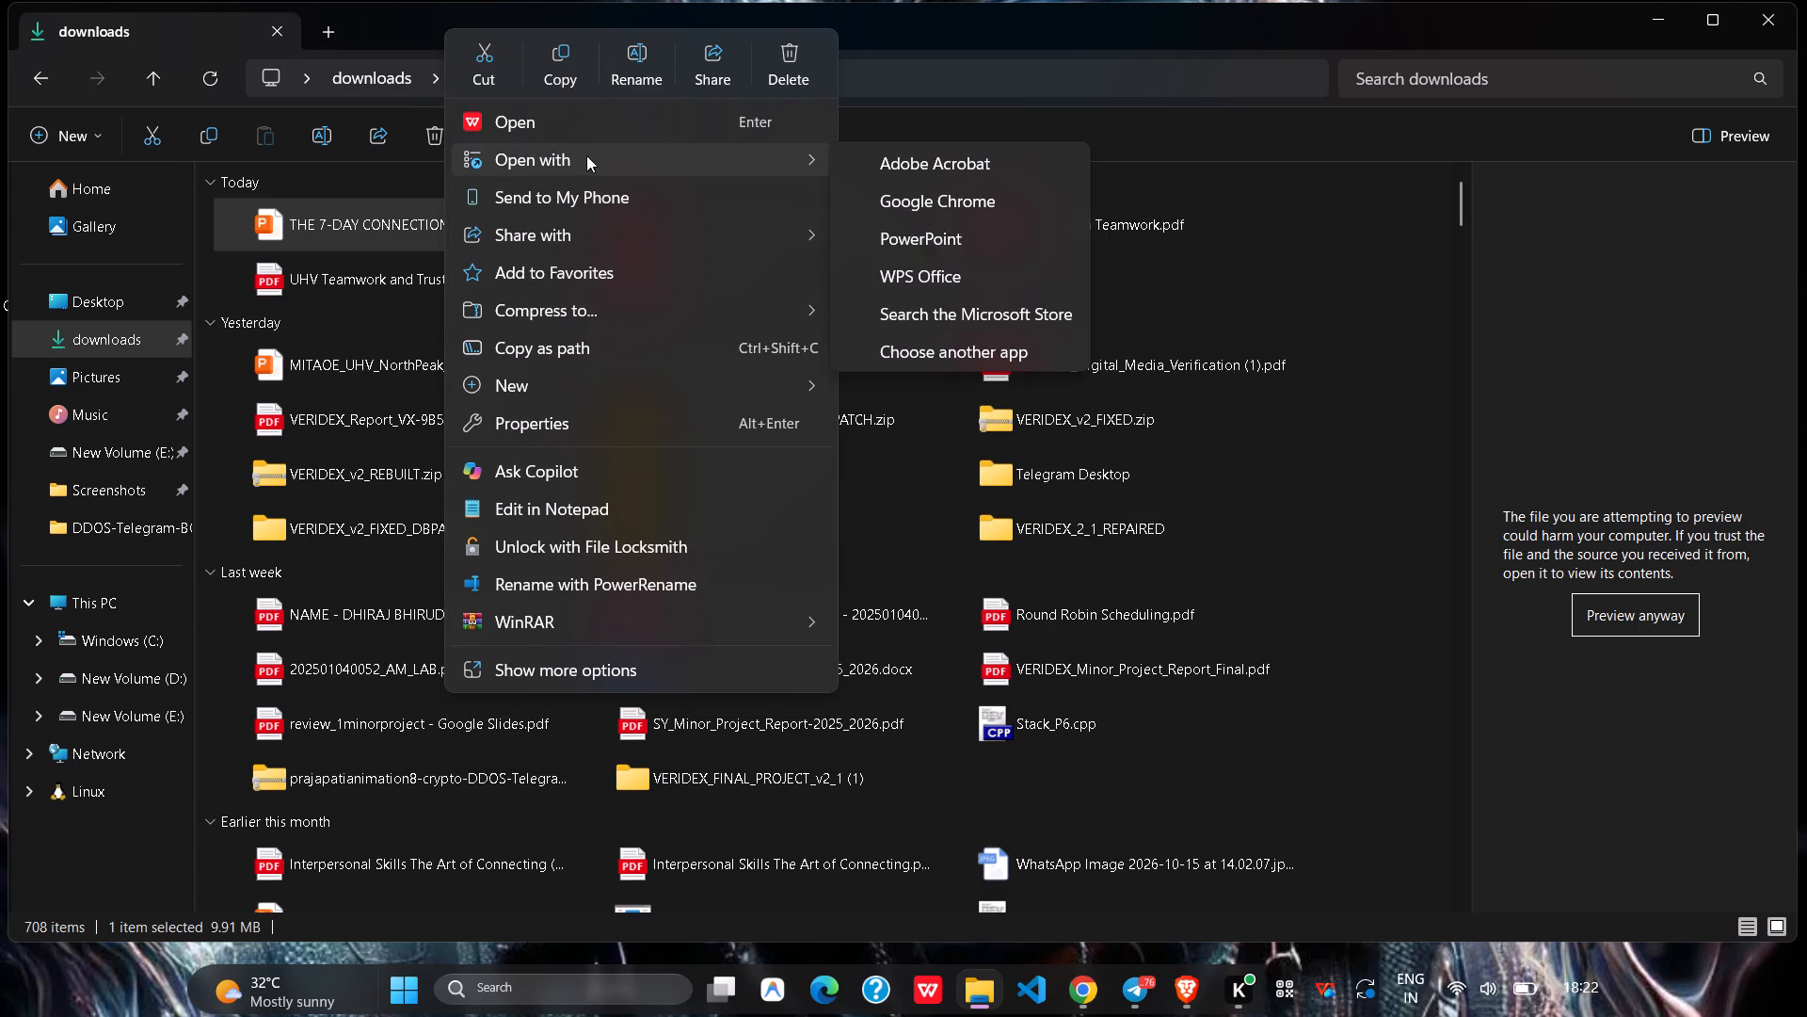
click(651, 78)
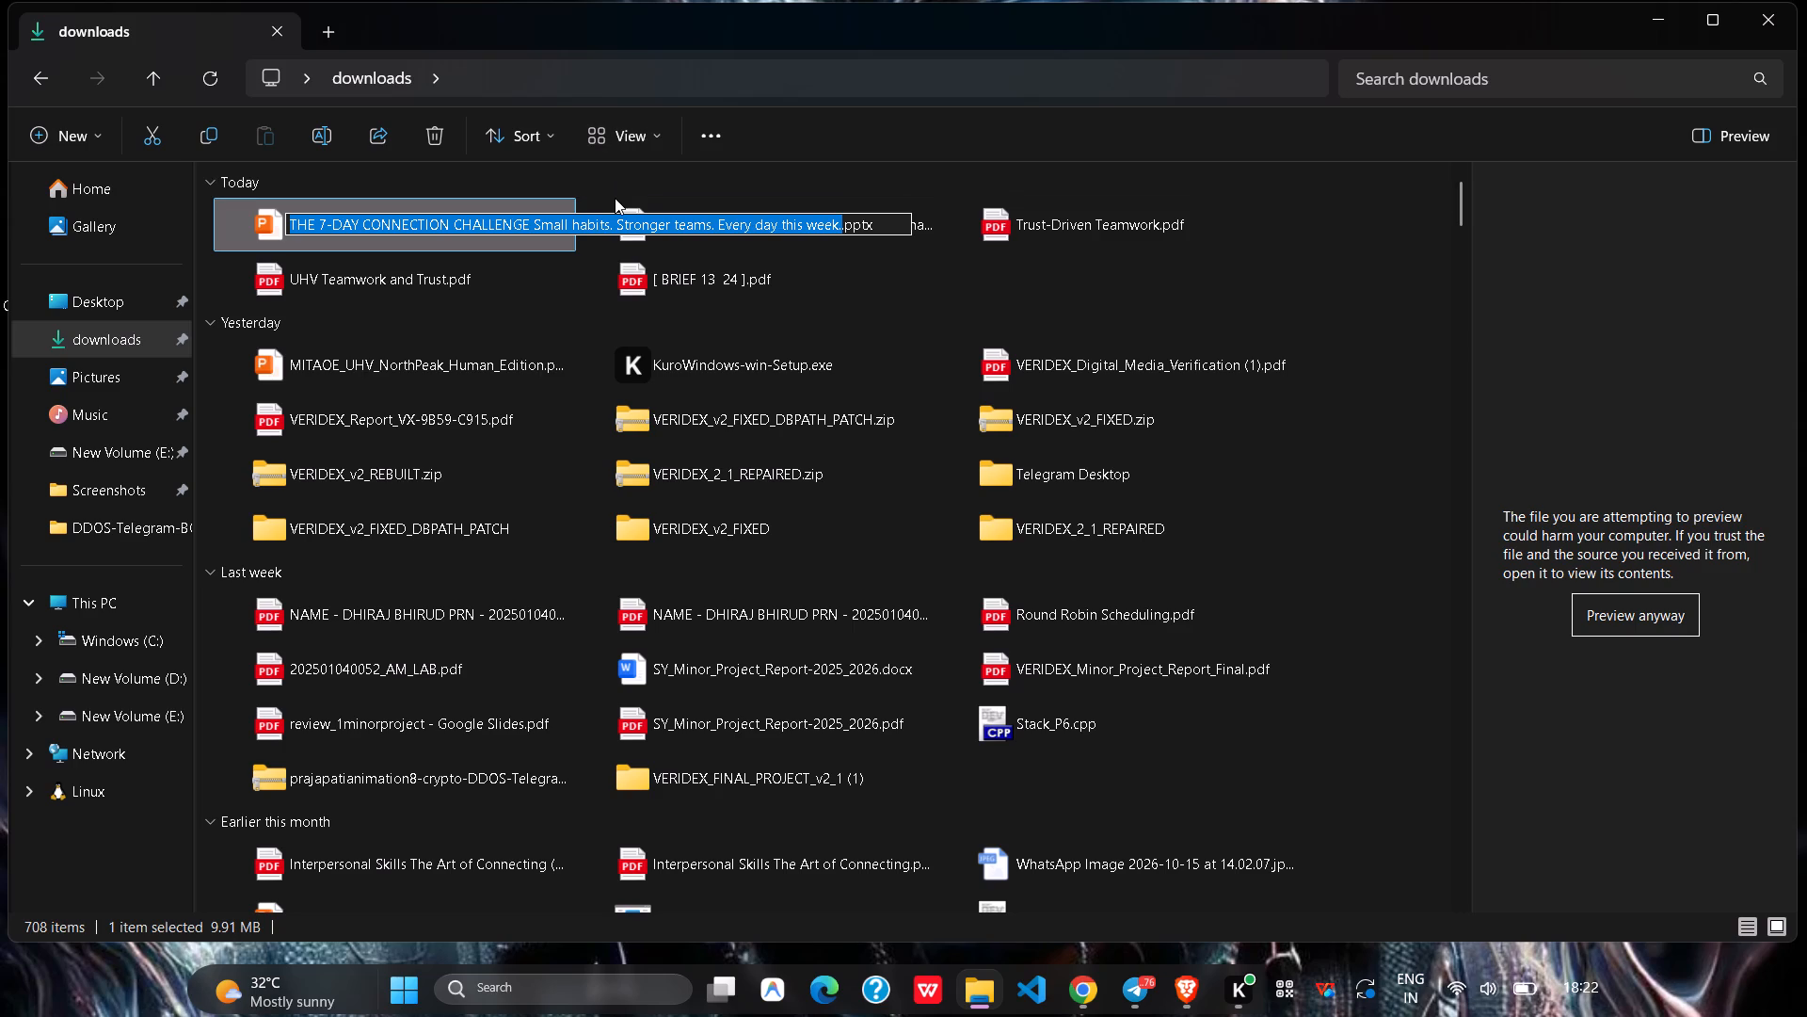
key(BackSpace)
key(0)
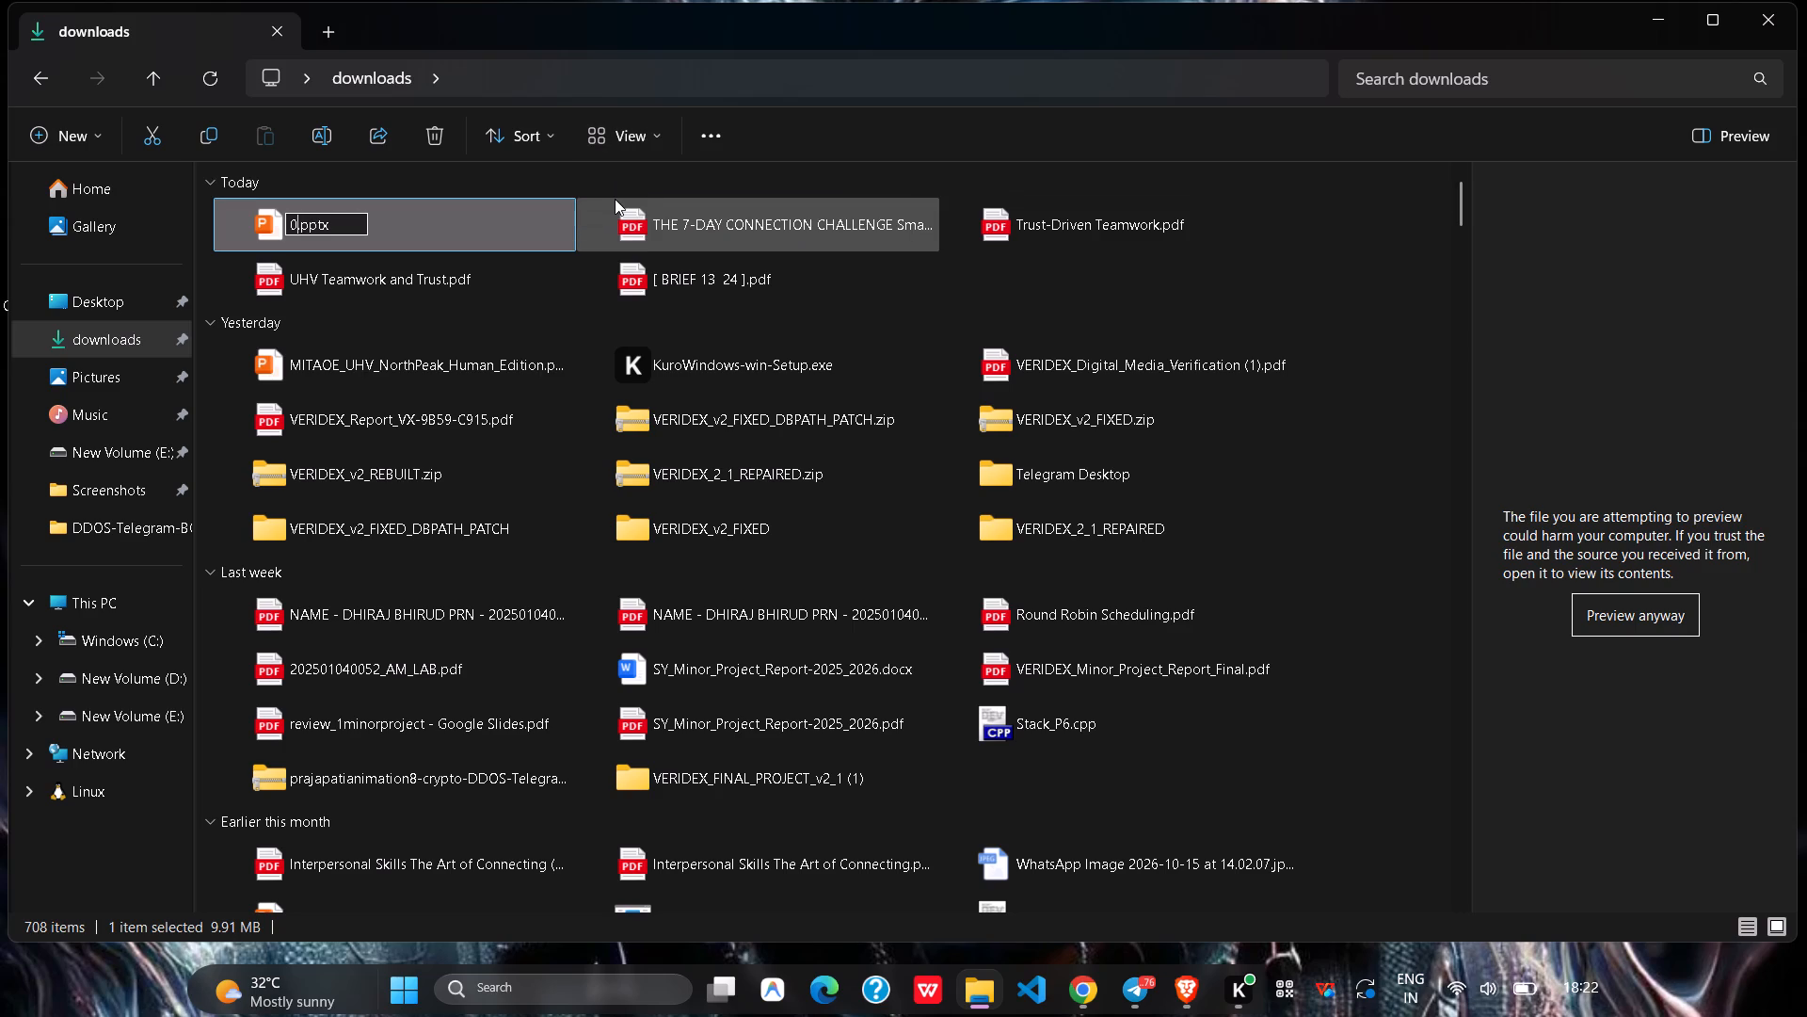
key(4)
key(Return)
Open 04.pptx in WPS Office, examine the layout of its five slides, and close it.
scroll(615, 199, up, 1)
double_click(506, 229)
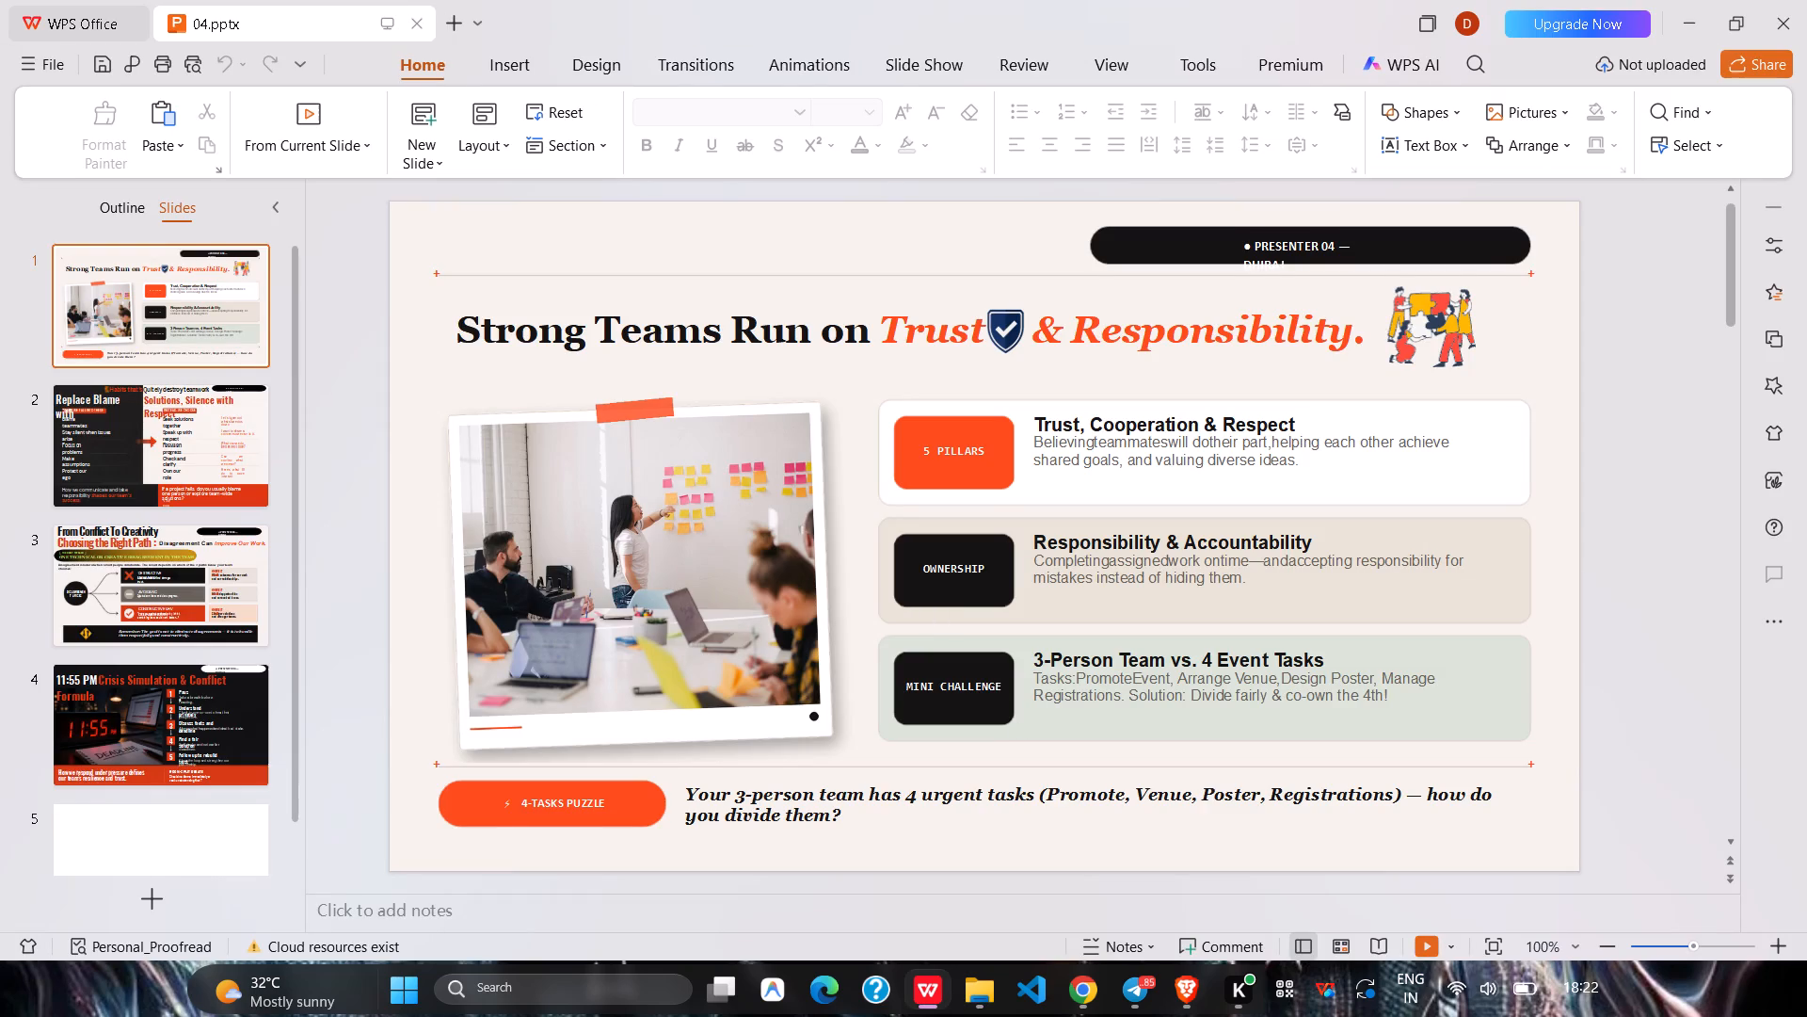
scroll(781, 660, down, 5)
scroll(781, 660, up, 1)
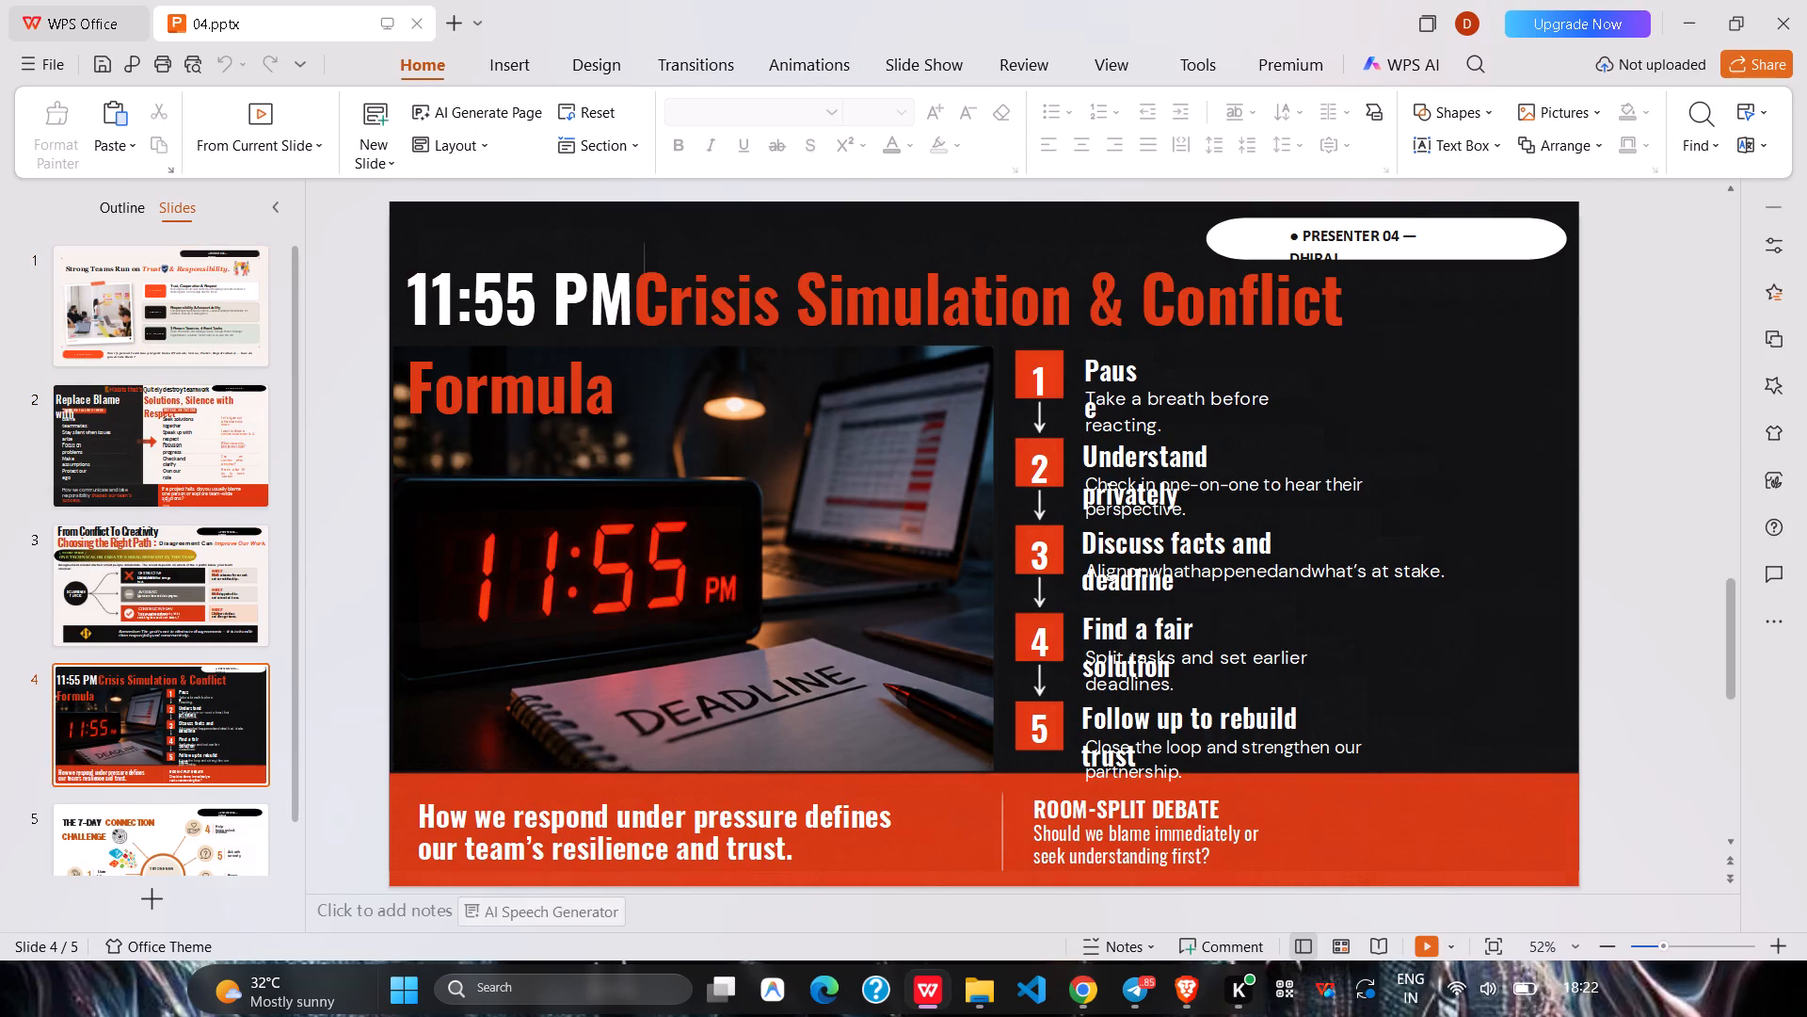
scroll(781, 660, up, 2)
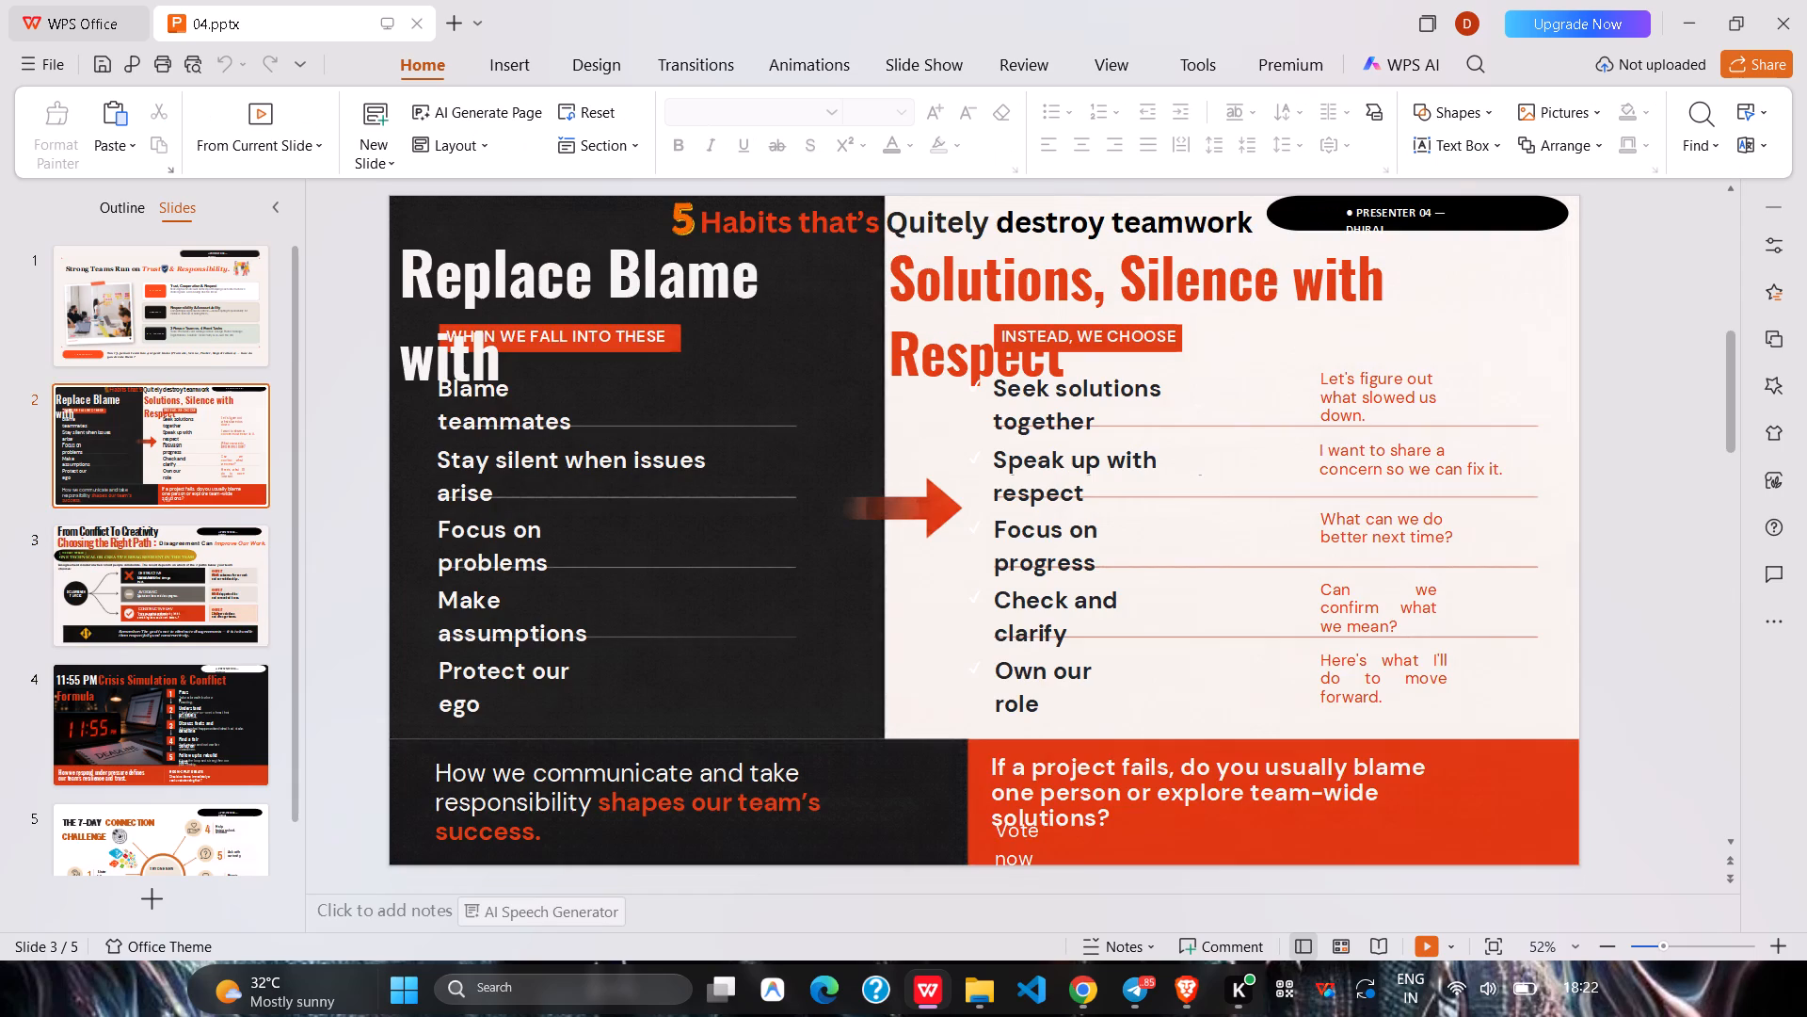
scroll(781, 660, up, 2)
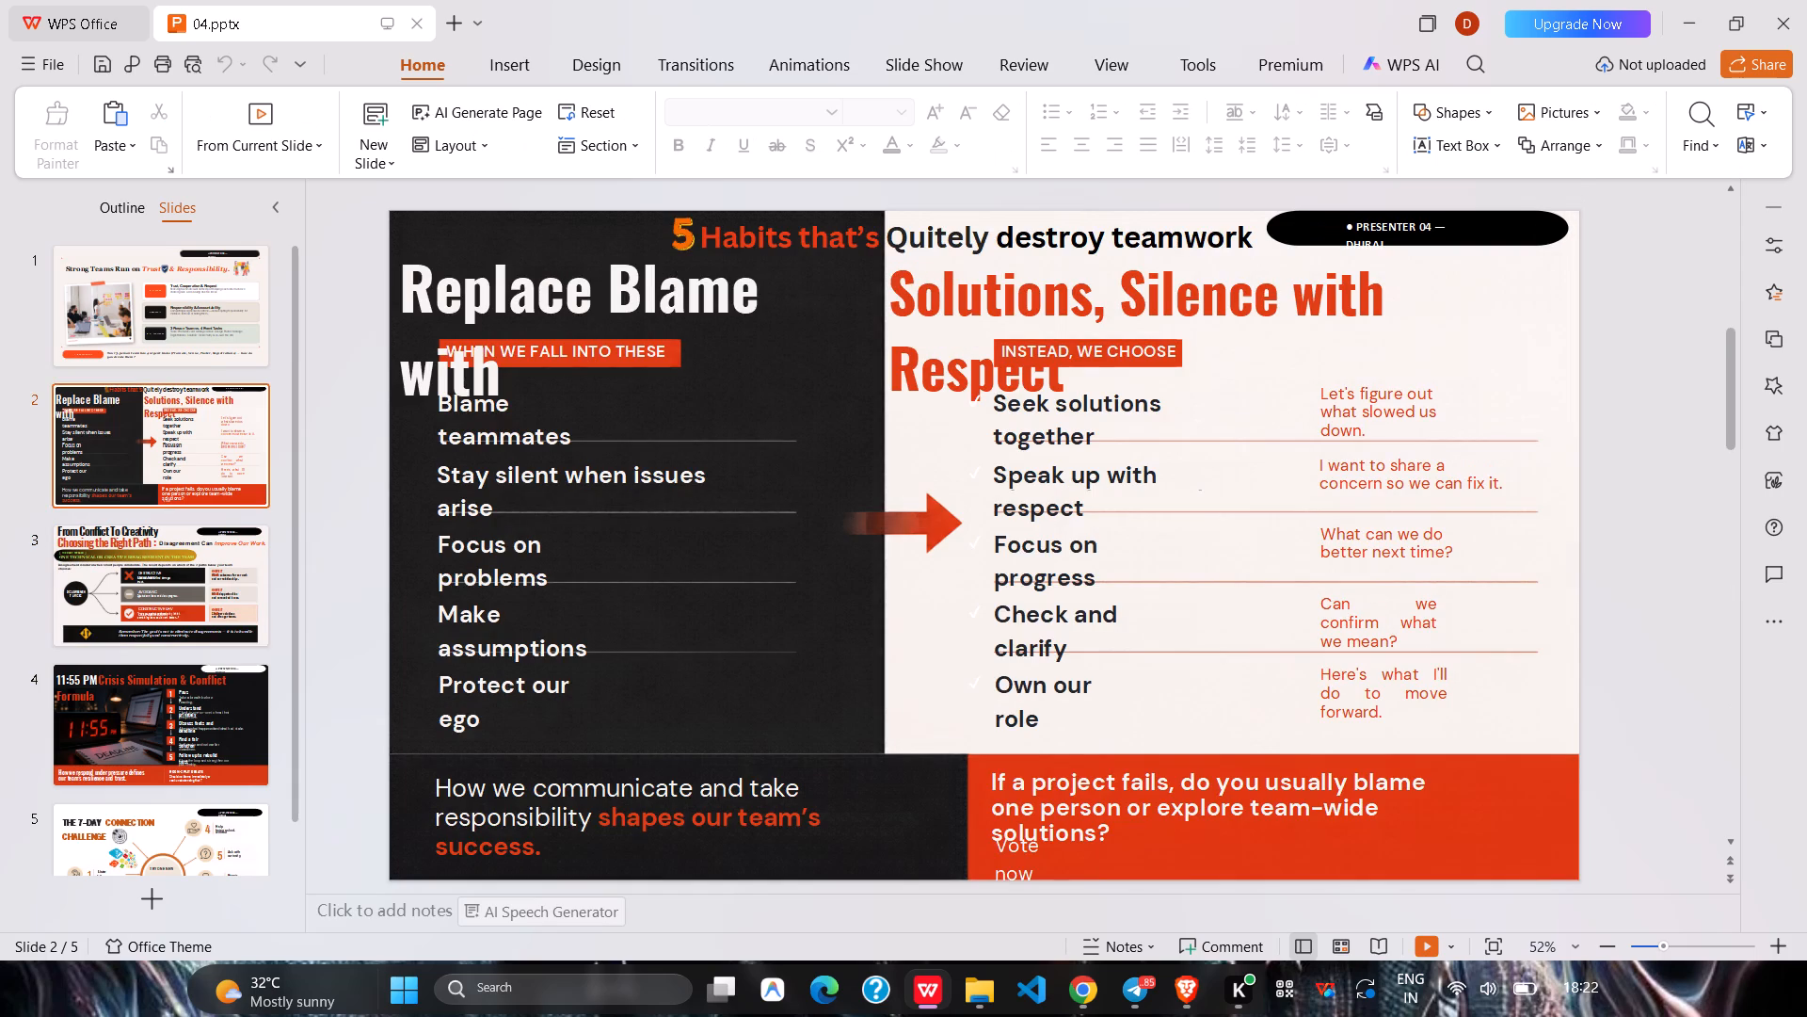
scroll(781, 660, down, 3)
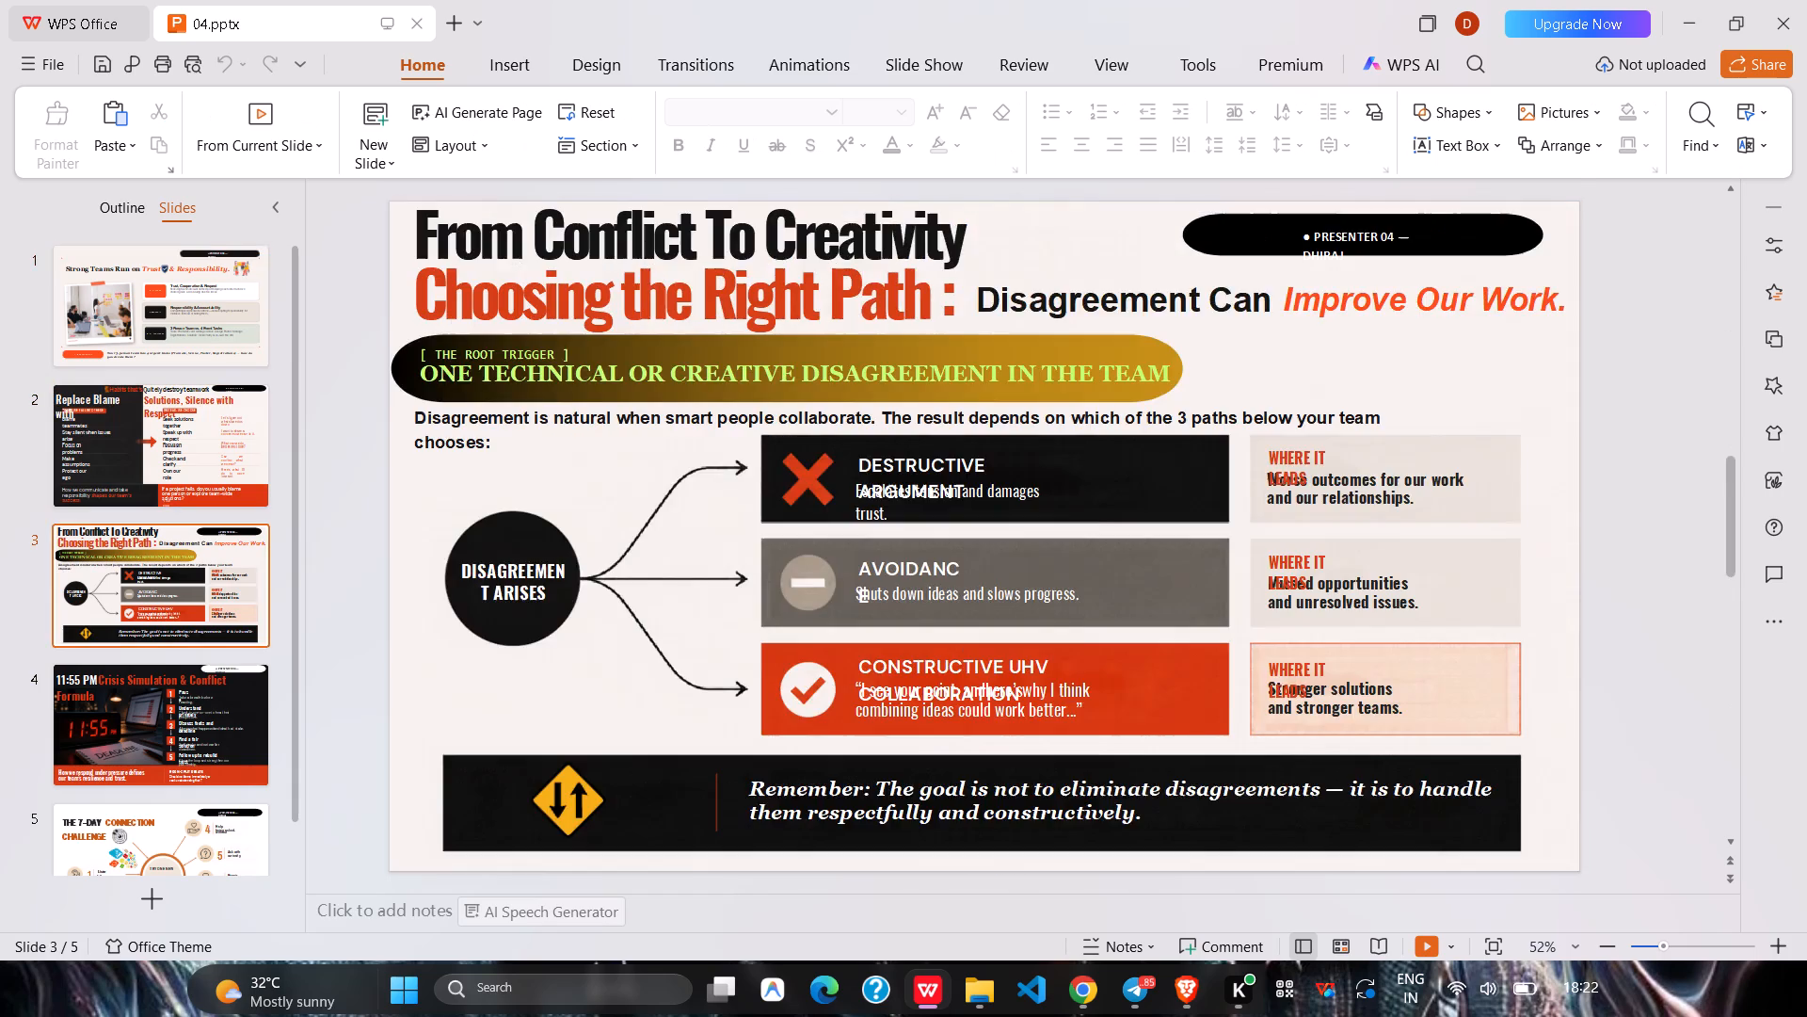
scroll(781, 660, down, 5)
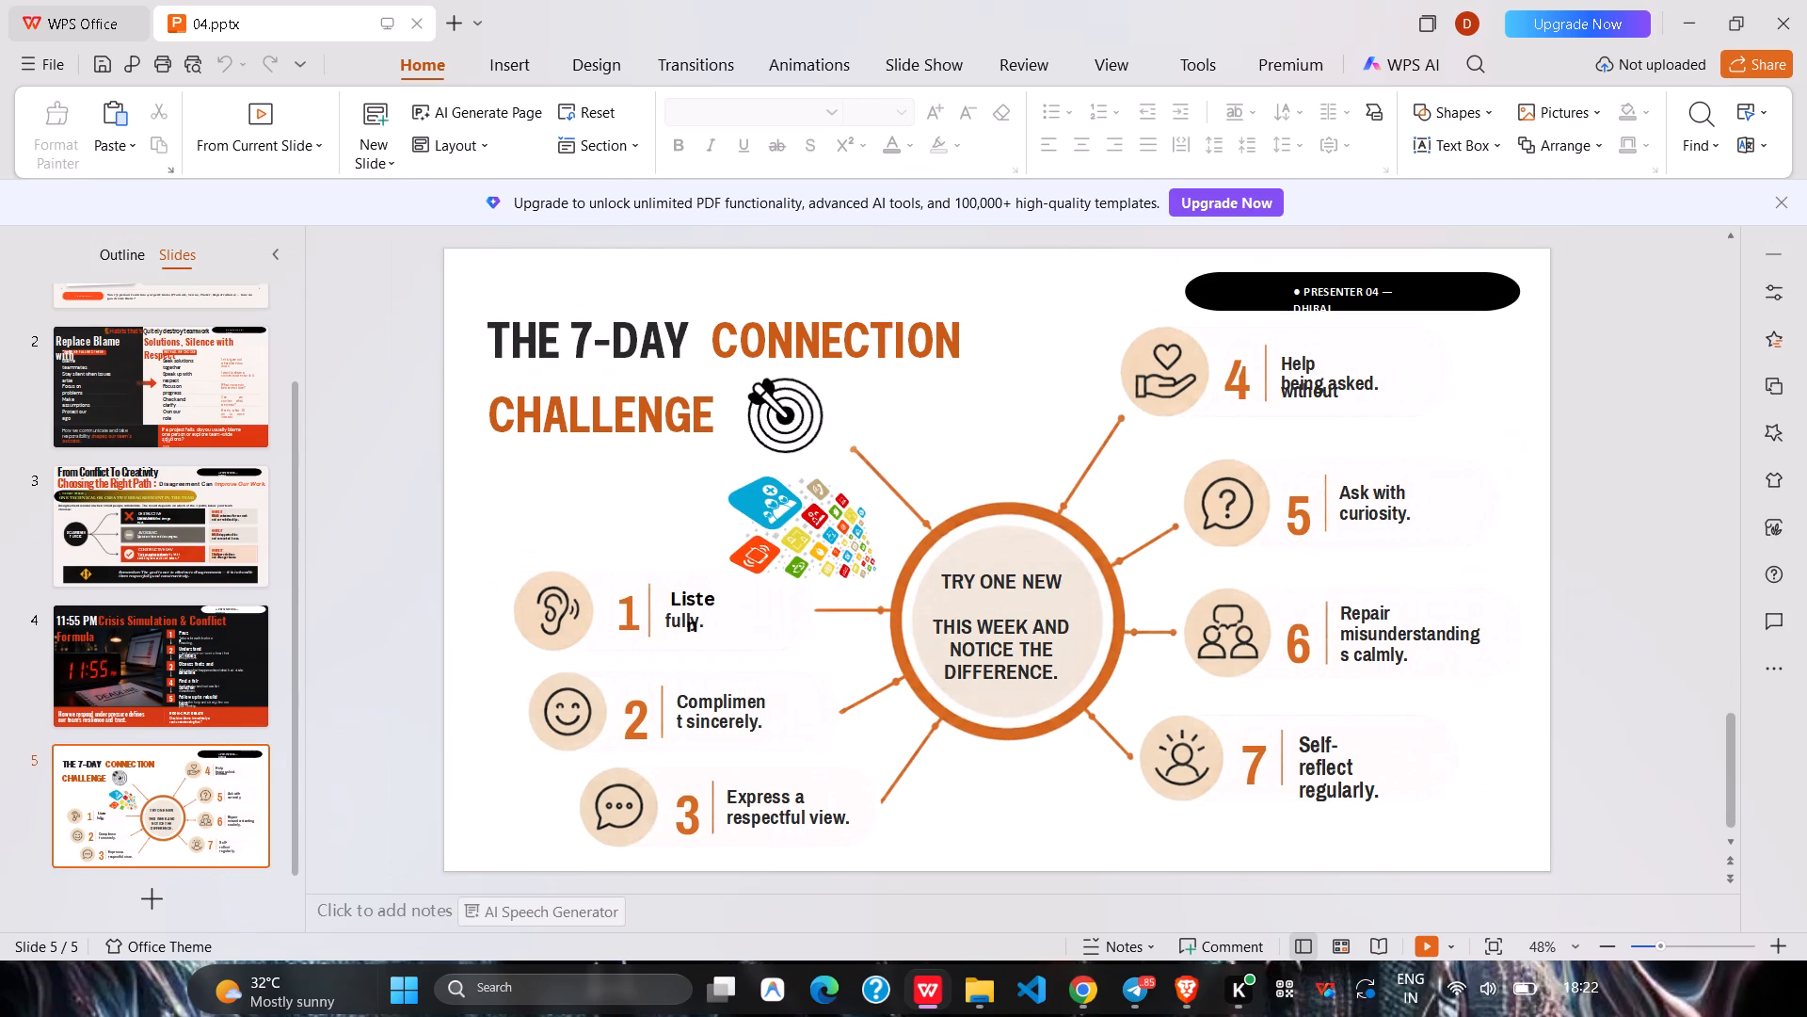
click(1801, 16)
Open the "THE 7-DAY CONNECTION CHALLENGE" PDF in Microsoft Edge and examine the text and layout of its pages.
double_click(787, 215)
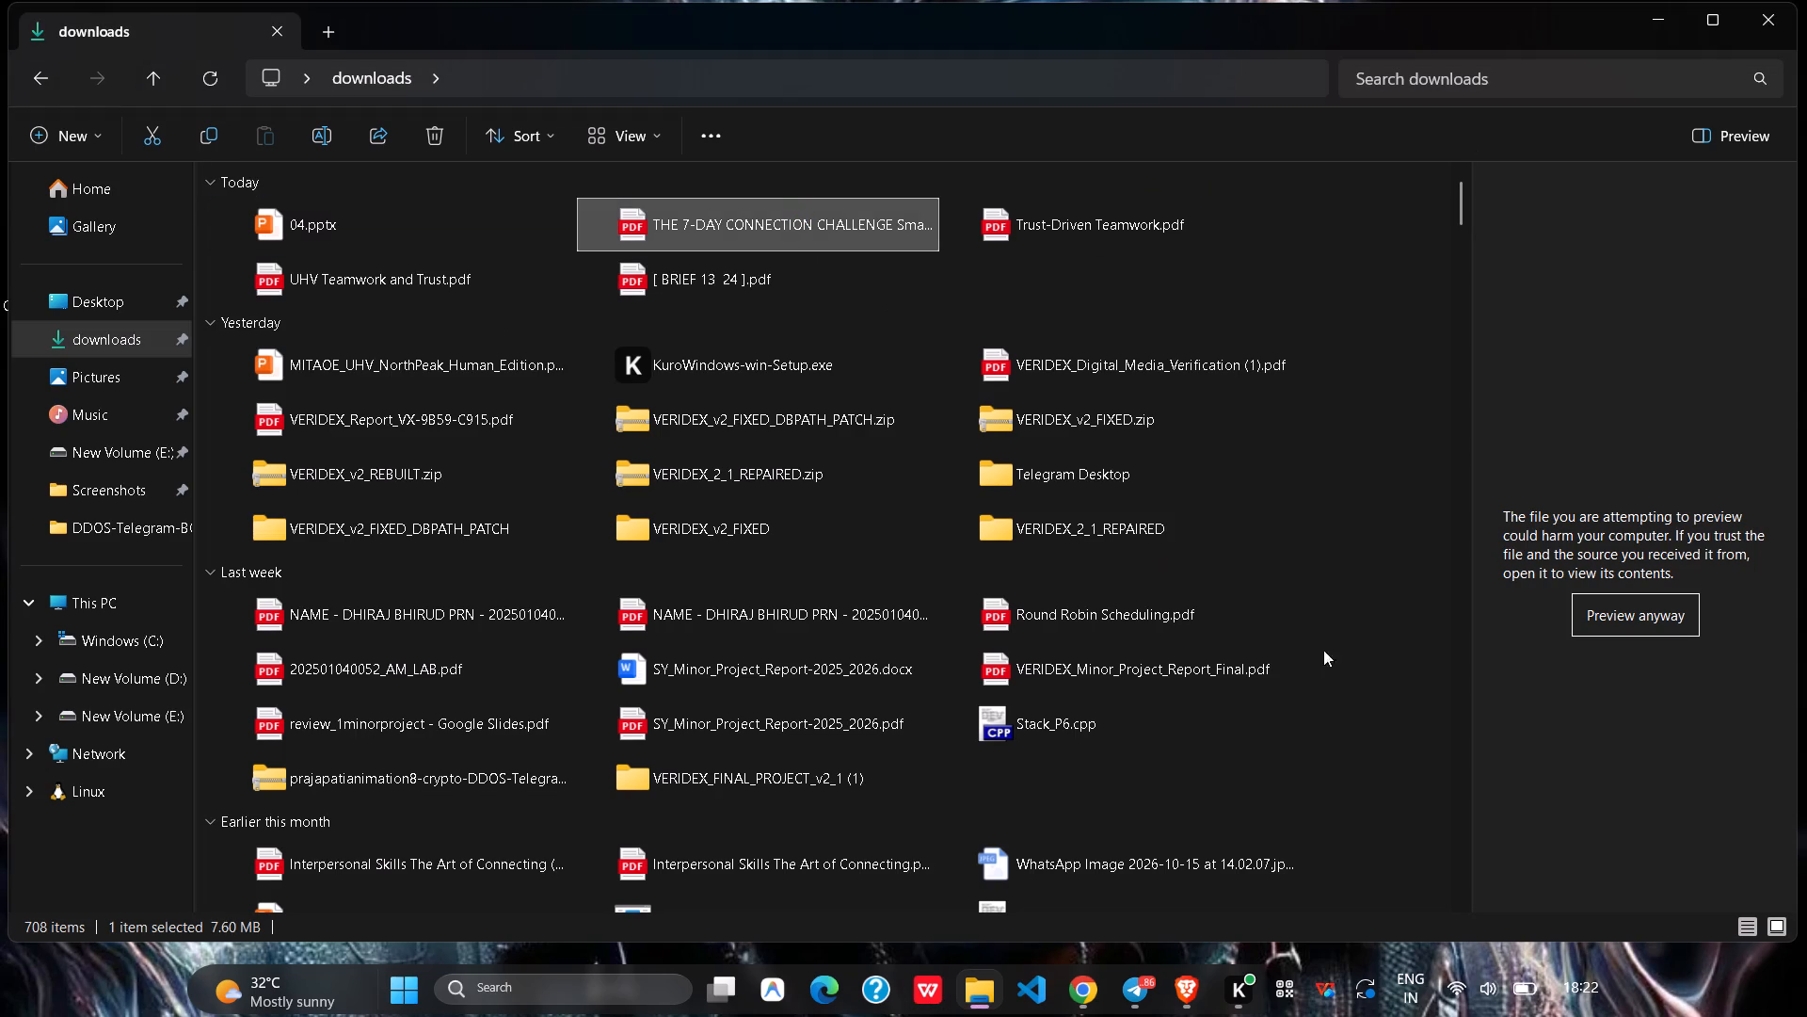
click(1016, 828)
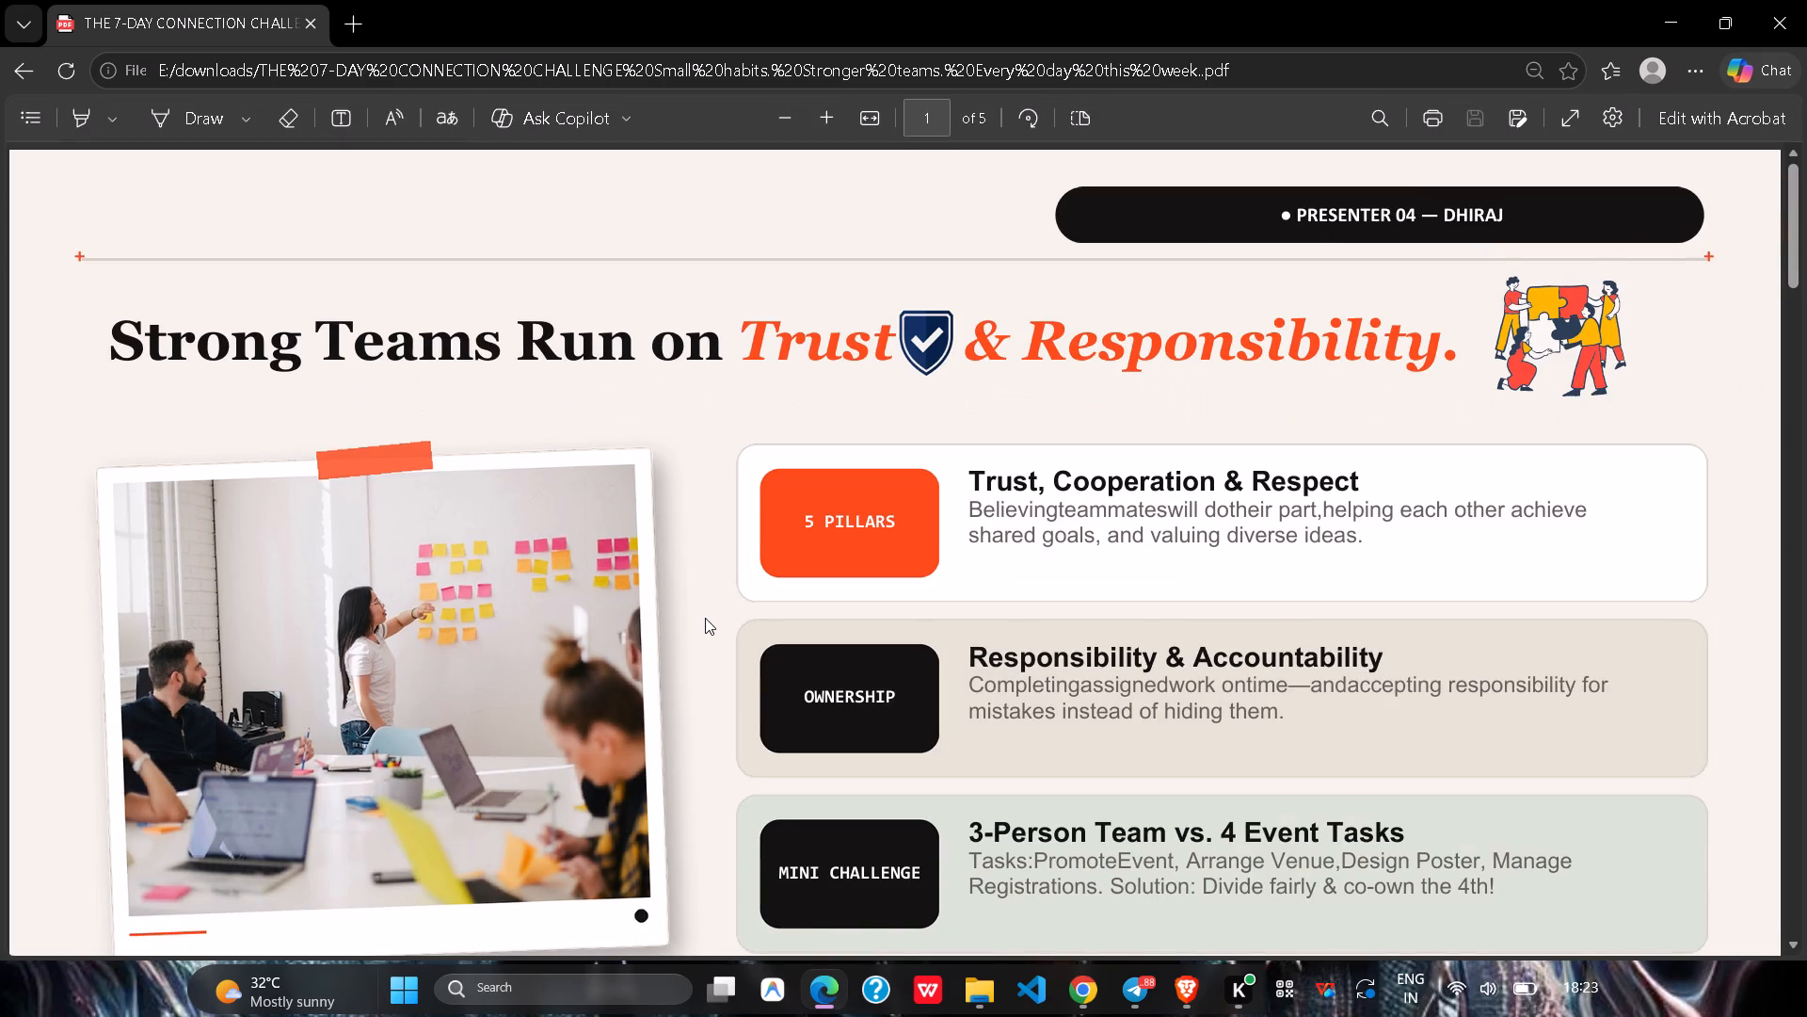
scroll(705, 618, down, 8)
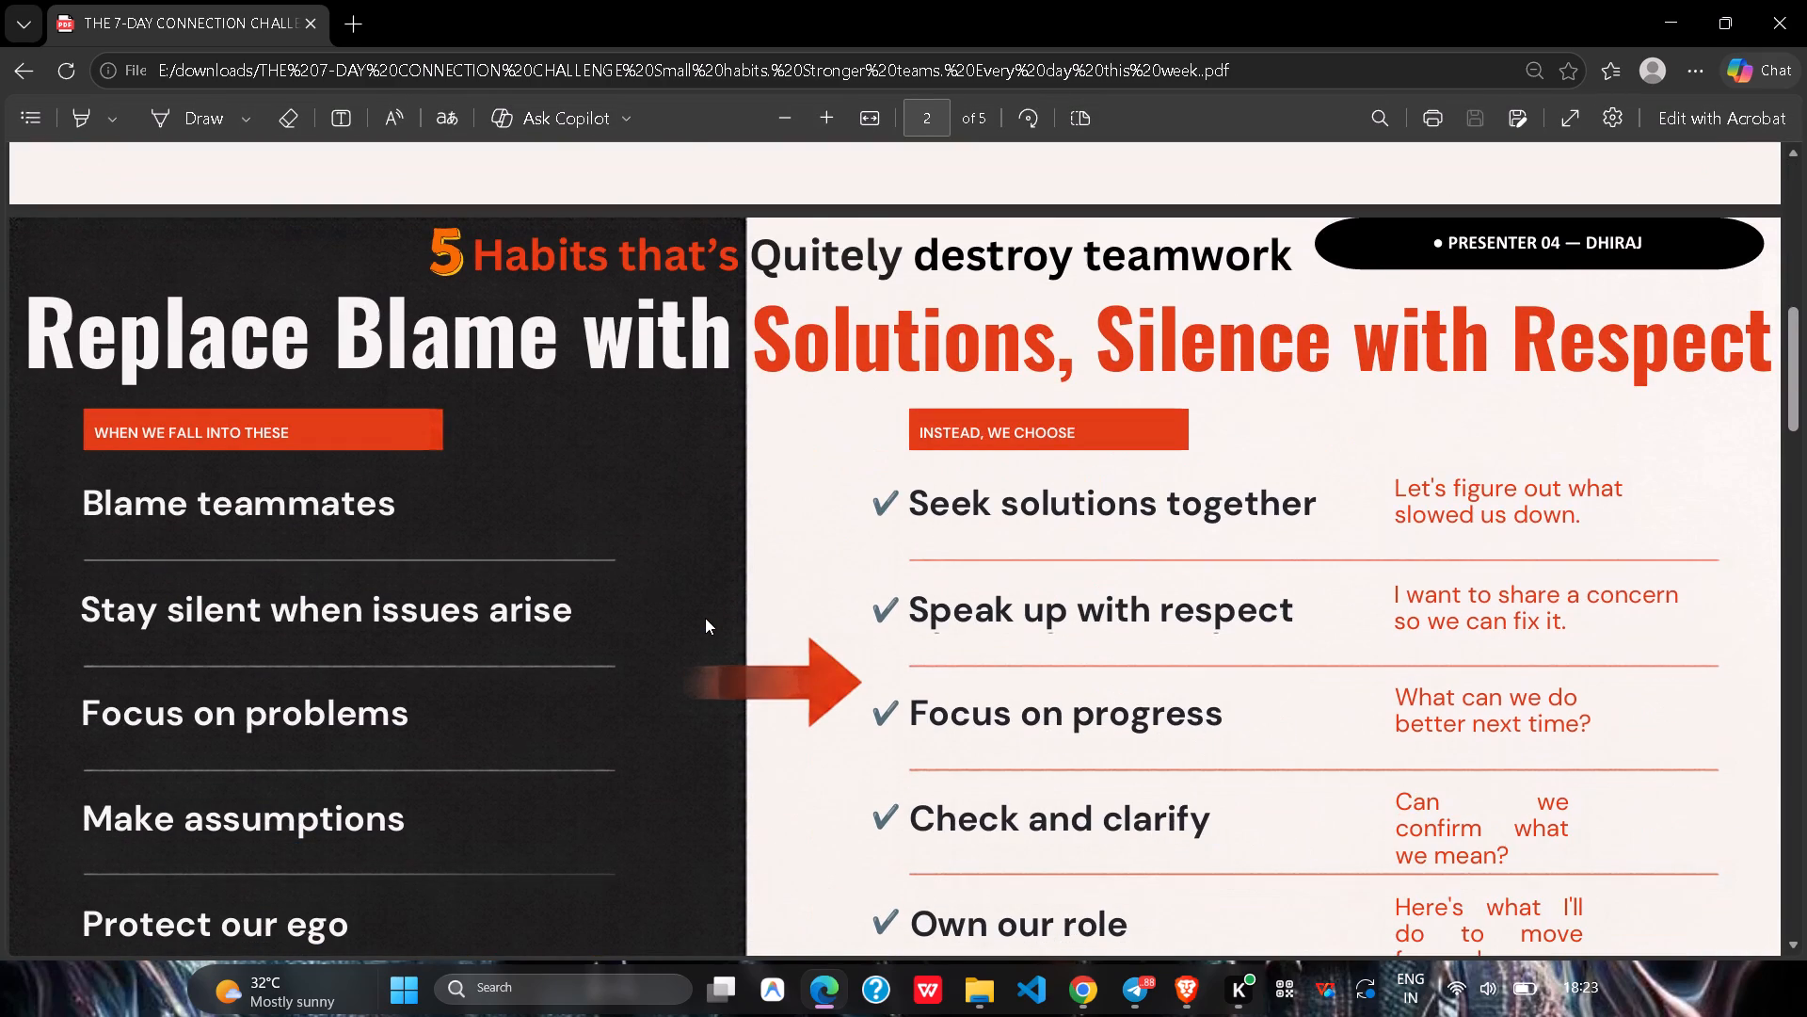
scroll(705, 618, up, 1)
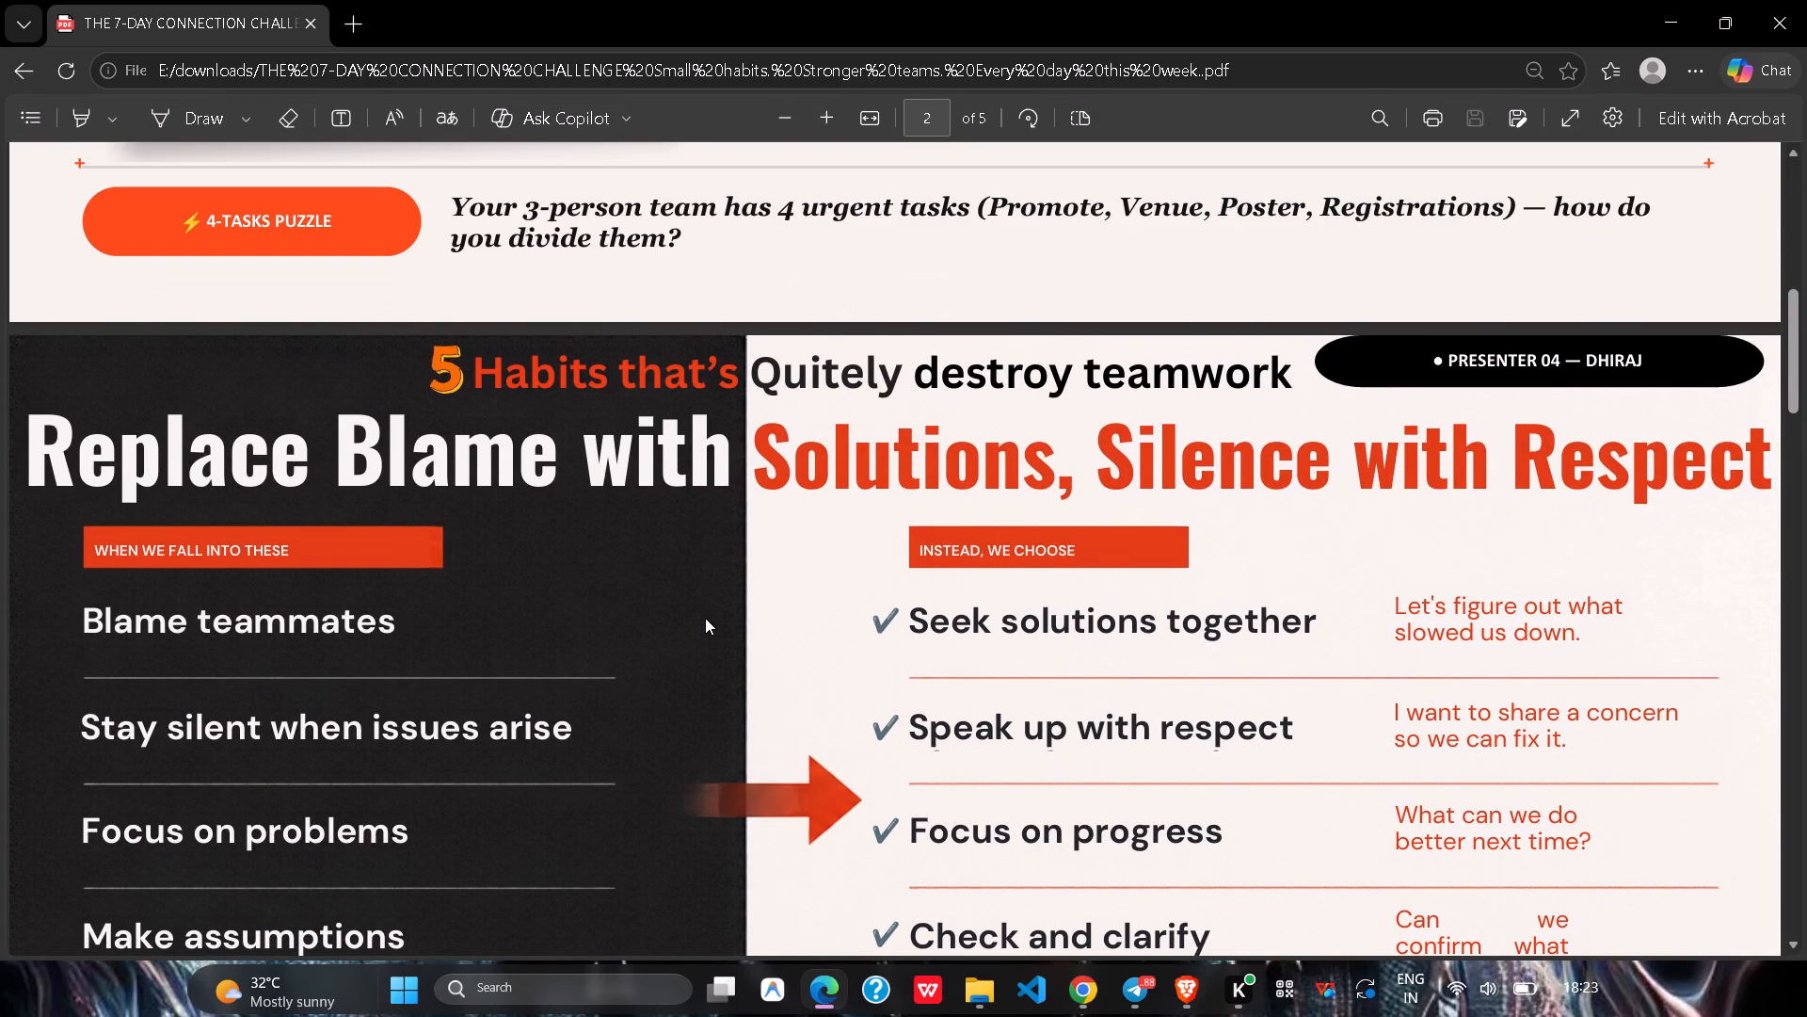
scroll(705, 618, up, 5)
scroll(705, 618, down, 7)
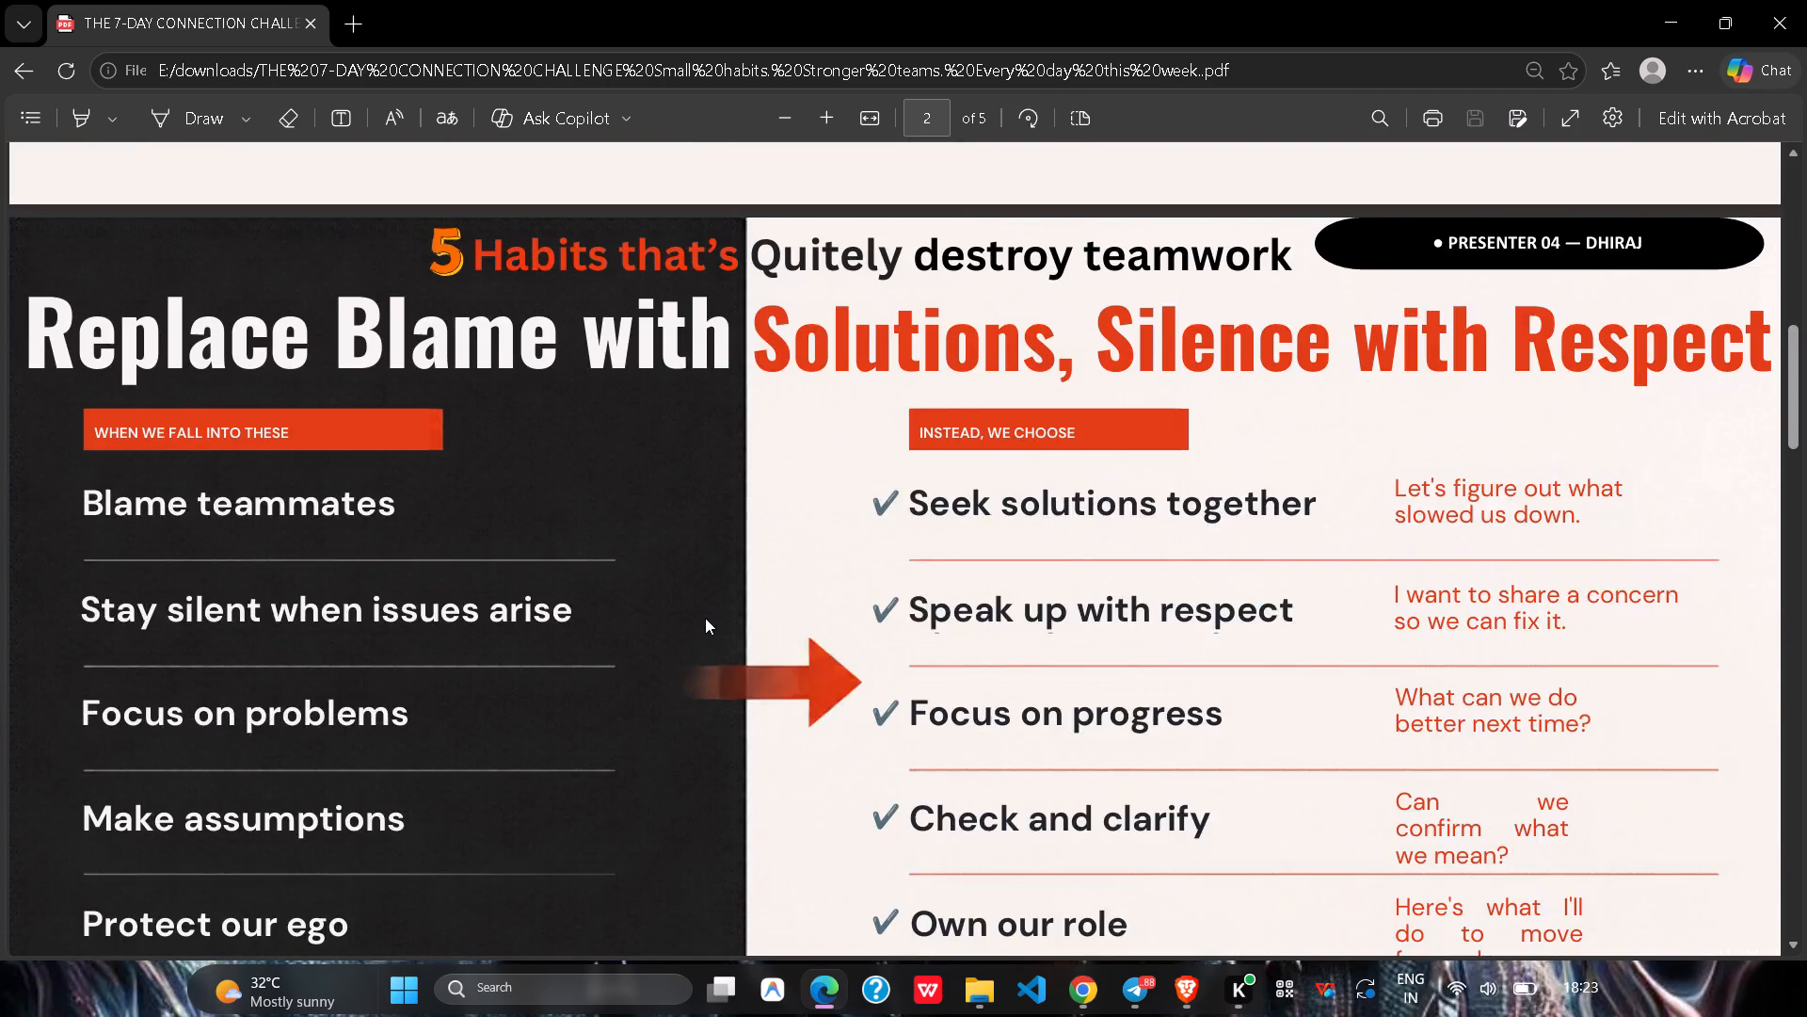
scroll(705, 618, down, 11)
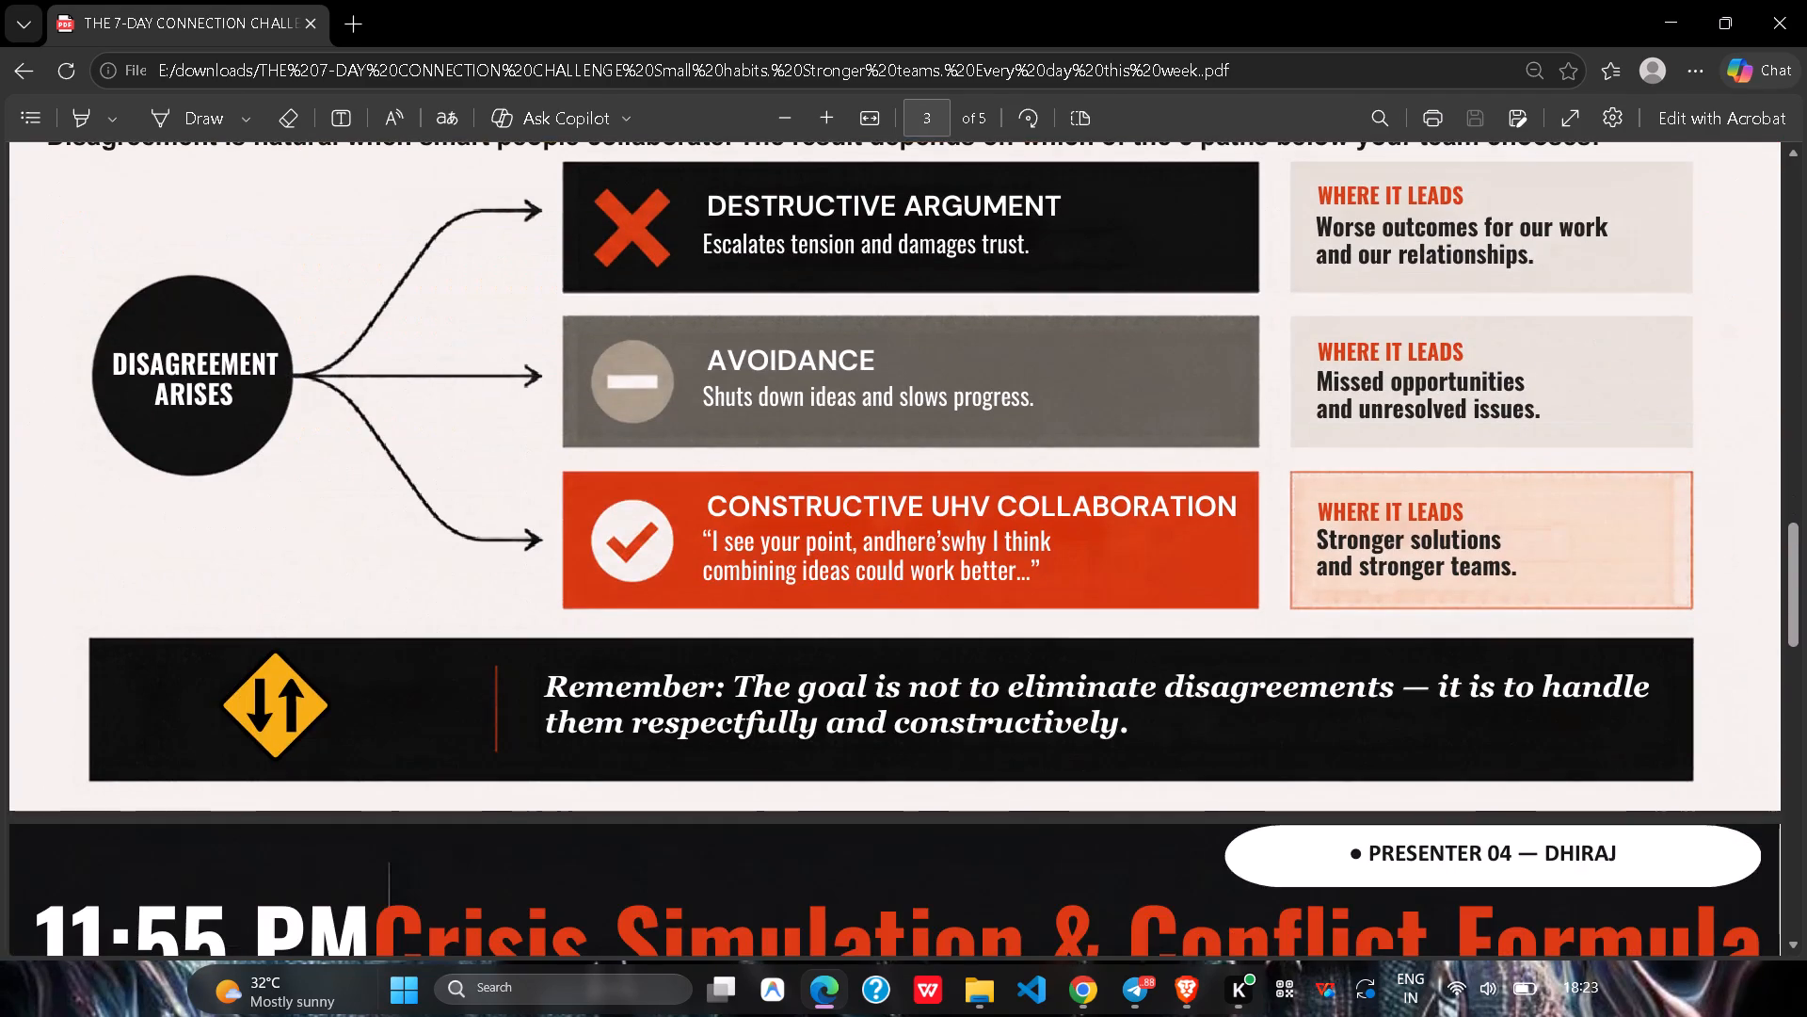
scroll(703, 618, up, 1)
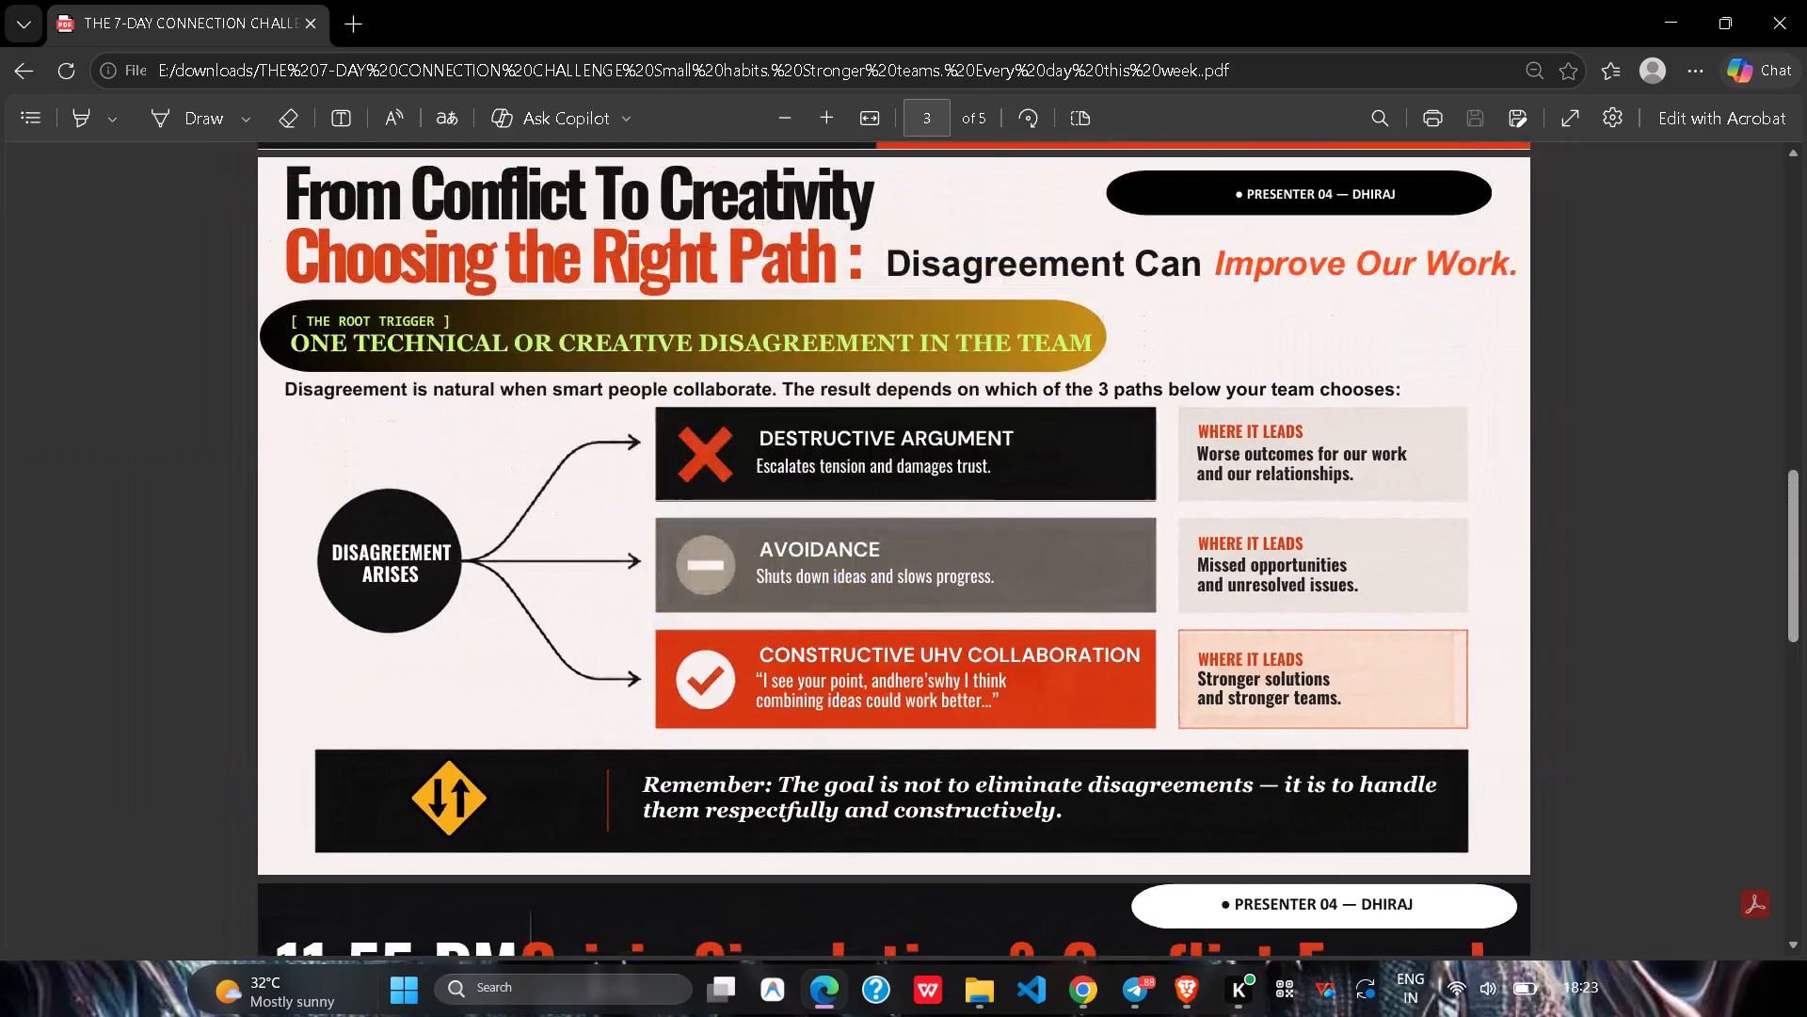
scroll(703, 618, up, 1)
scroll(703, 618, down, 3)
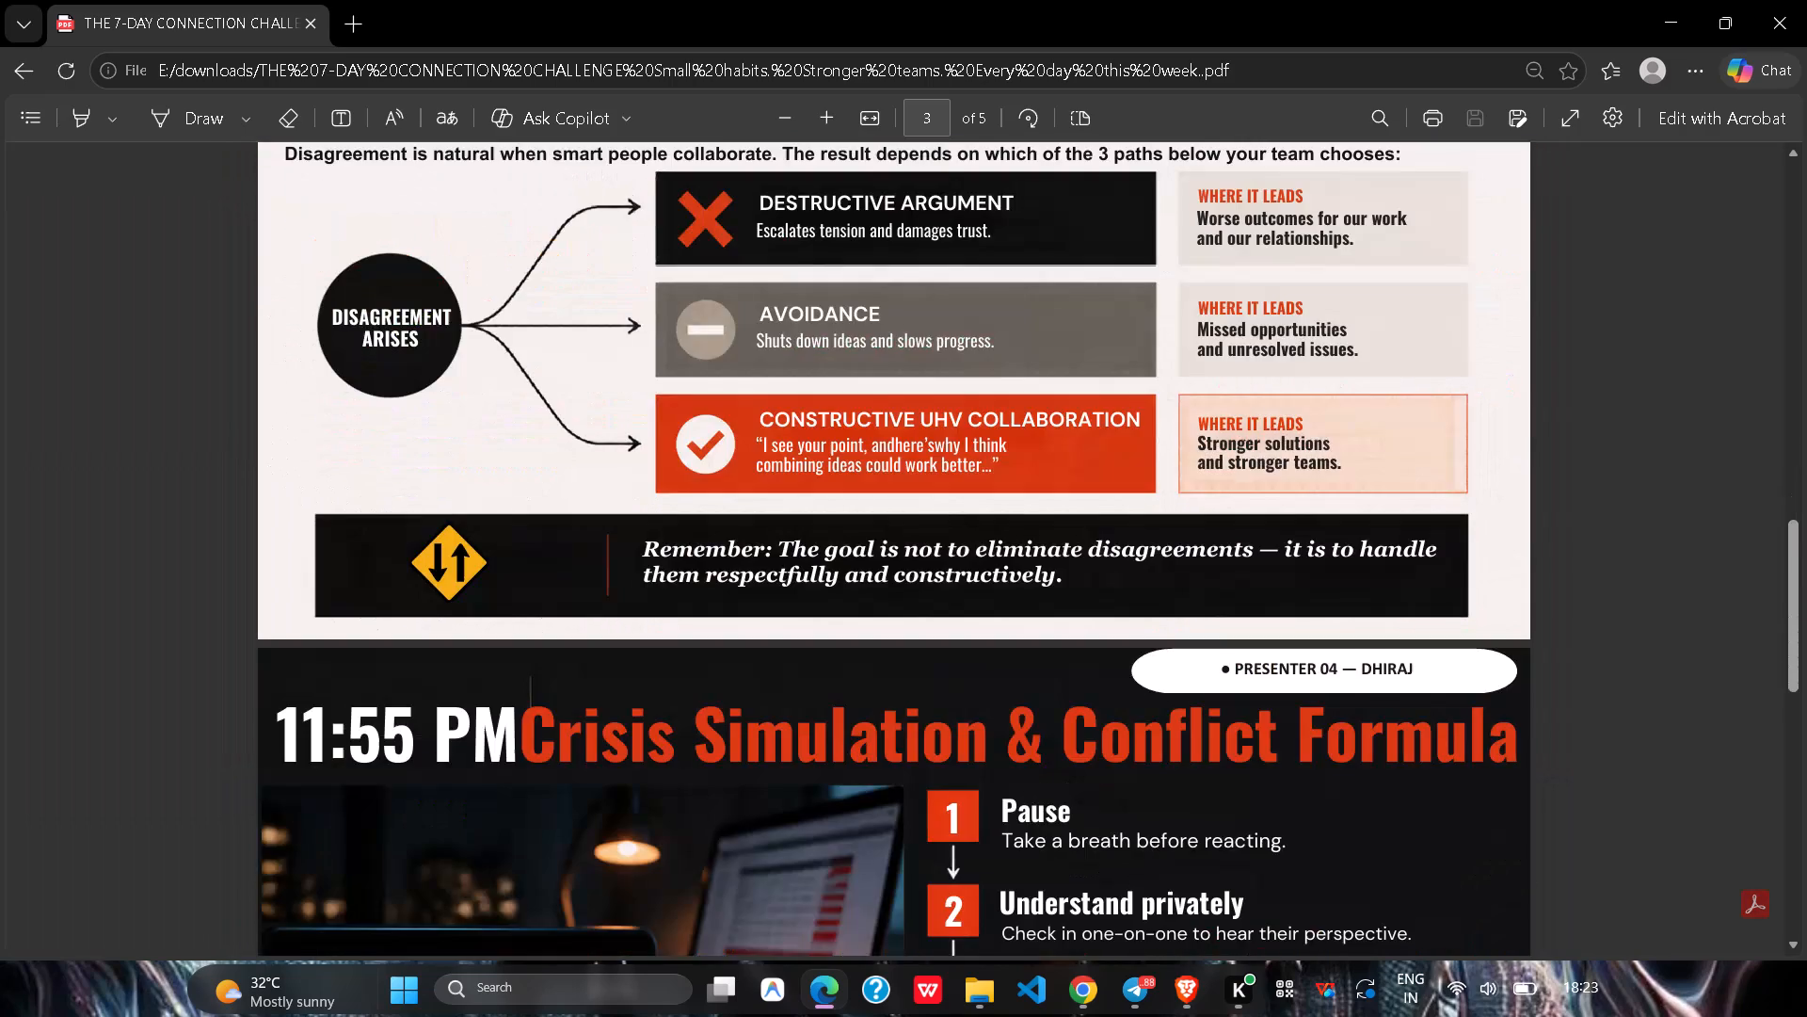
scroll(703, 618, down, 4)
scroll(703, 618, up, 7)
scroll(703, 618, down, 4)
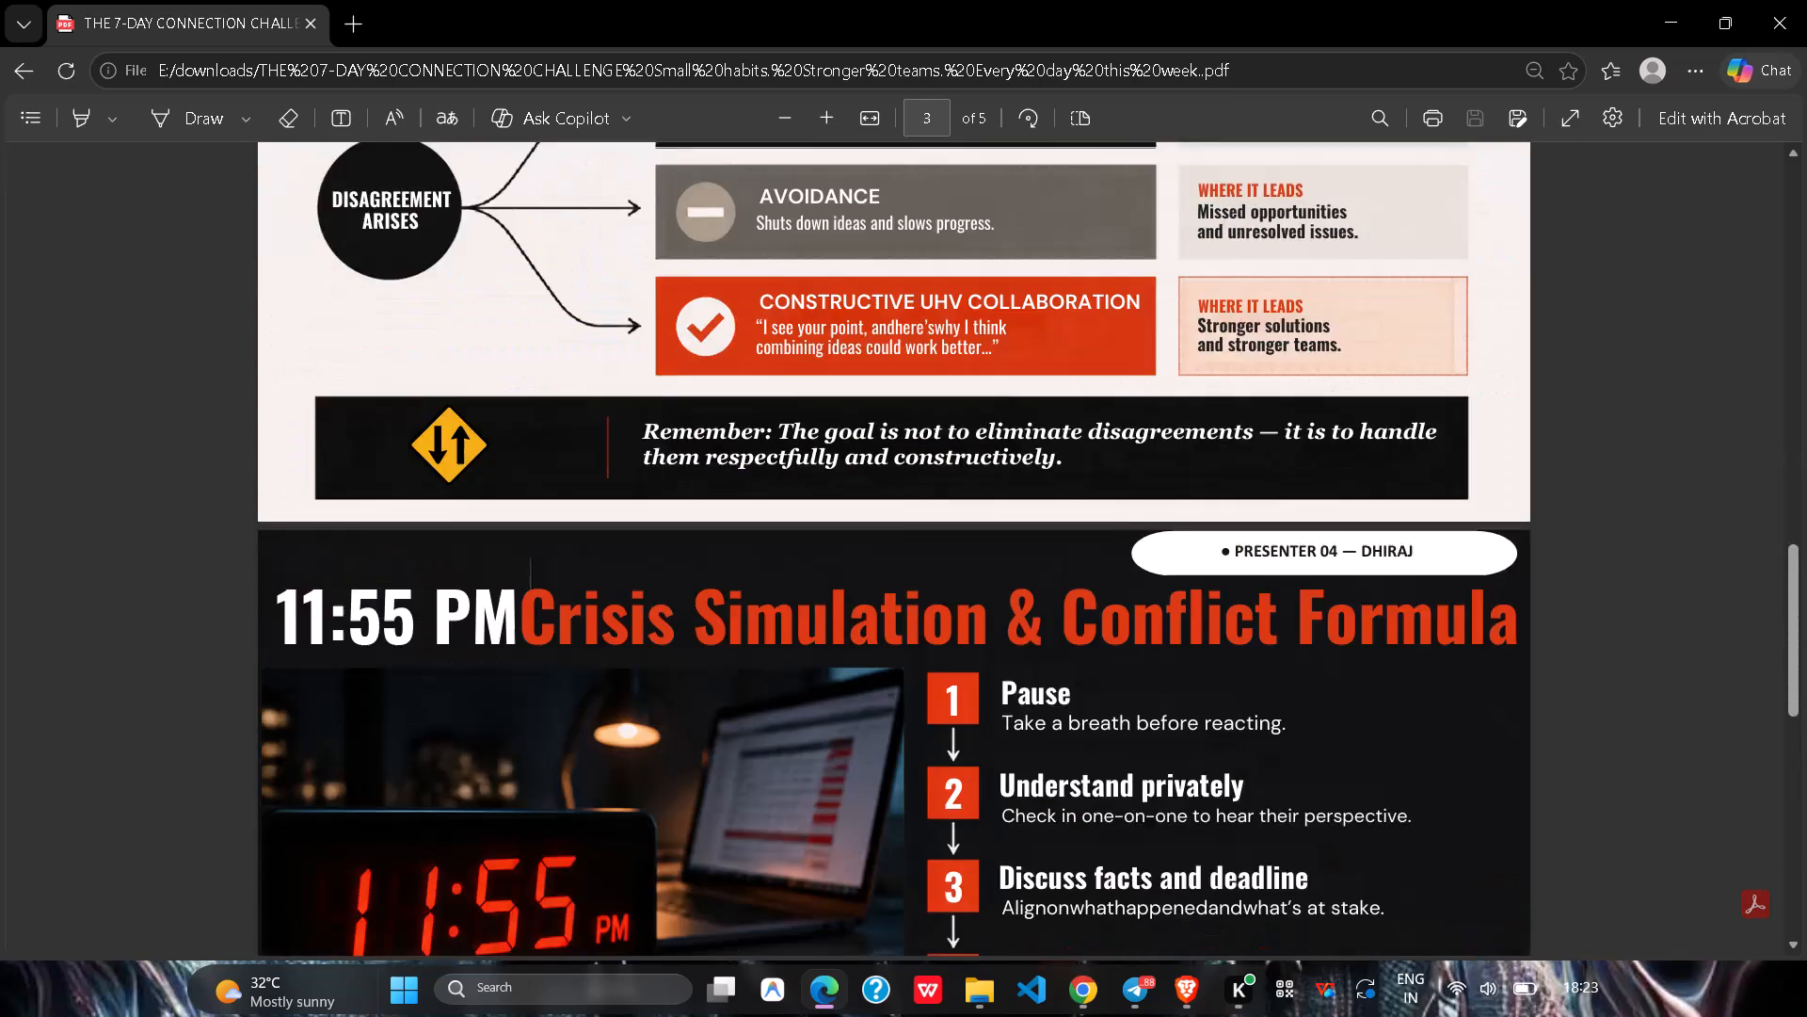
Examine the remaining pages of the PDF, review all five again back to the first page, and close it.
scroll(703, 618, down, 12)
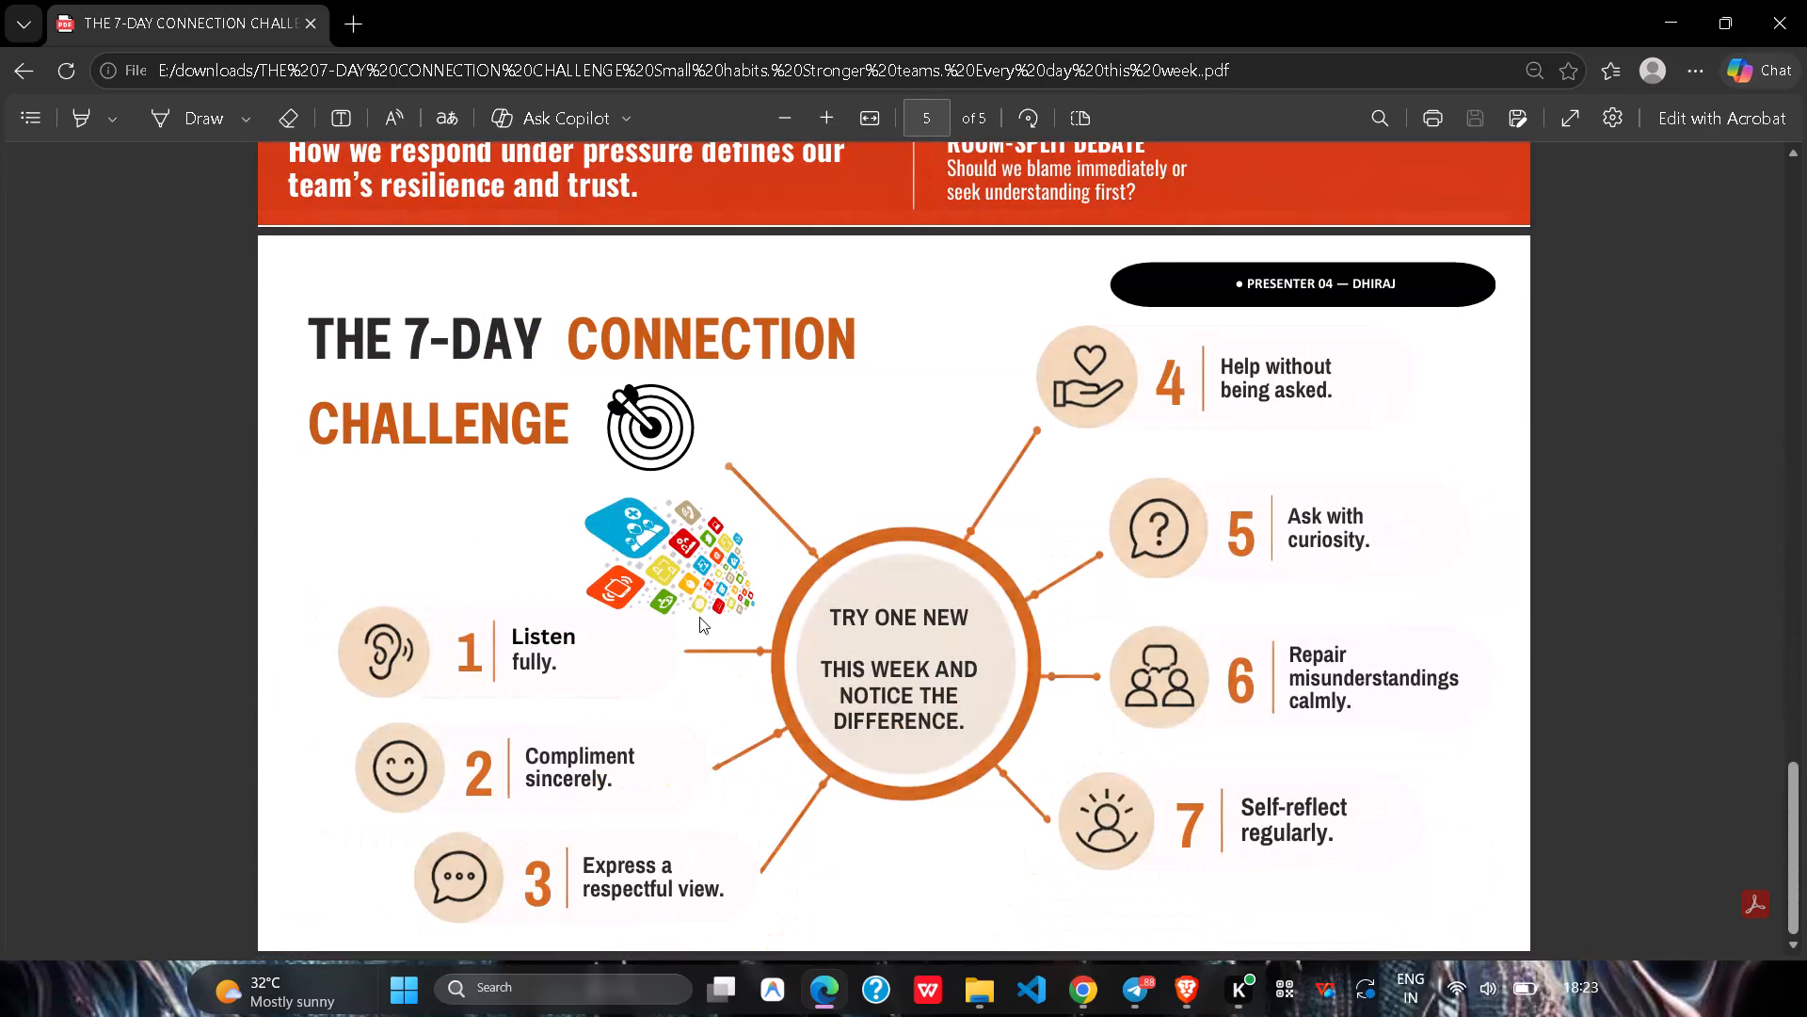
scroll(699, 617, up, 5)
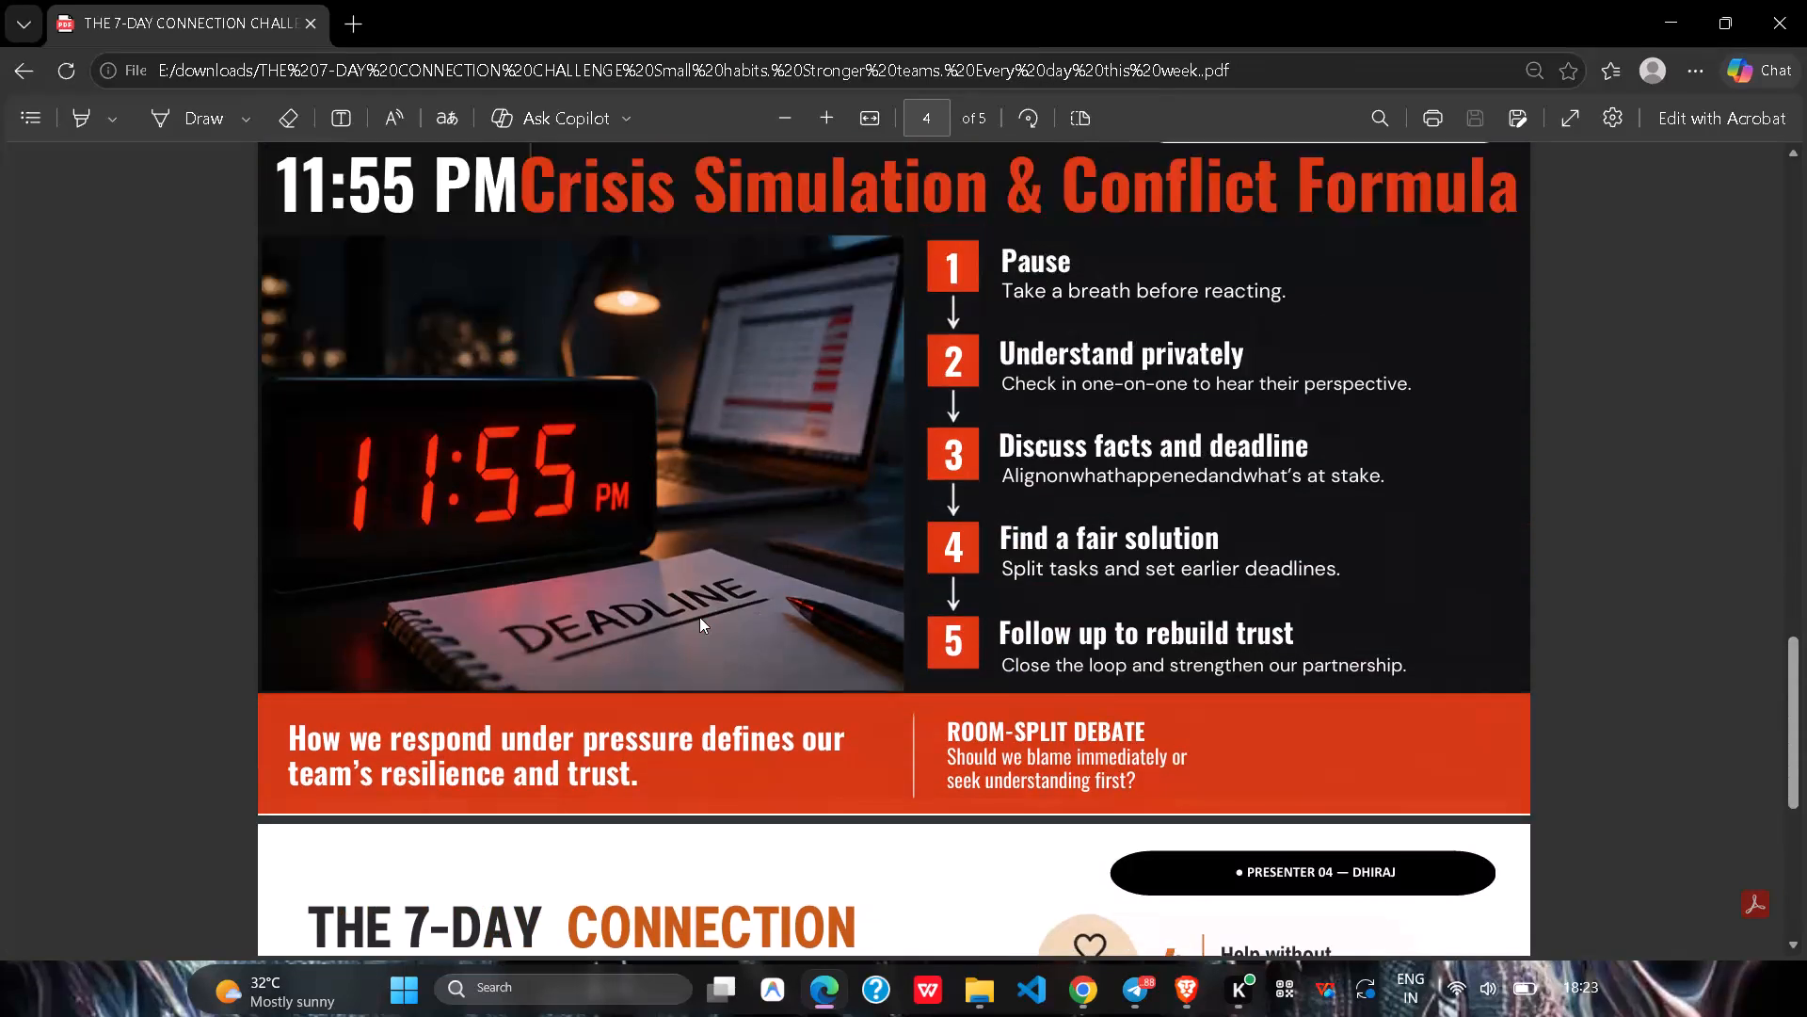
scroll(699, 617, up, 2)
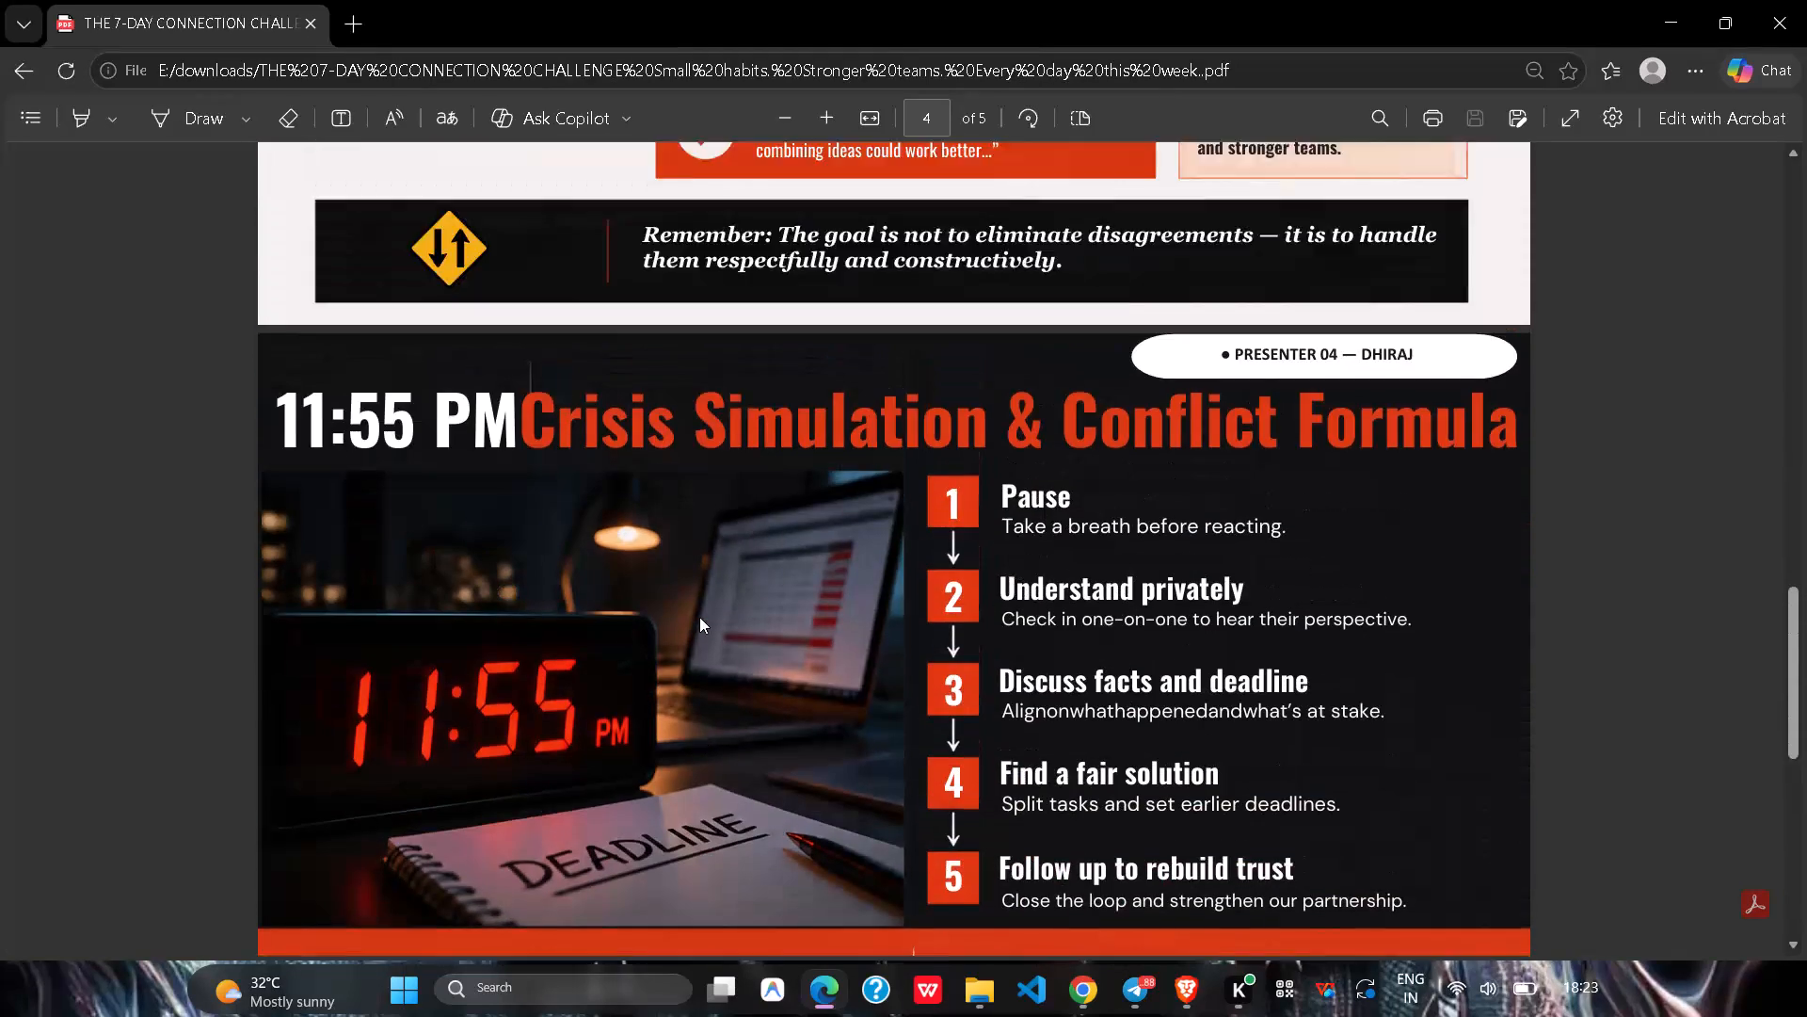
scroll(699, 617, up, 6)
scroll(699, 617, down, 1)
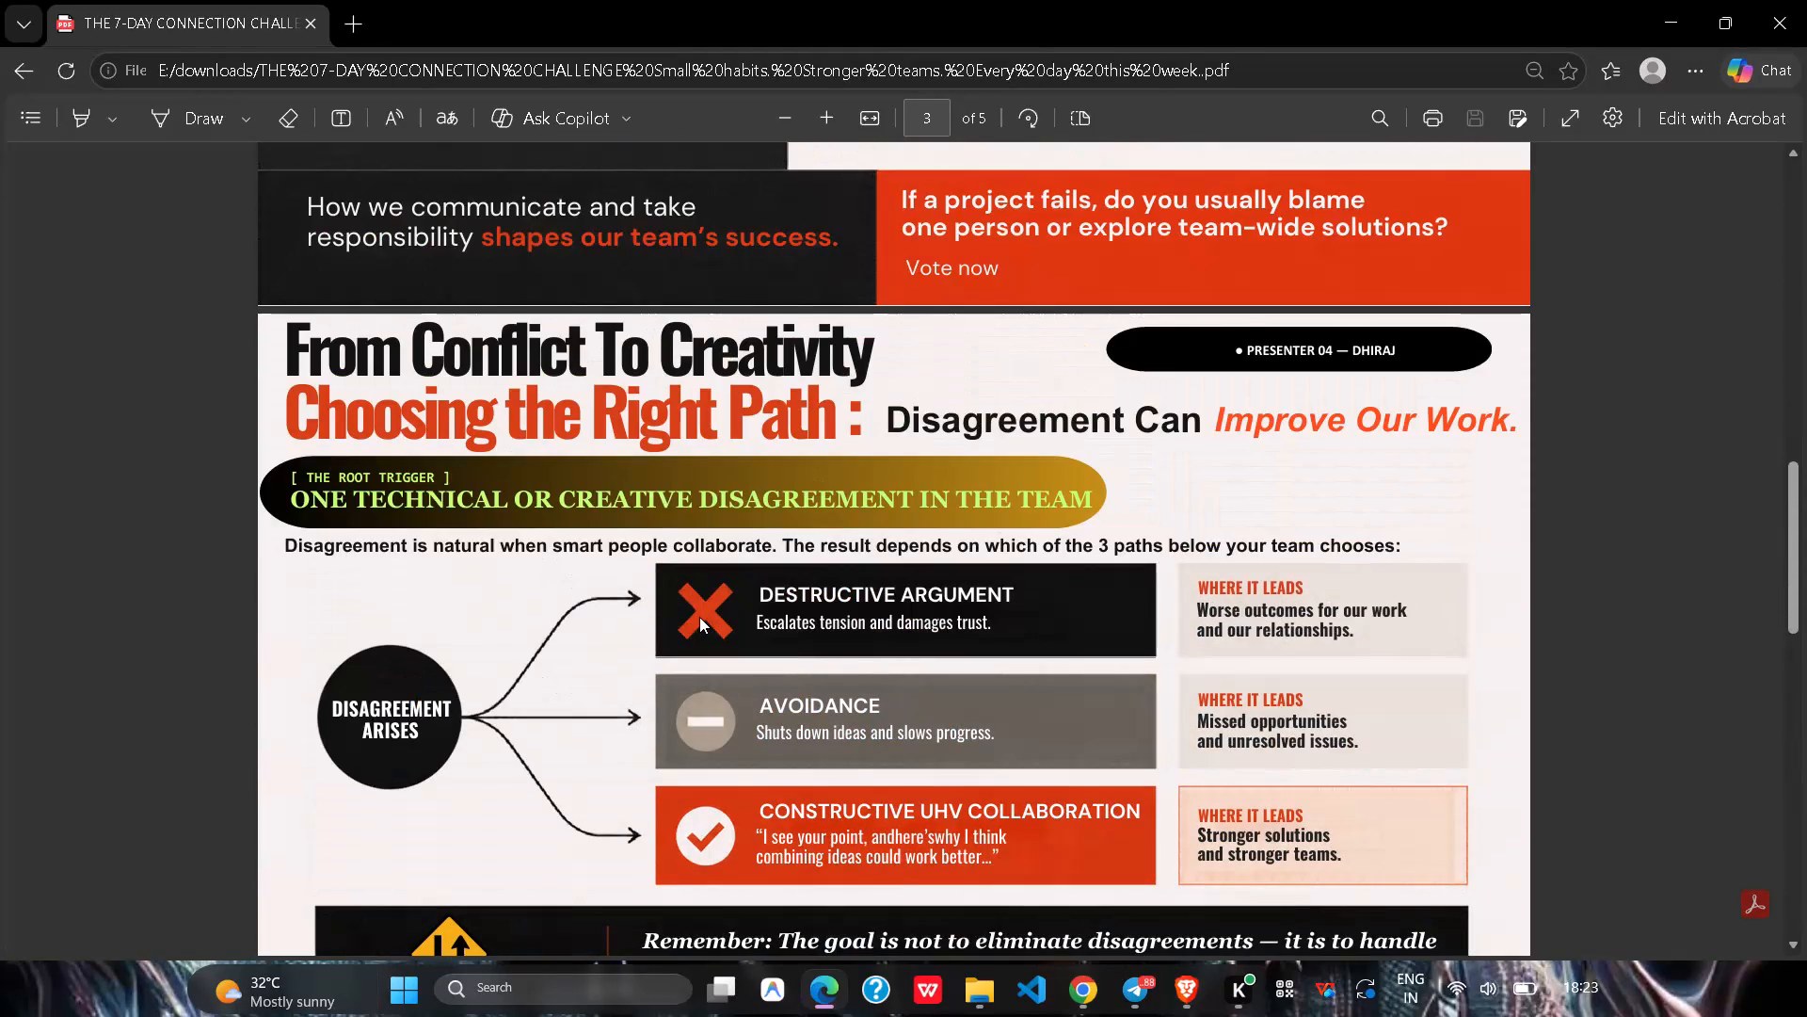
scroll(699, 617, up, 12)
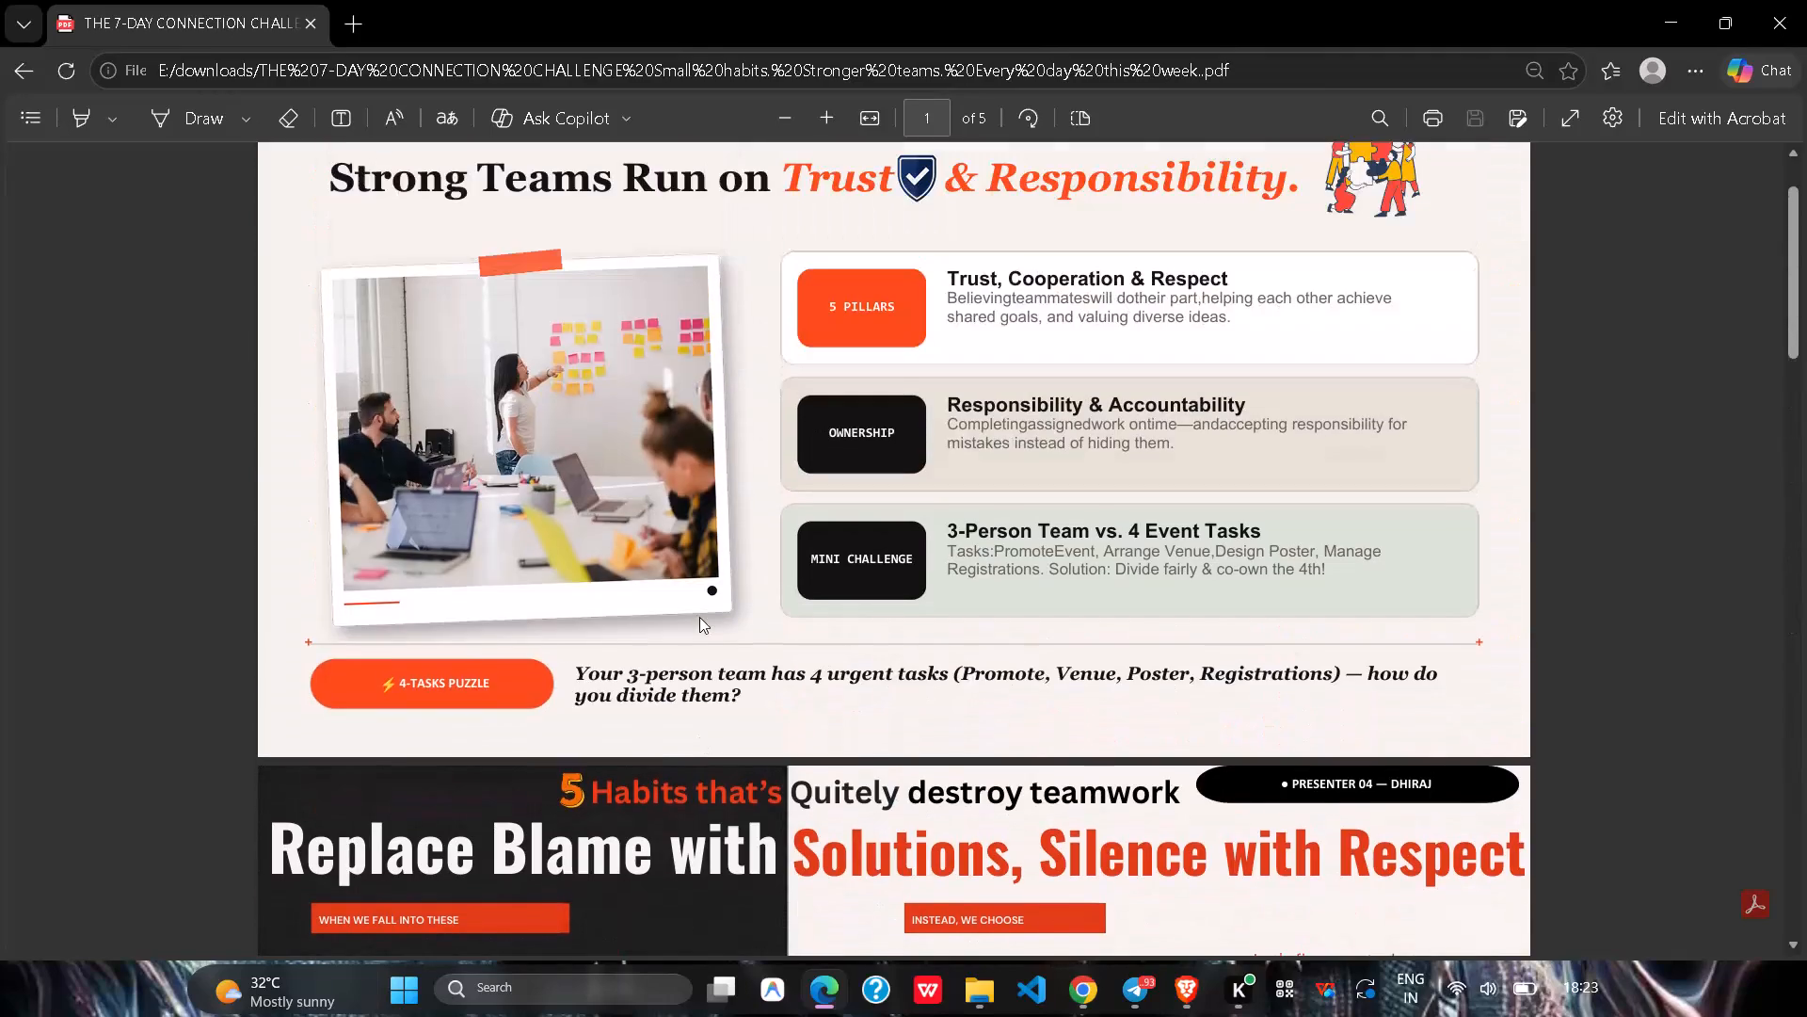
scroll(699, 617, up, 8)
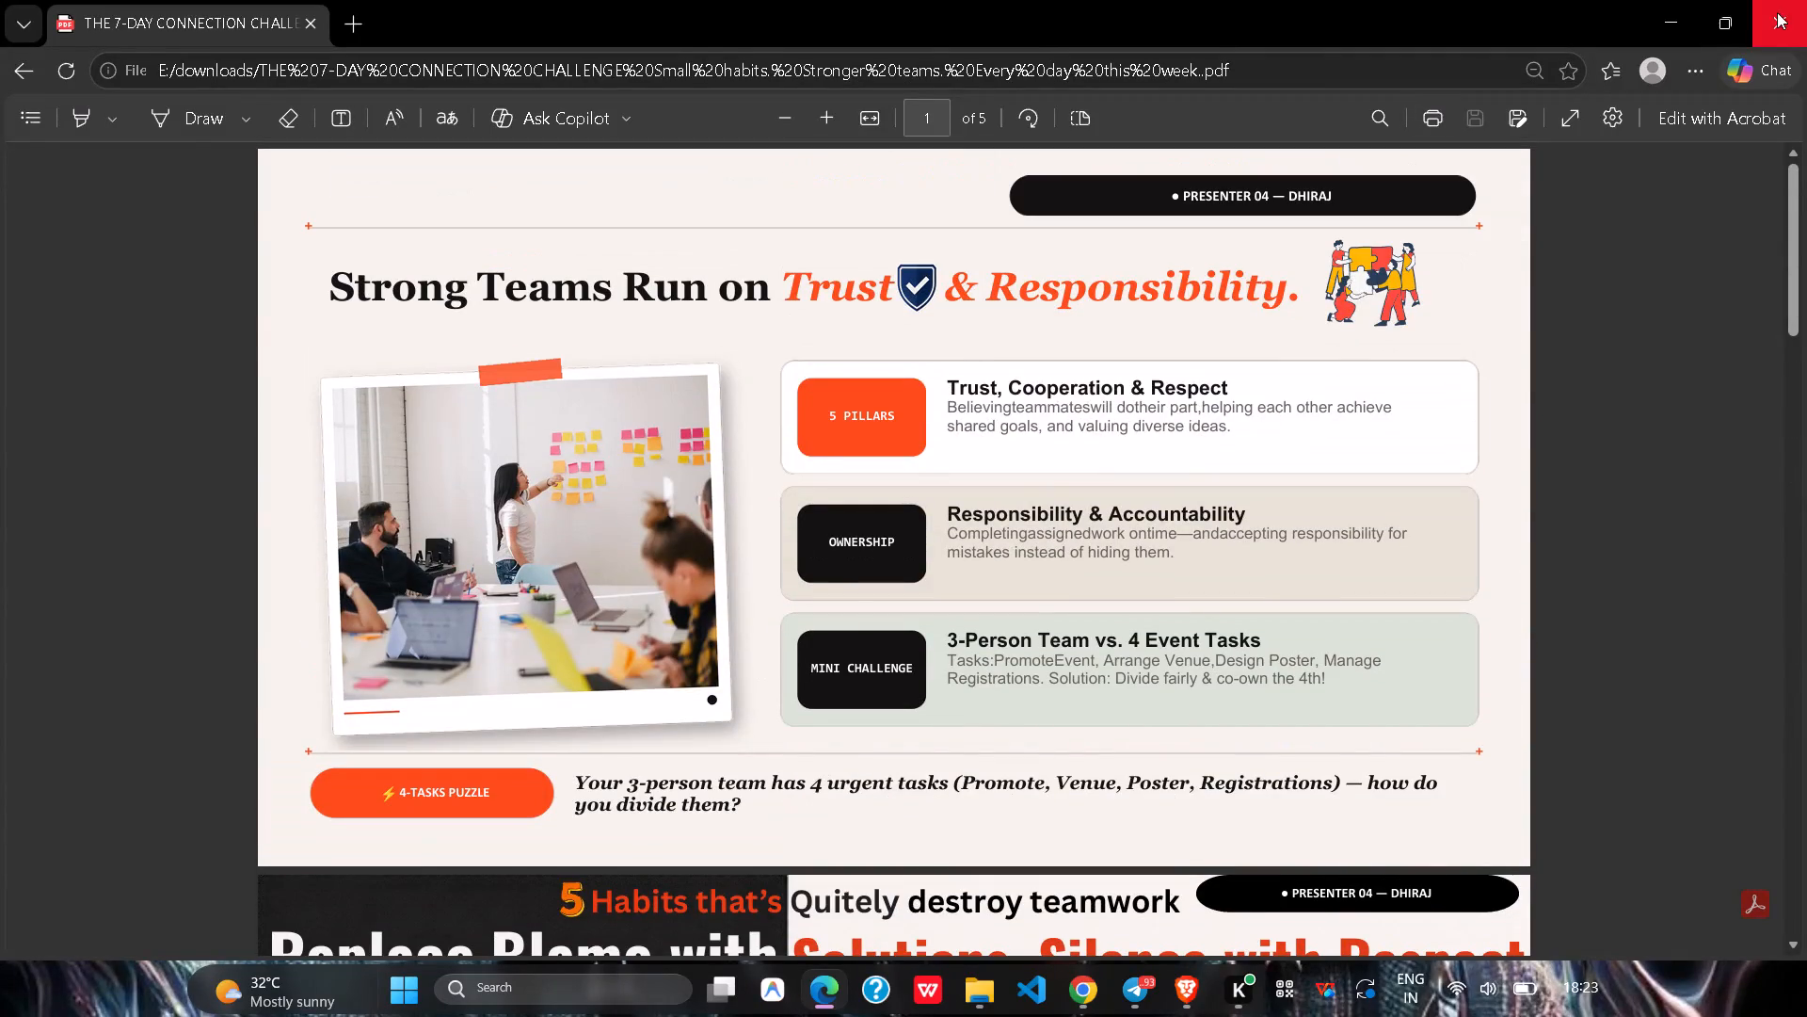